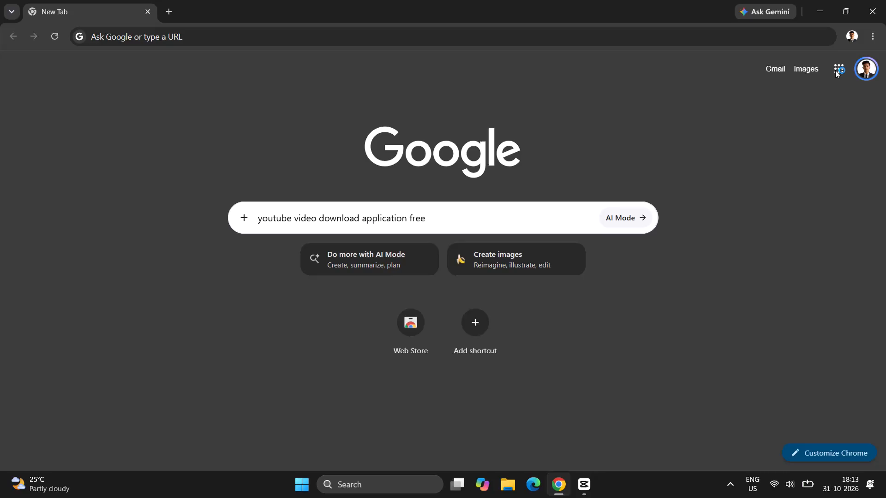
Open YouTube from the Google apps on the new tab page.
click(835, 70)
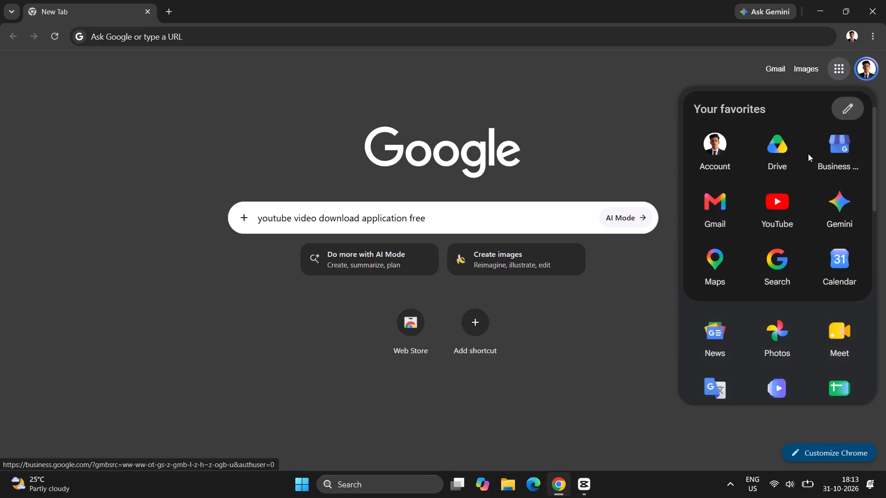
click(780, 213)
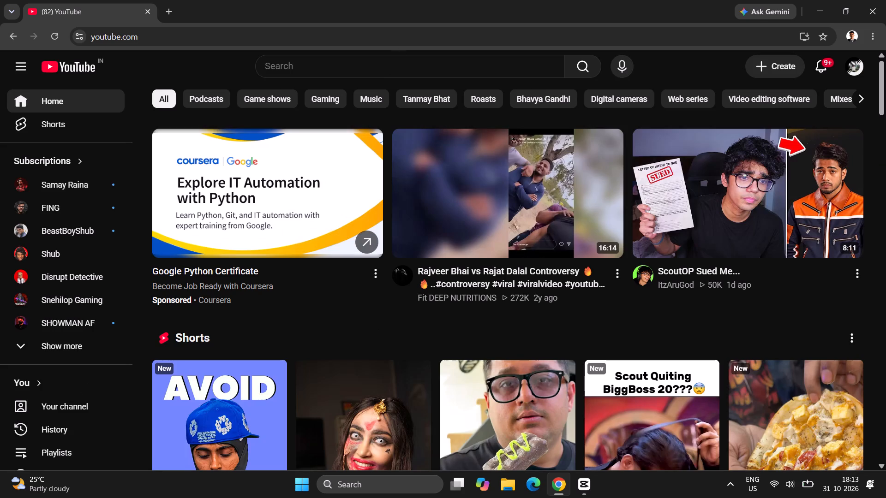
Search YouTube for "sad sound effect".
click(399, 58)
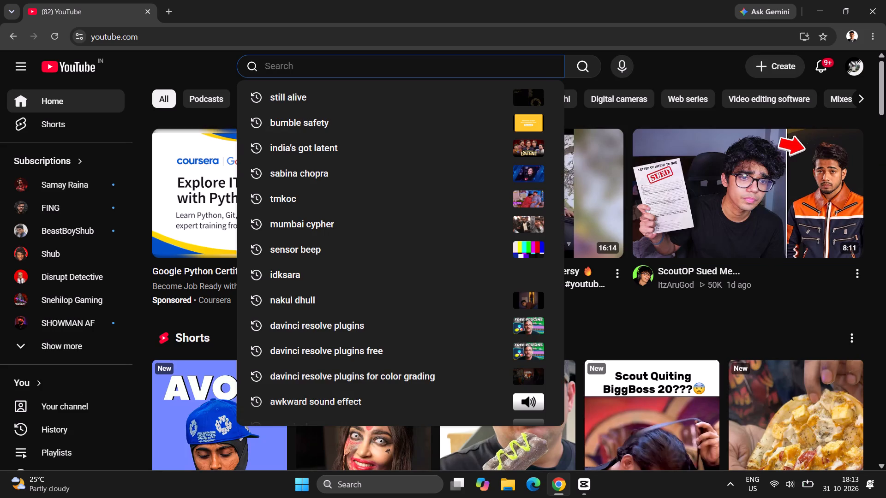
text(sad s)
text(oun)
key(Down)
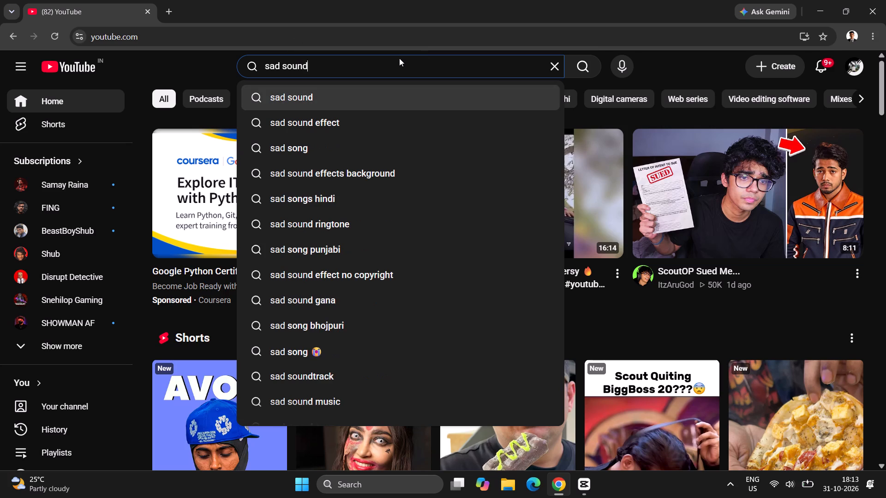
key(Down)
key(Return)
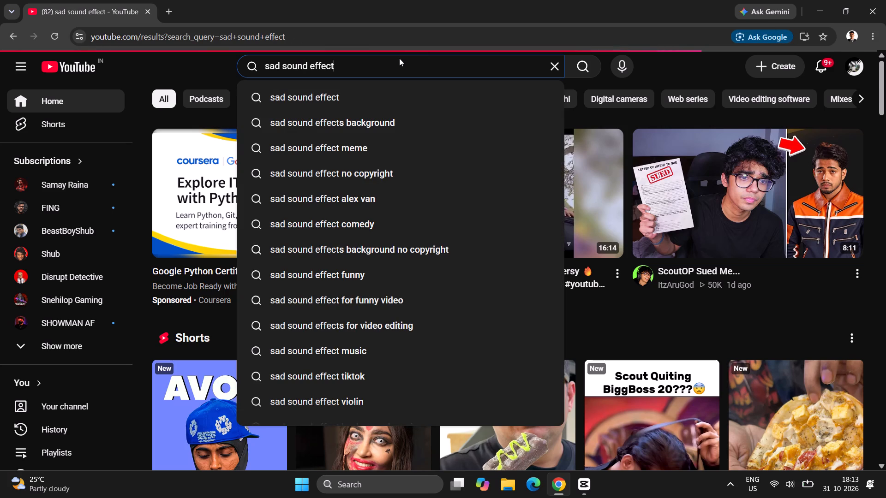
Play the Short "Sad Violin Sound Effect HD" to hear it, and return to the search results.
scroll(399, 58, down, 2)
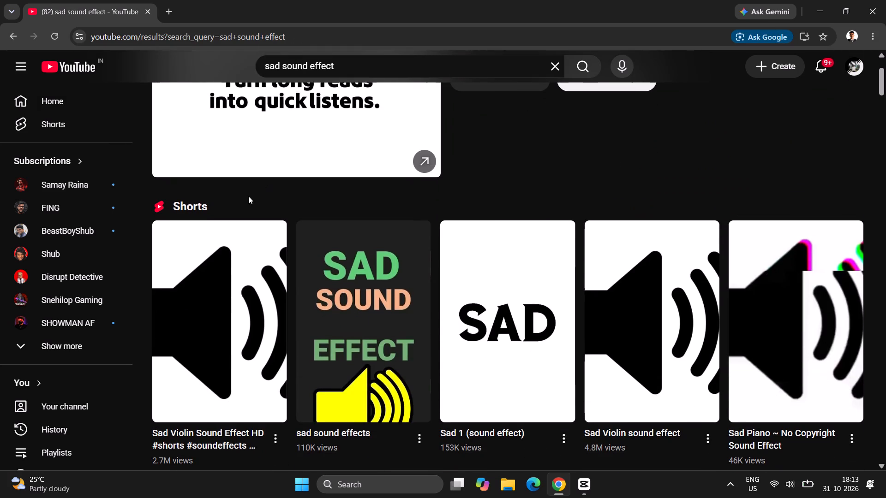
click(253, 272)
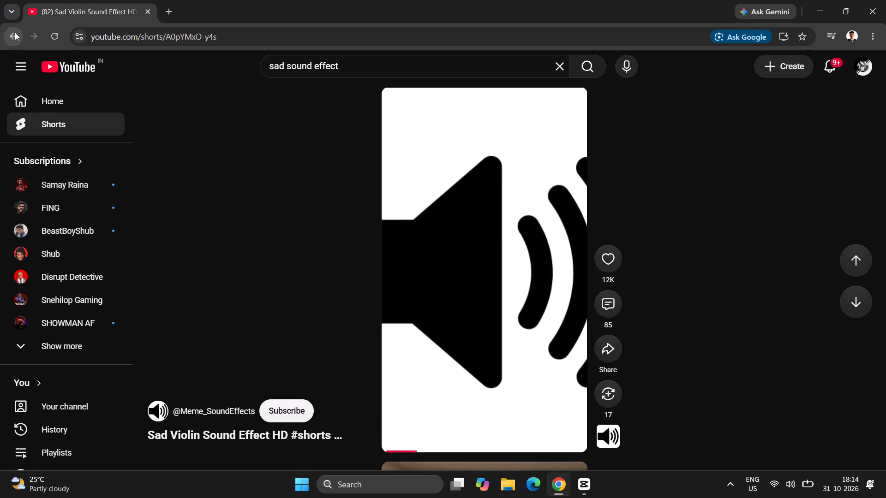
click(15, 32)
Find "Sad Trombone - Sound Effect (HD)" in the results and listen to its preview with the sound on.
scroll(285, 199, down, 2)
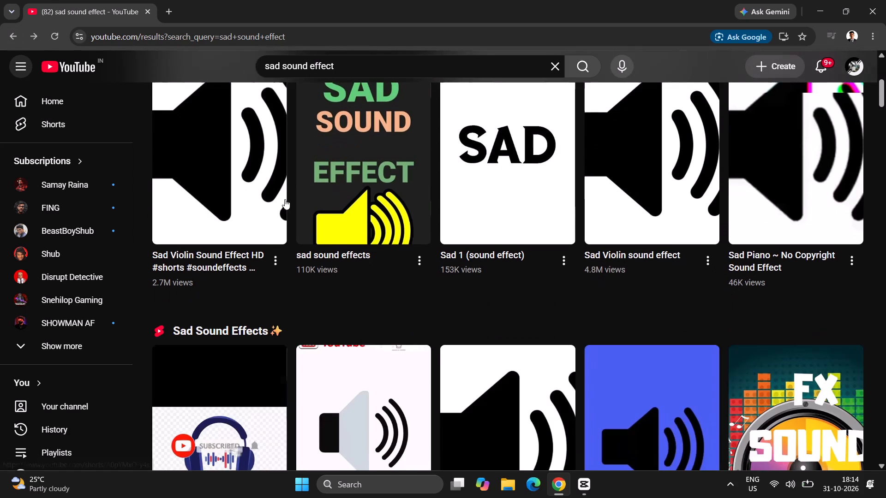
scroll(285, 199, down, 1)
scroll(306, 255, down, 4)
scroll(335, 302, down, 1)
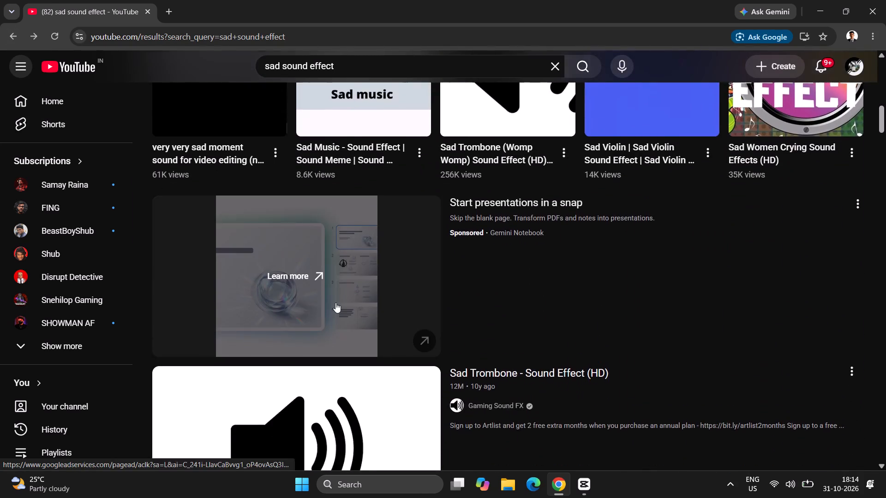
scroll(335, 302, down, 1)
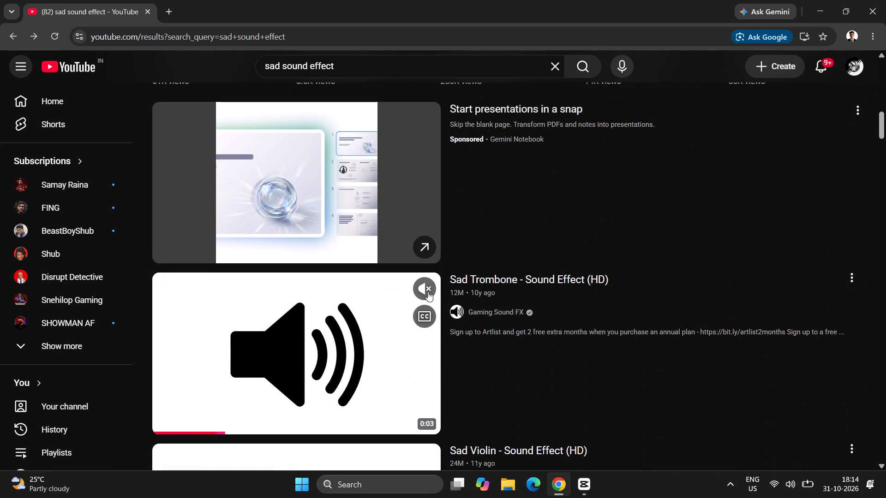
click(428, 291)
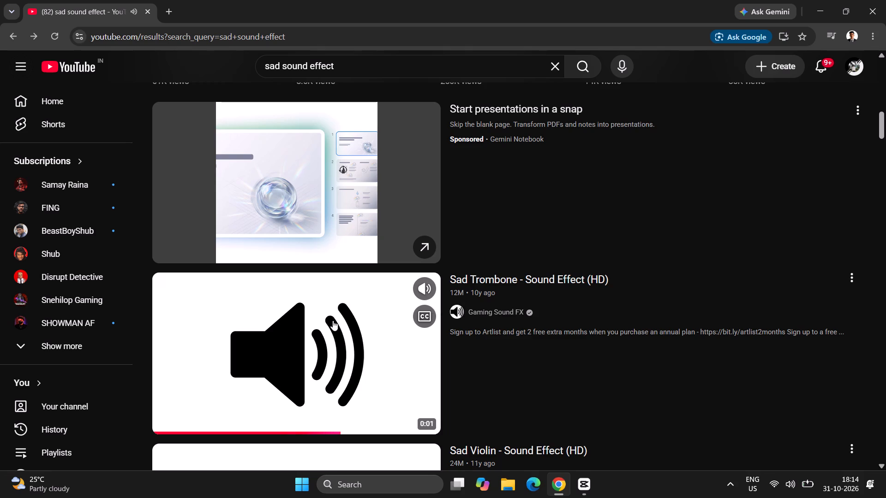
Look further through the results and listen to the preview of "Sad Depressing Sound Effect" with the sound on.
scroll(352, 398, down, 2)
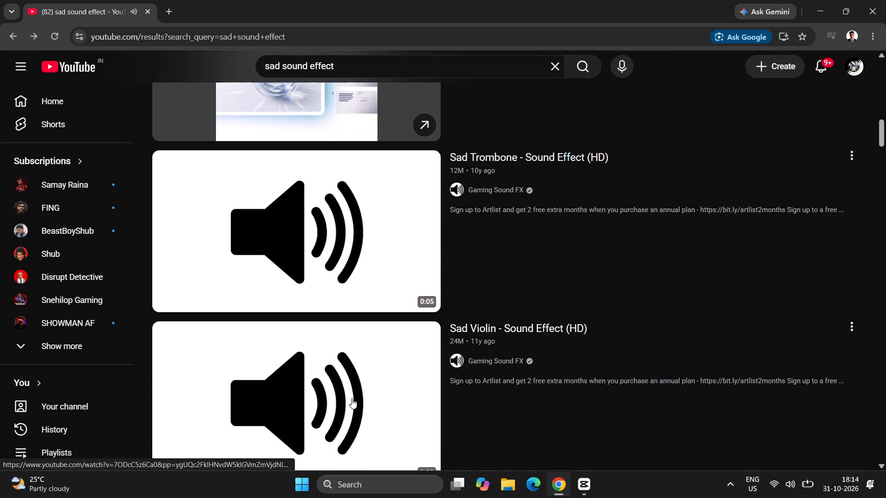
scroll(352, 398, down, 1)
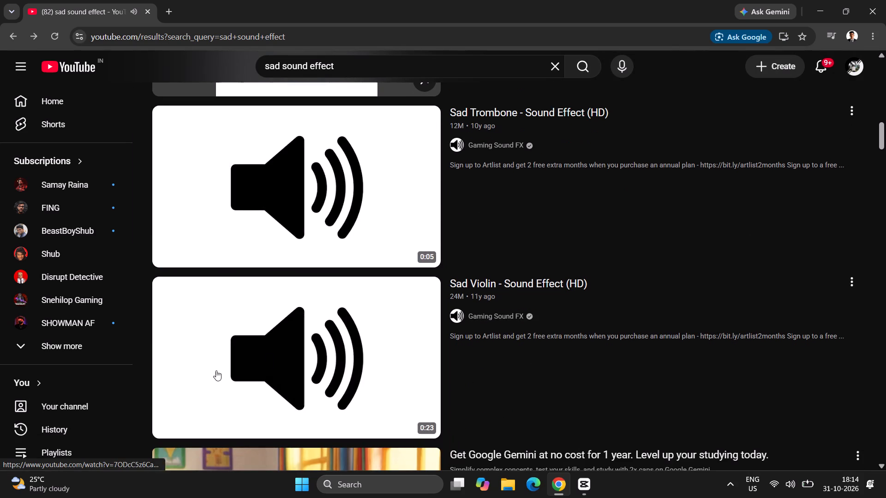
scroll(347, 345, down, 4)
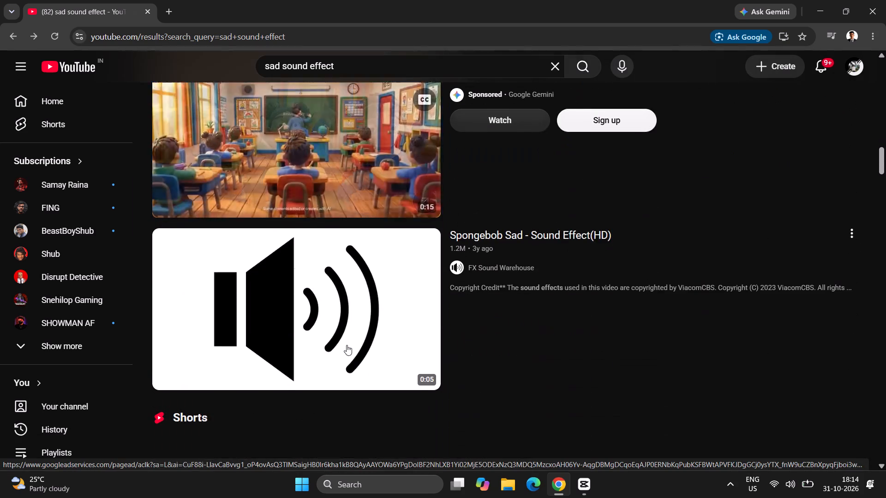
scroll(347, 345, down, 2)
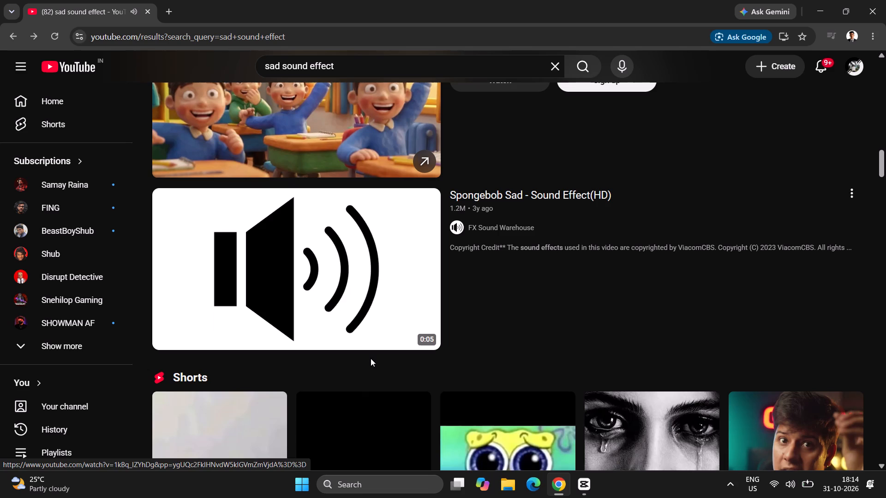
scroll(407, 445, down, 8)
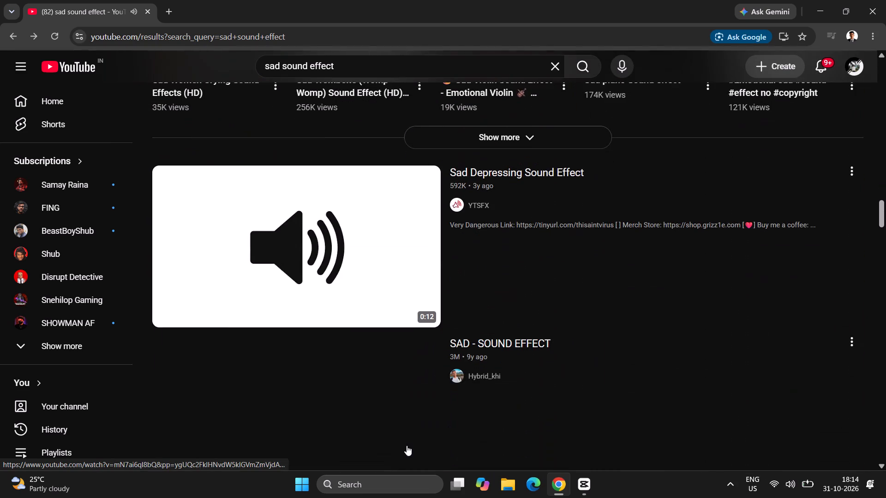
scroll(407, 445, down, 1)
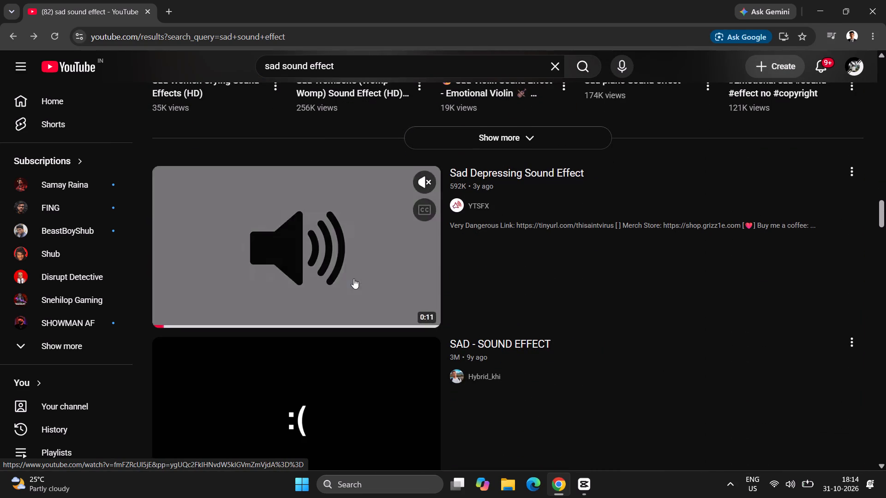
click(424, 187)
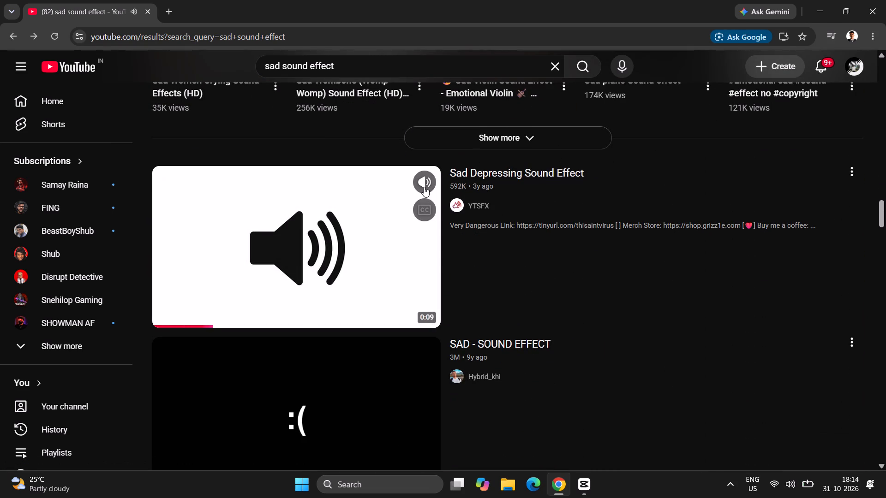
Listen to previews of further results, including "Sad Poop", "Heavenly Music" and "Sad Music (Meme Sound)", for a suitable sad sound.
scroll(424, 187, down, 2)
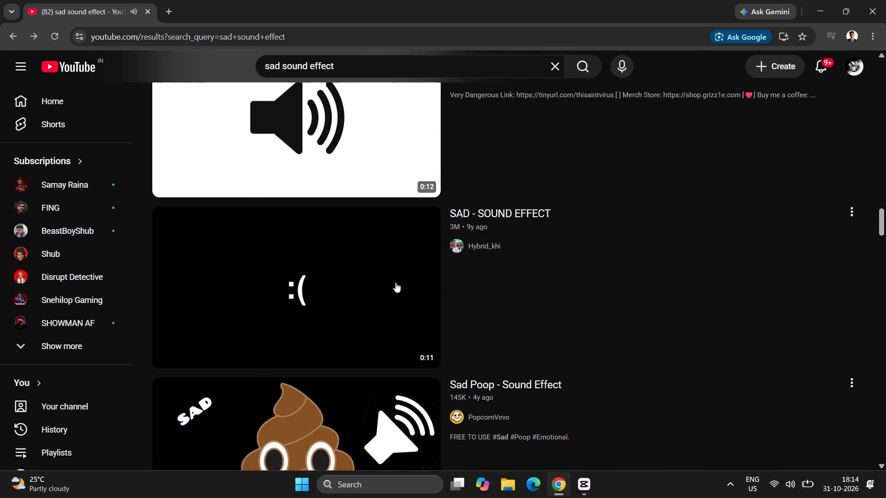
scroll(393, 282, down, 2)
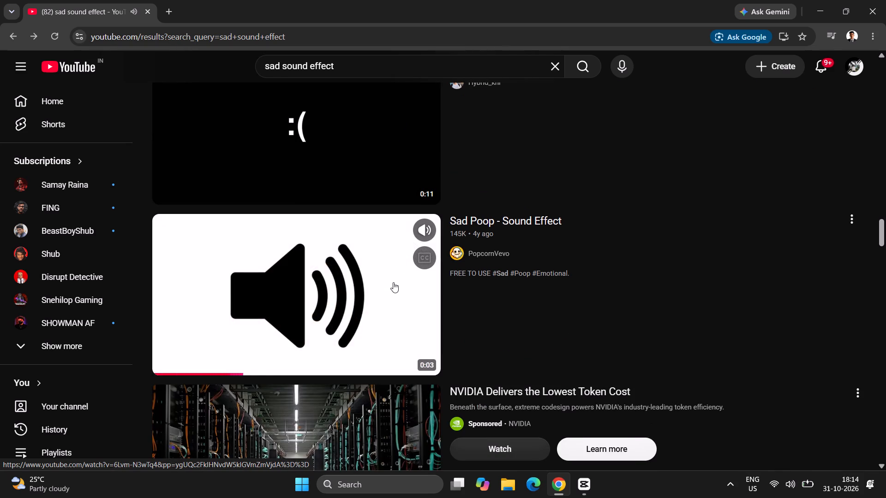
scroll(393, 282, down, 3)
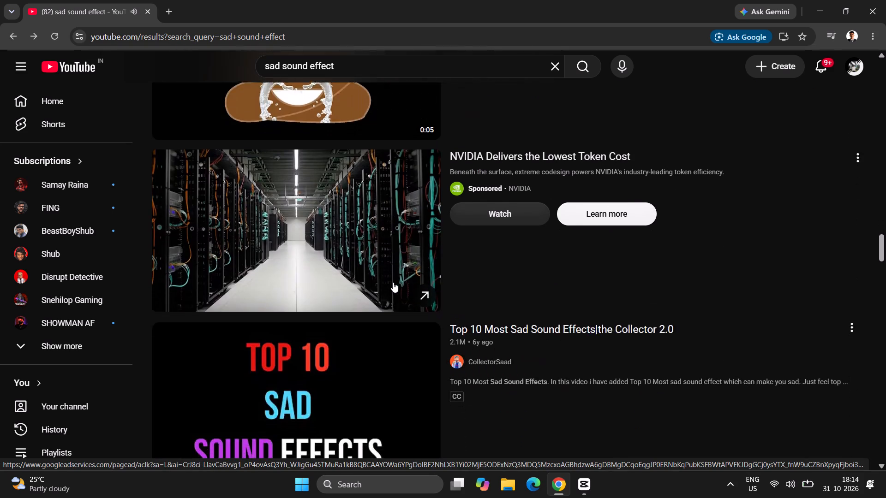
scroll(393, 282, down, 8)
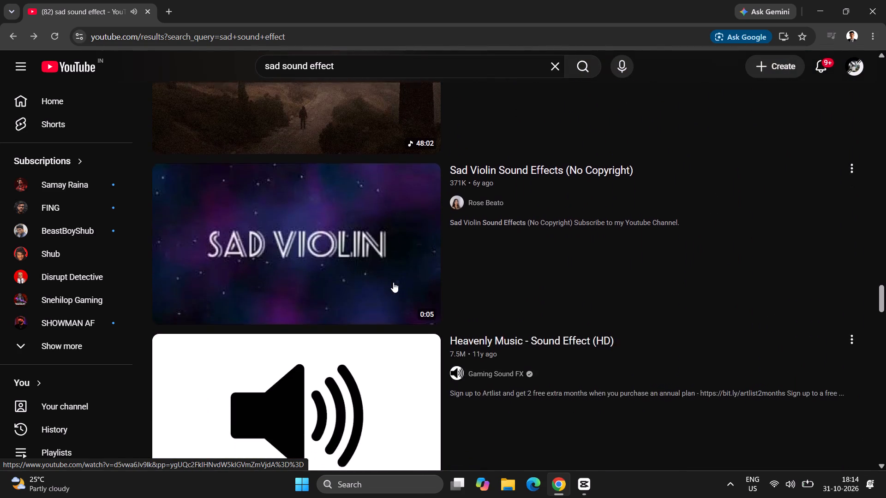
scroll(393, 282, down, 1)
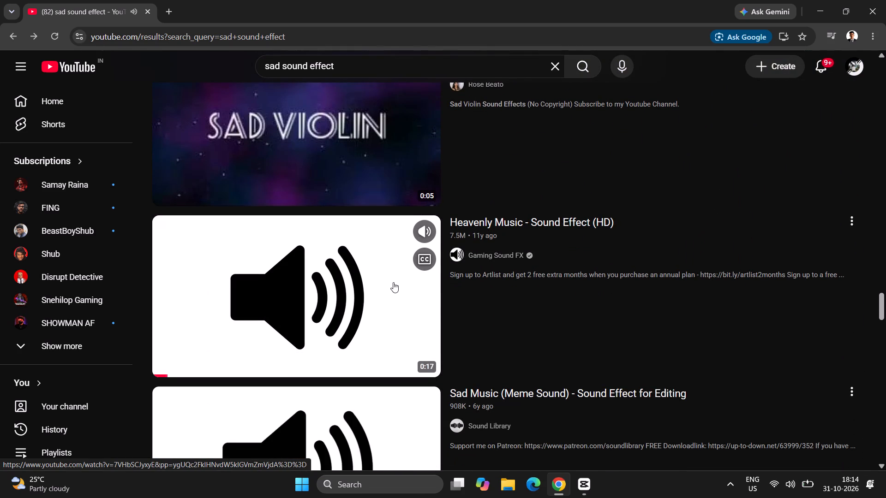
scroll(393, 282, down, 2)
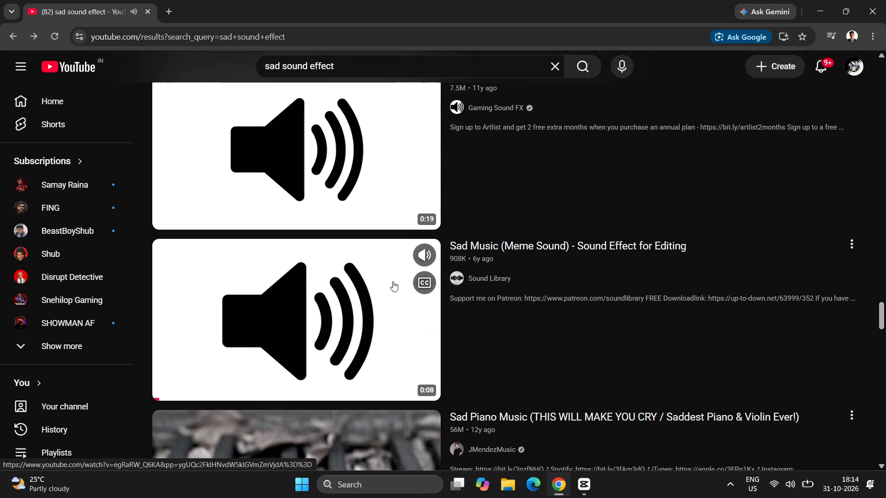
Audition the remaining results, including "Sad Music Sound Effect", "Tension Flashback", "dramatic Sound" and "Sad music meme (cut)".
scroll(393, 281, down, 2)
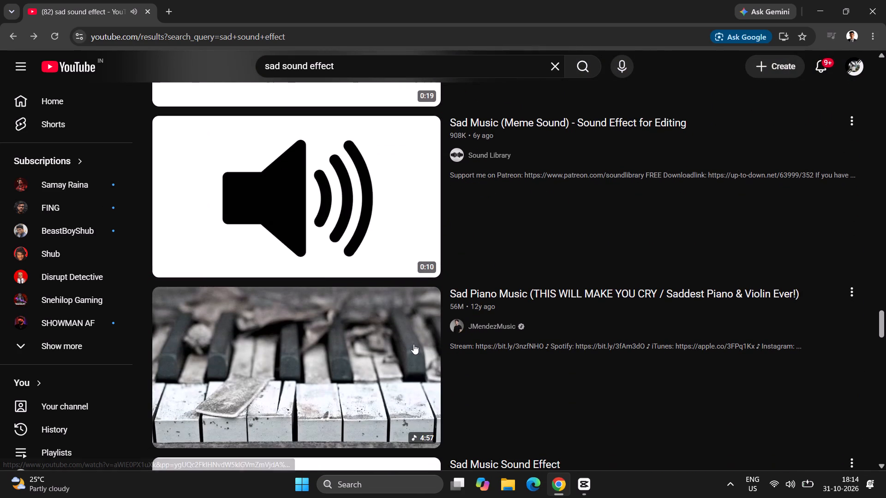
scroll(413, 344, down, 4)
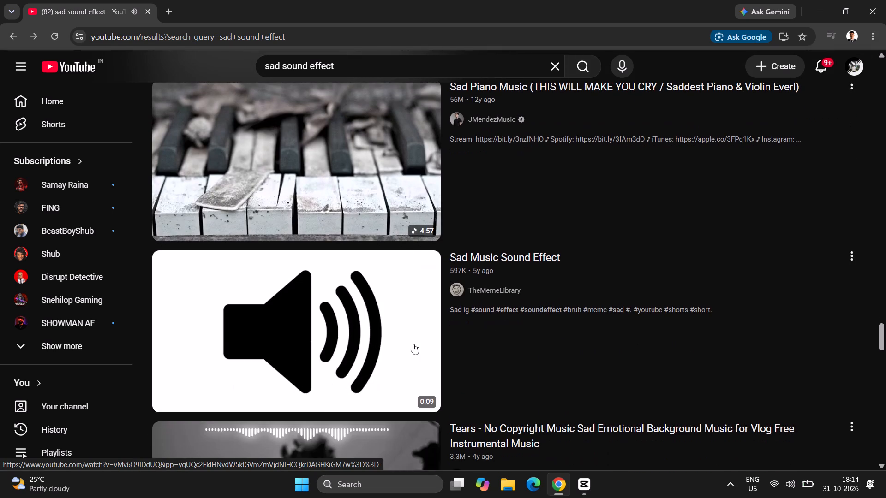
scroll(413, 344, down, 2)
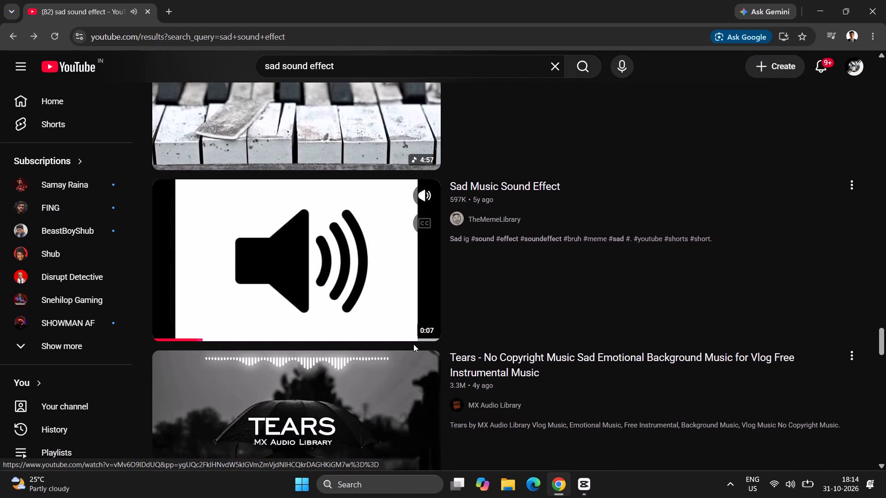
scroll(413, 344, down, 3)
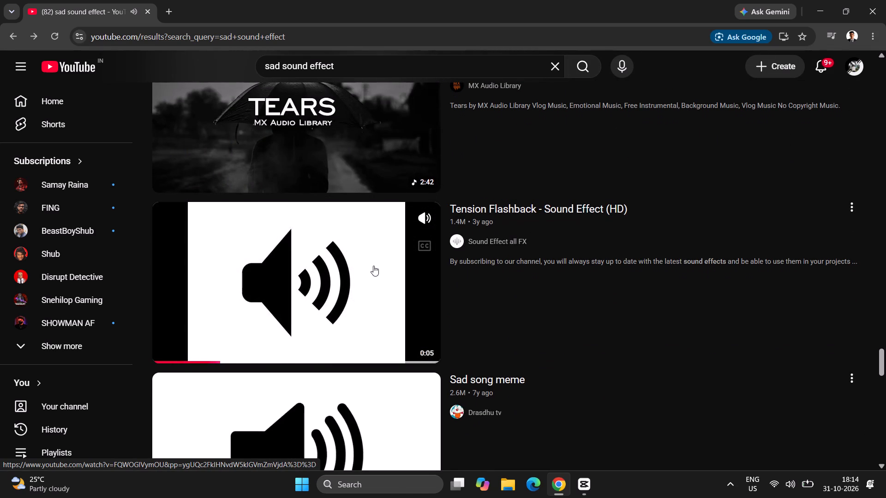
scroll(373, 266, down, 2)
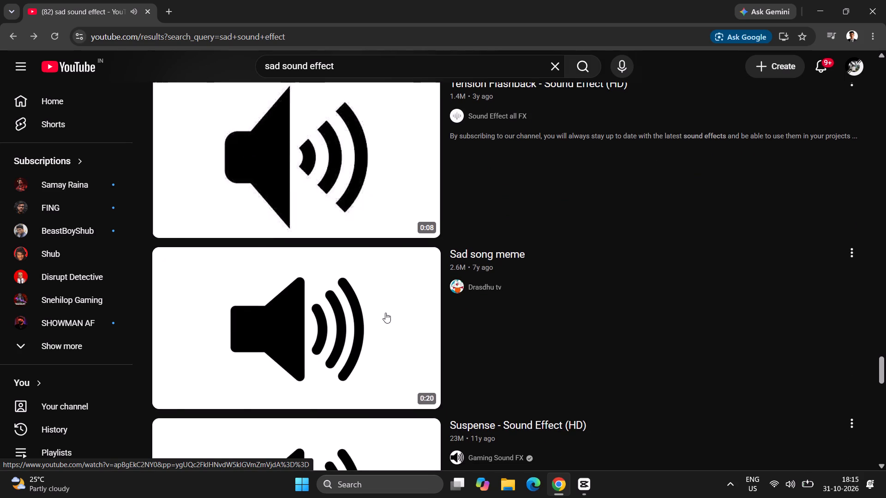
scroll(385, 313, down, 1)
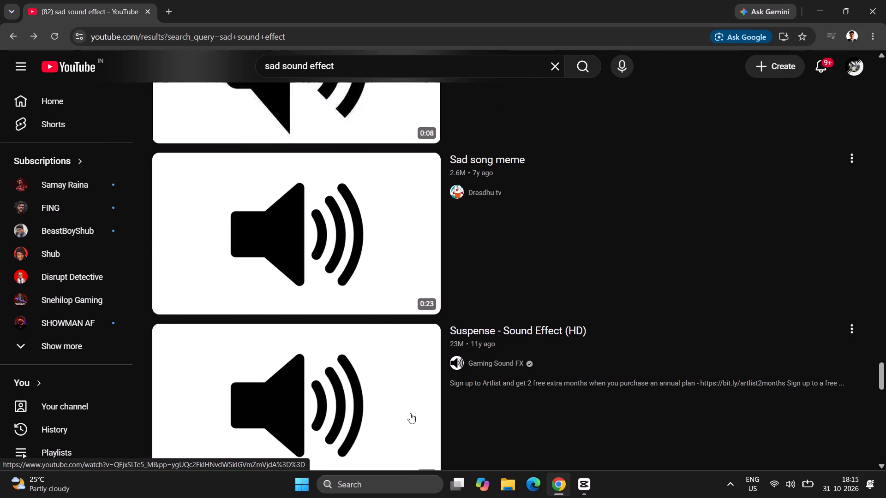
scroll(410, 413, down, 4)
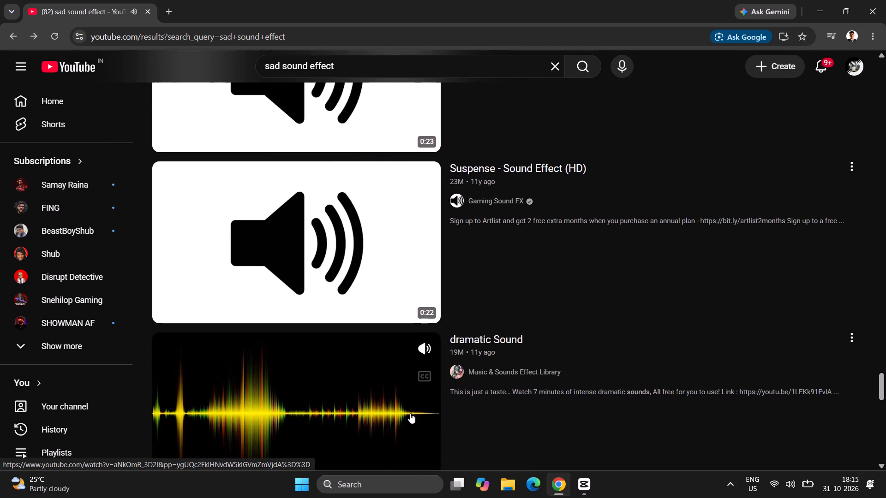
scroll(410, 413, down, 2)
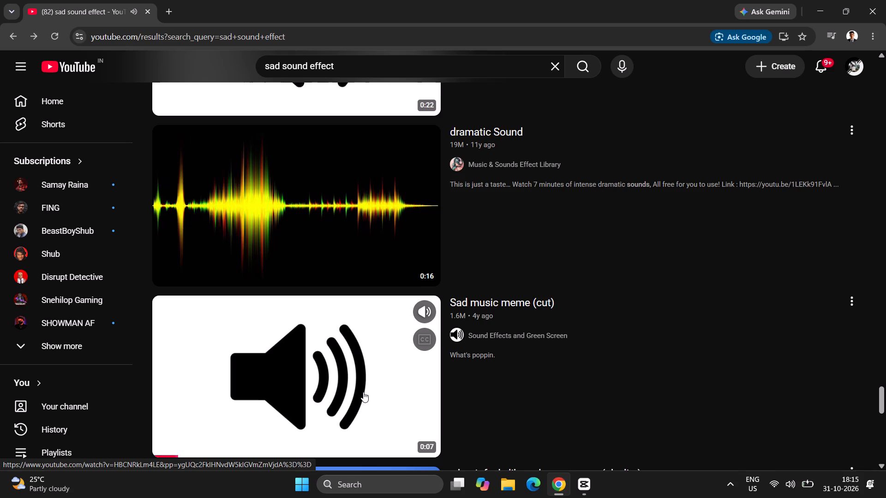
scroll(363, 392, down, 8)
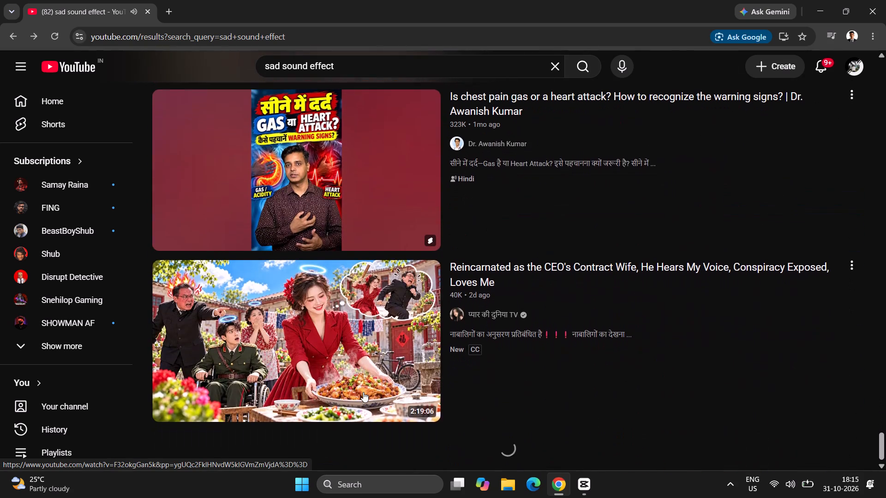
scroll(363, 392, down, 1)
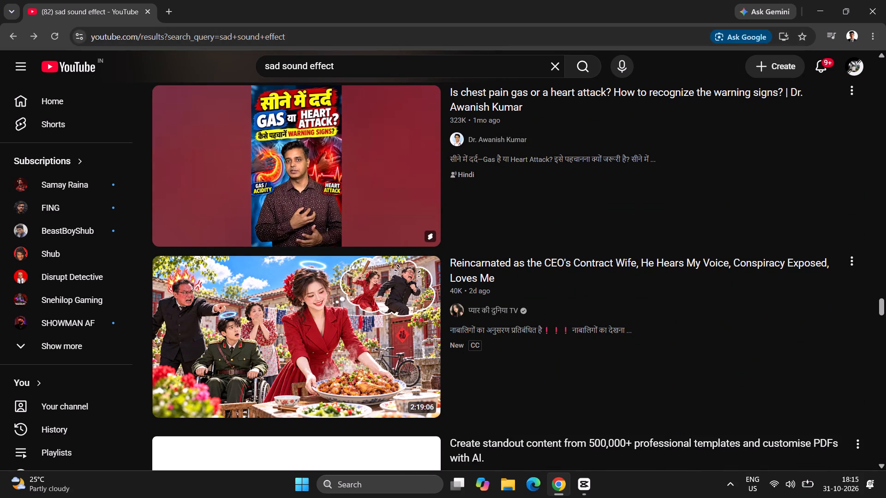
Change the YouTube search from sad to "shock sound effect" and run it.
drag(280, 63, 195, 71)
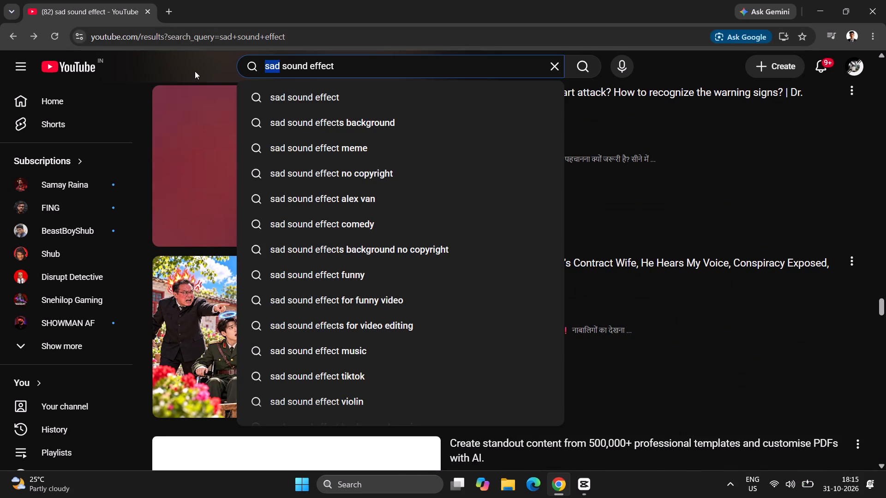
drag(195, 71, 195, 71)
key(BackSpace)
text(sho)
text(ck)
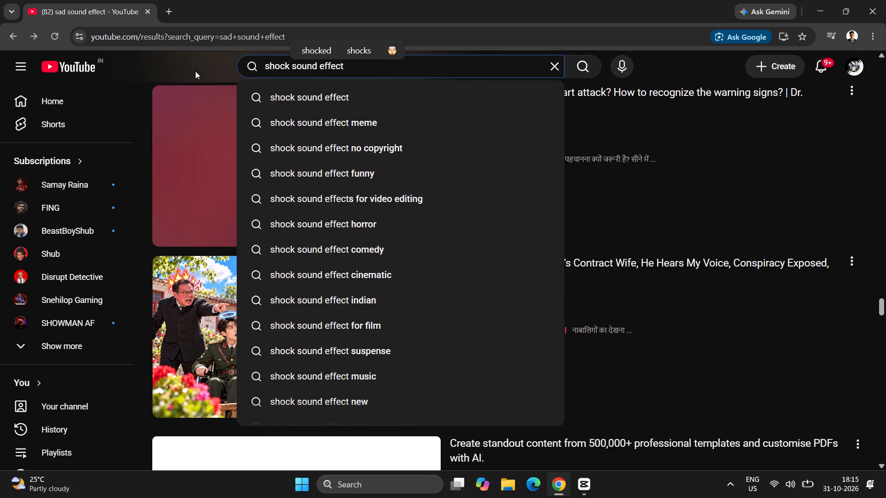
key(Return)
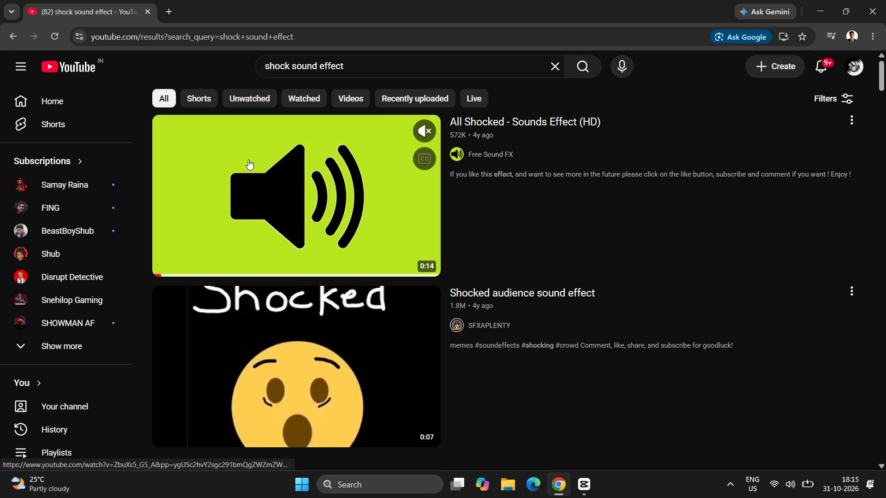
Listen to the previews of "All Shocked - Sounds Effect (HD)", "Shocked audience sound effect" and "Shocked Sound Effect" with the sound on.
click(418, 124)
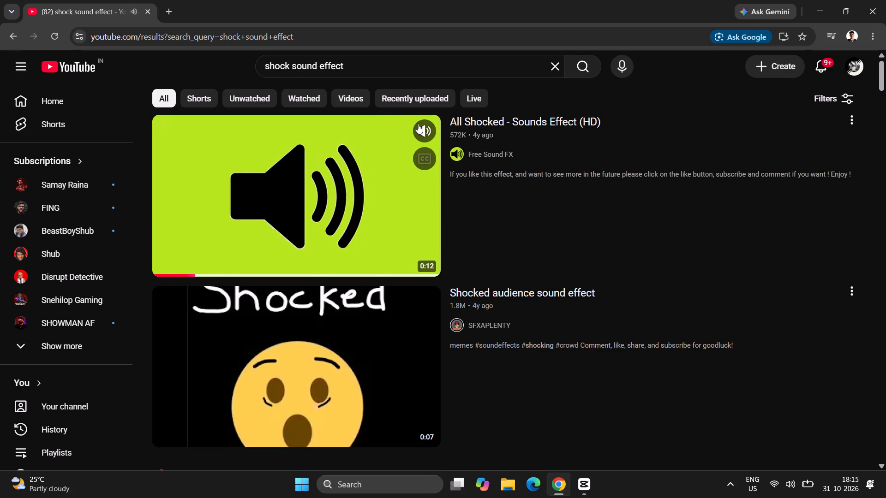
scroll(378, 226, down, 2)
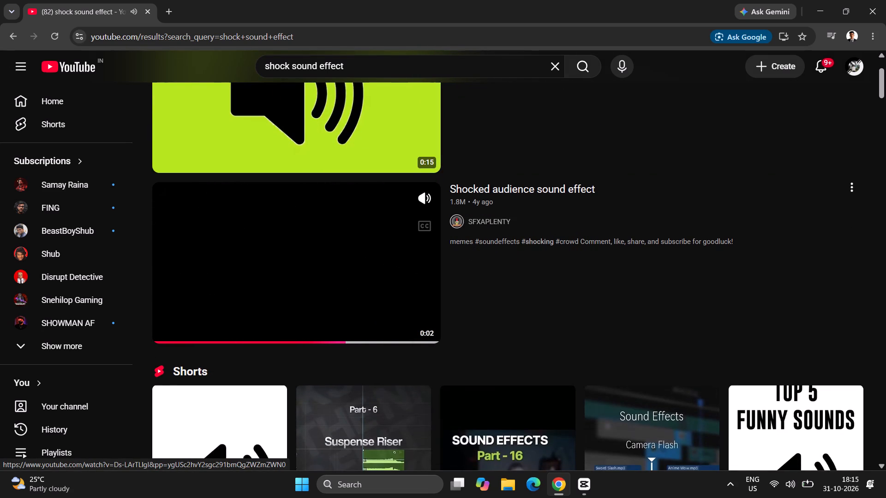
scroll(378, 226, down, 5)
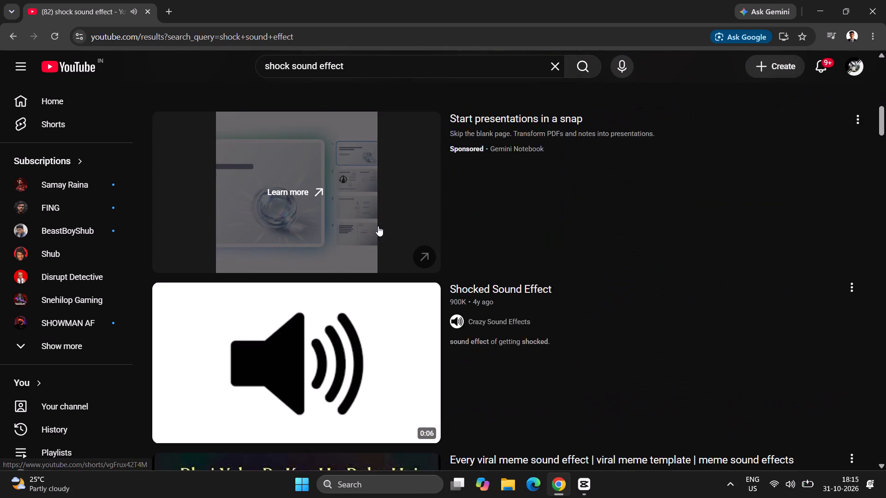
scroll(378, 226, down, 1)
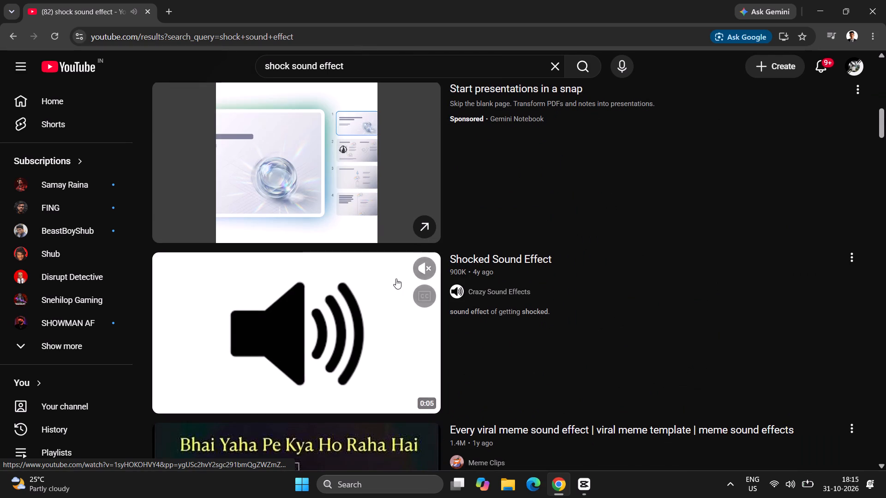
click(425, 272)
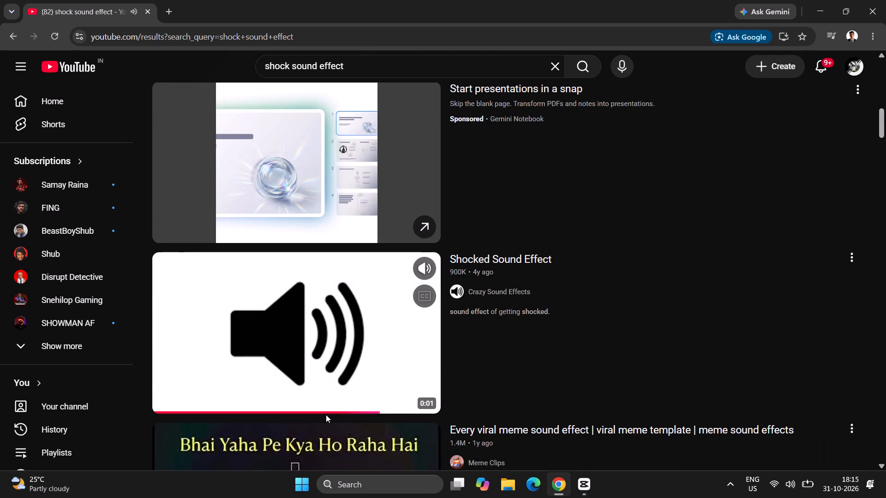
drag(326, 415, 332, 435)
scroll(332, 435, down, 1)
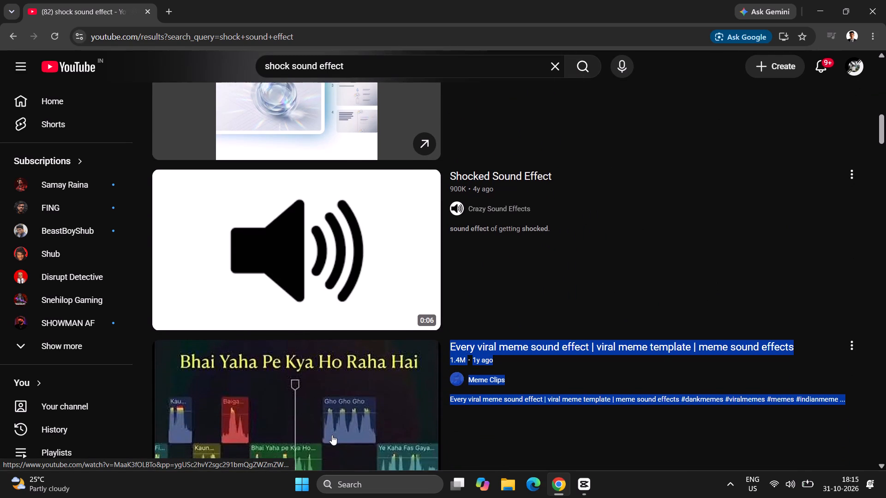
scroll(332, 435, down, 2)
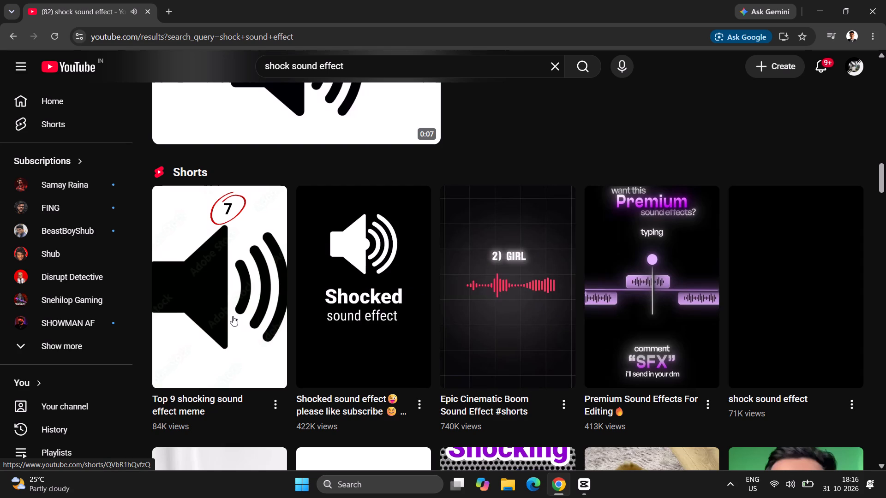
scroll(233, 316, up, 2)
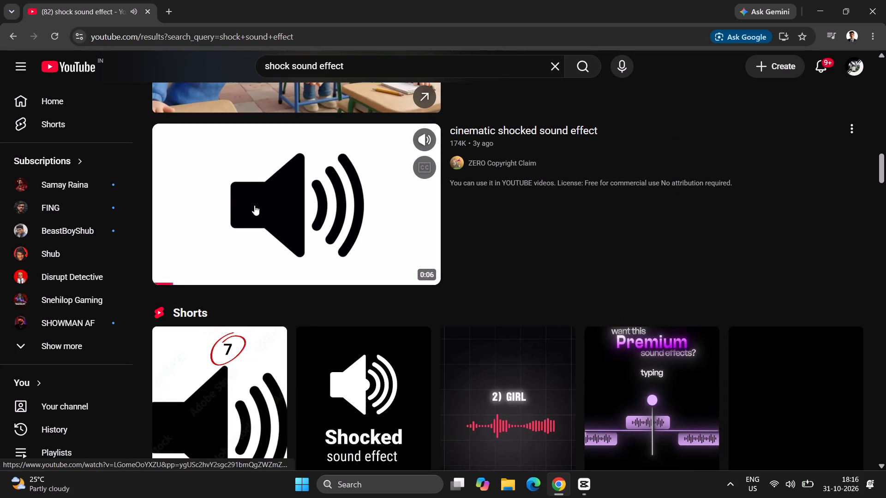
Find "20 Sound Effect For Edits - Sound Effect" further down the results, preview it with sound, and open the video.
scroll(254, 205, down, 9)
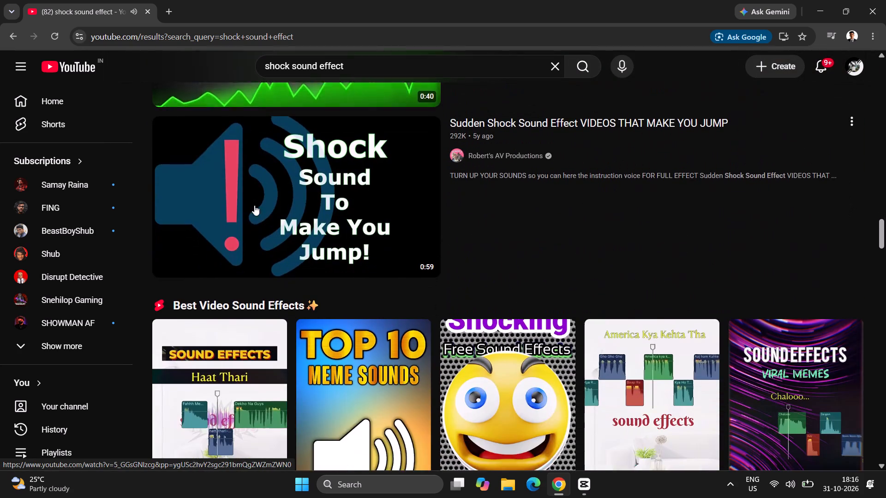
scroll(254, 205, down, 6)
scroll(254, 205, up, 1)
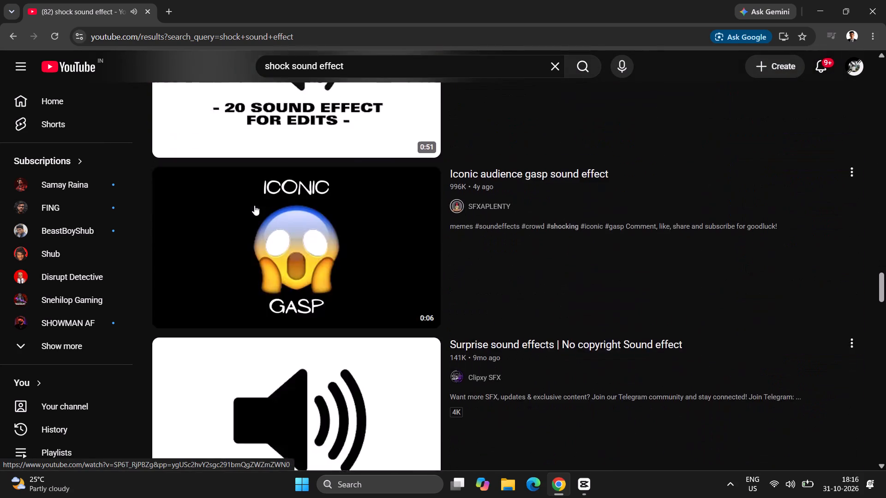
scroll(254, 205, up, 1)
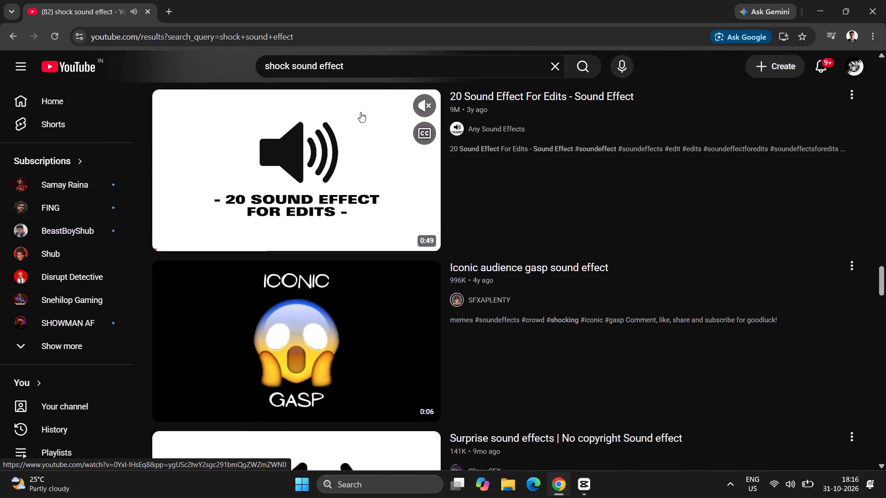
click(433, 107)
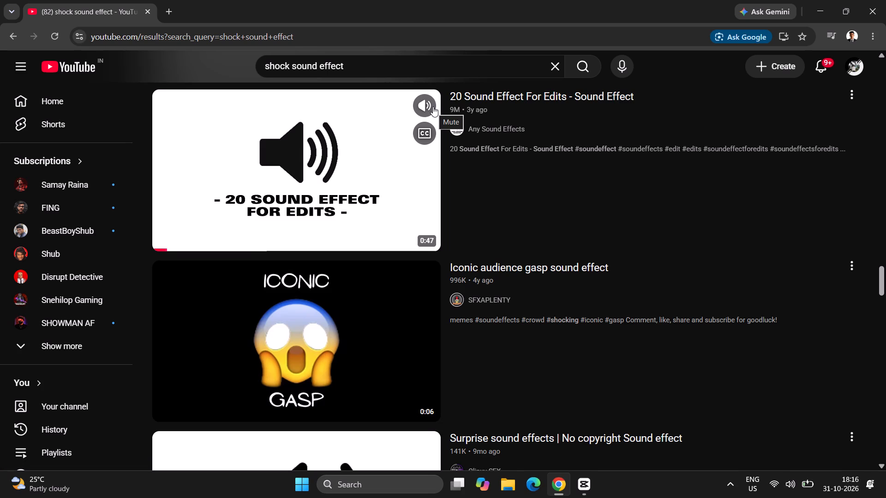
click(358, 168)
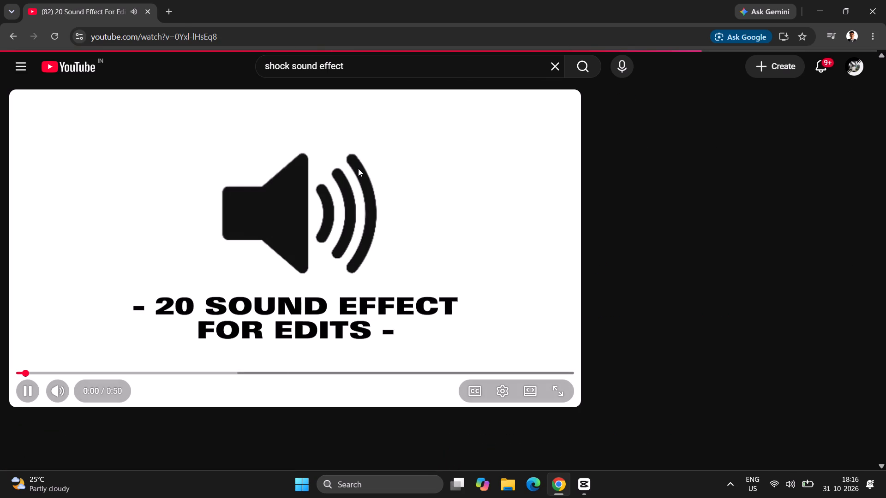
Copy the share link of the "20 Sound Effect For Edits" video and close the sharing dialog.
scroll(358, 168, down, 1)
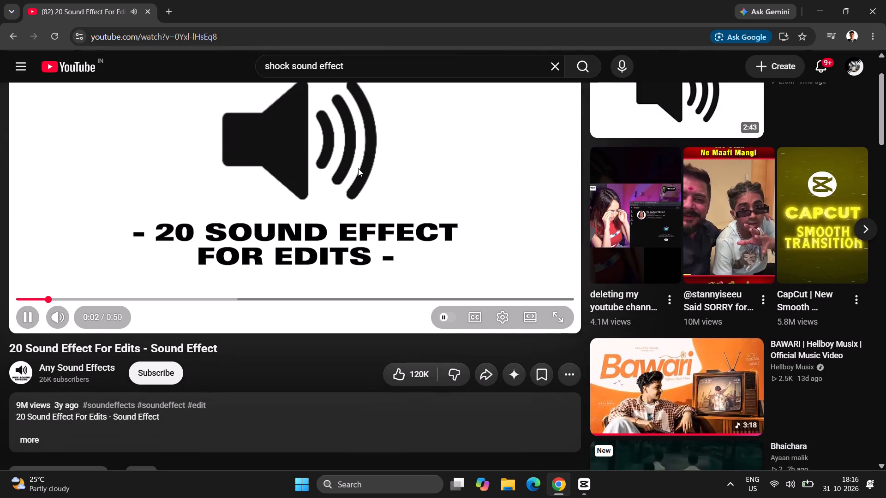
scroll(358, 168, down, 1)
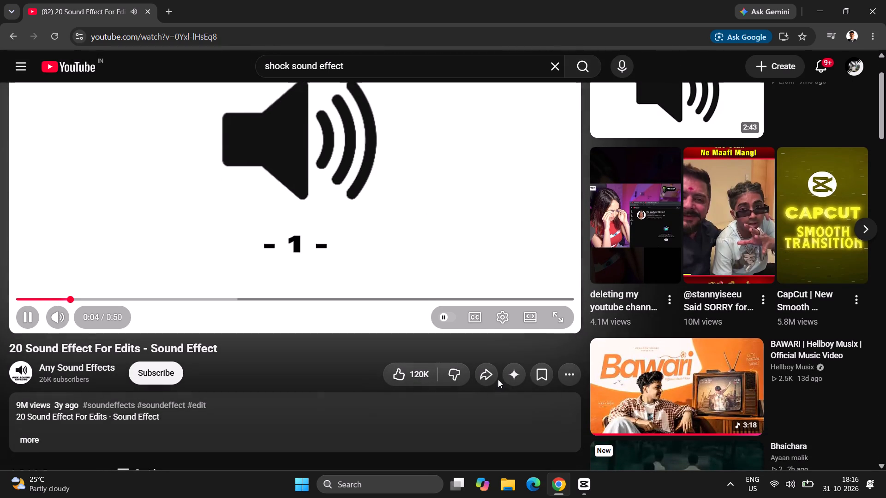
click(488, 373)
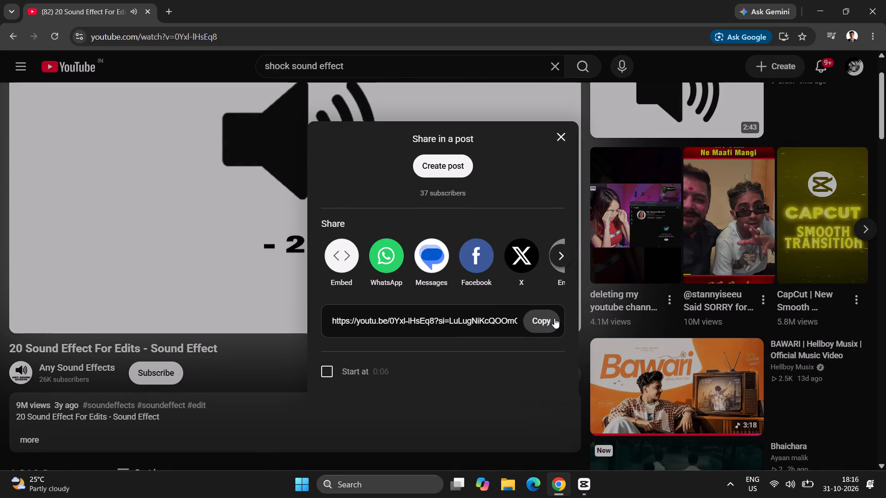
click(554, 318)
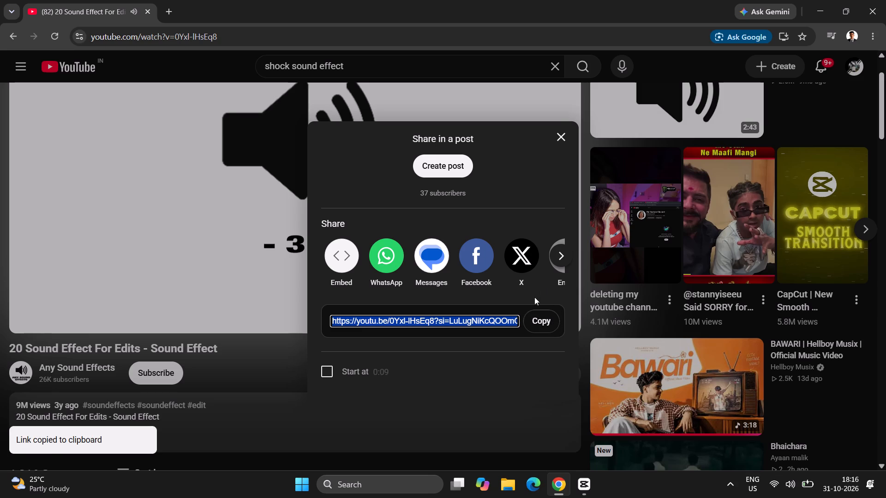
click(541, 320)
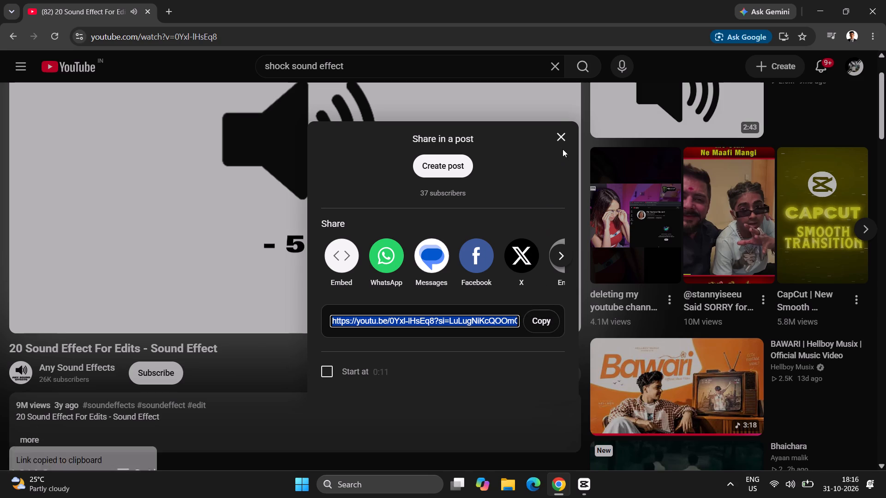
click(563, 137)
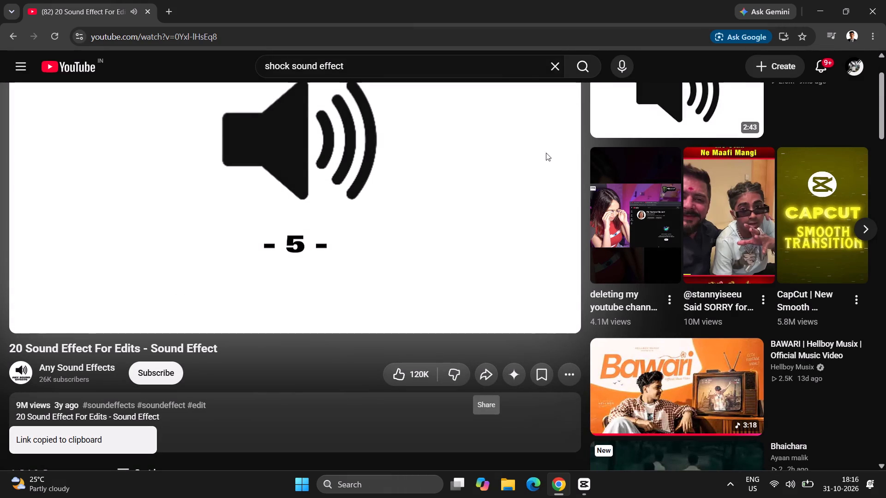
click(421, 170)
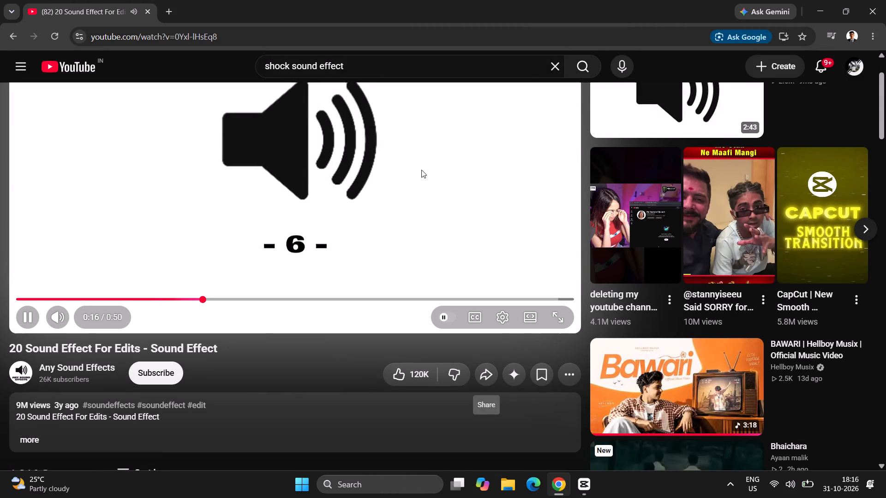
Open a new browser tab ready for a Google search.
click(173, 4)
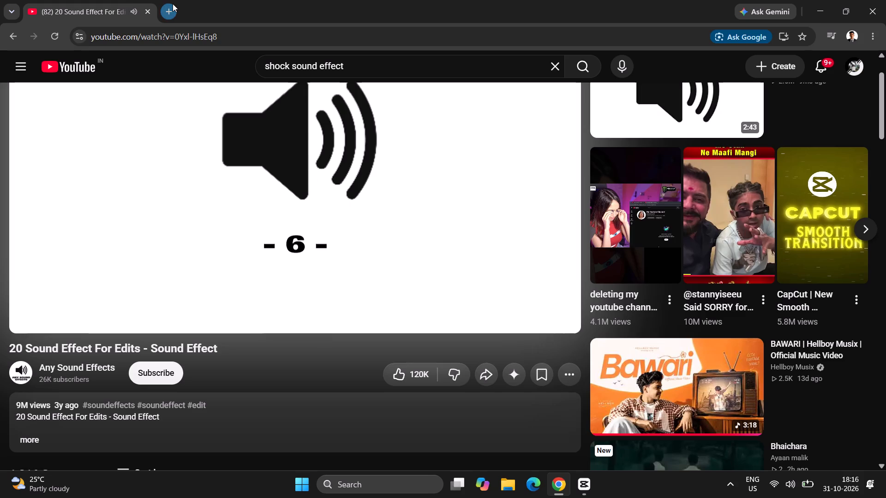
click(304, 209)
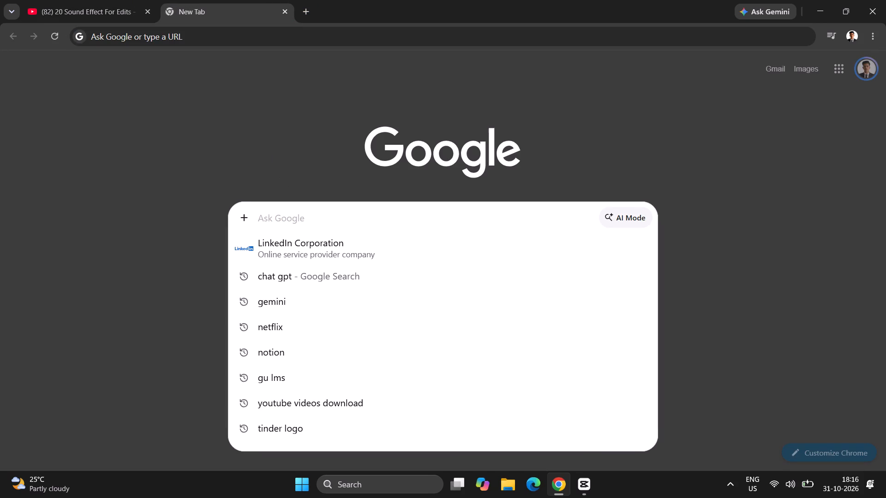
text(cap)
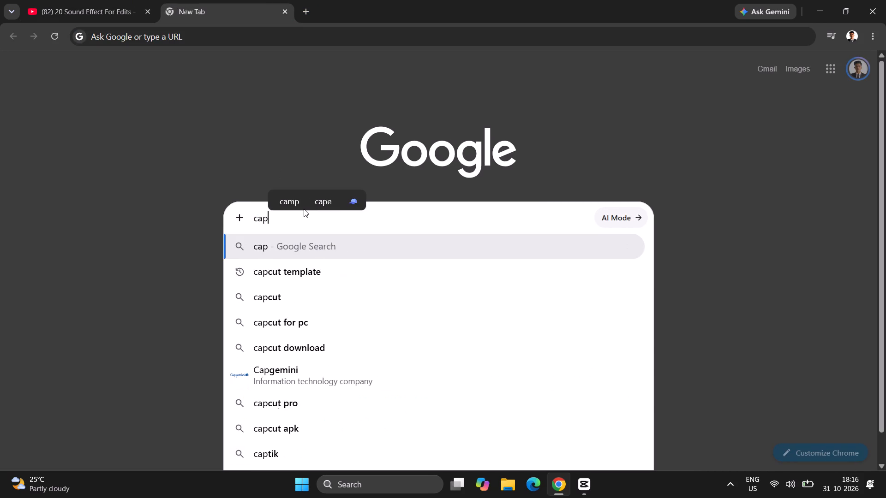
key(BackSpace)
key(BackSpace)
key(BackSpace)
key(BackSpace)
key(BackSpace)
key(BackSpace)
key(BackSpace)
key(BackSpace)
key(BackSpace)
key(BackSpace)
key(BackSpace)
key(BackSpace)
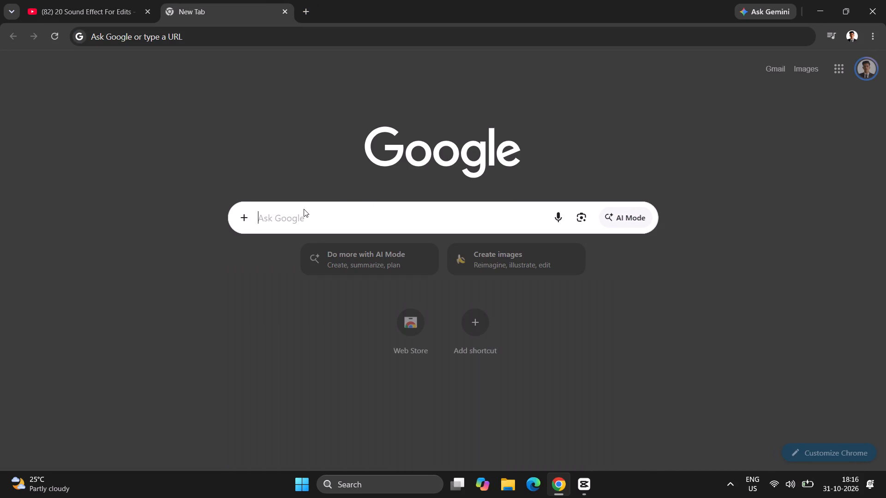
Search Google for "youtube video download application free" and open the VidsSave "Free YouTube Video Downloader" result.
text(yo)
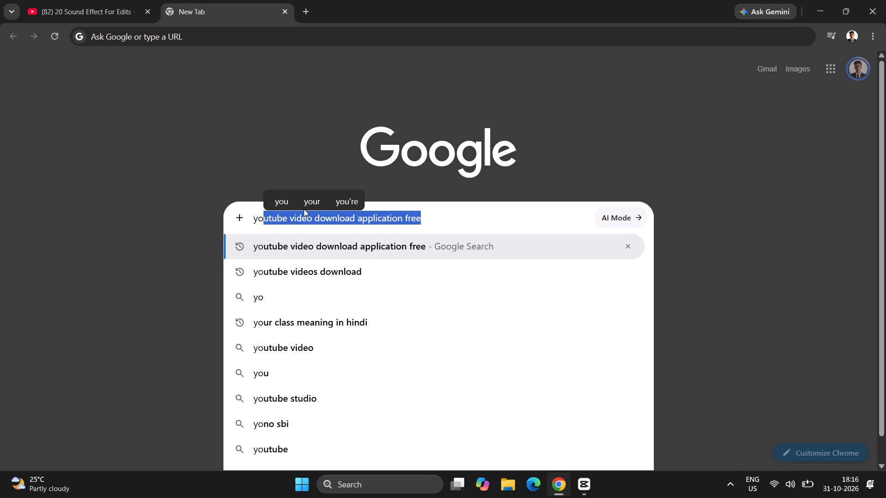
key(Return)
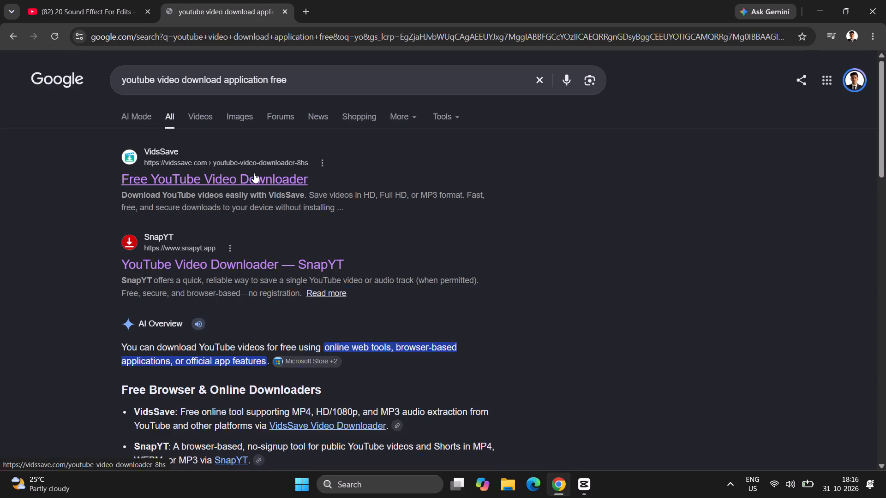
click(254, 173)
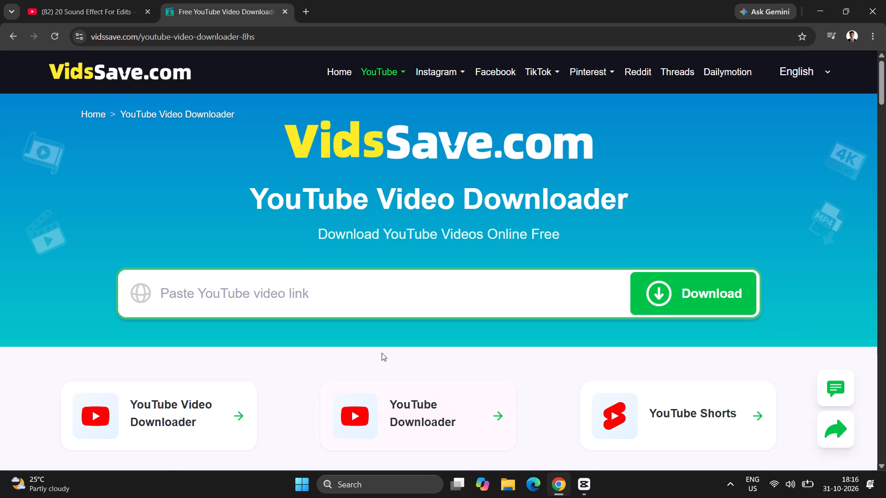
Load the copied video link into the VidsSave downloader and download the 128KBPS MP3 version.
click(369, 306)
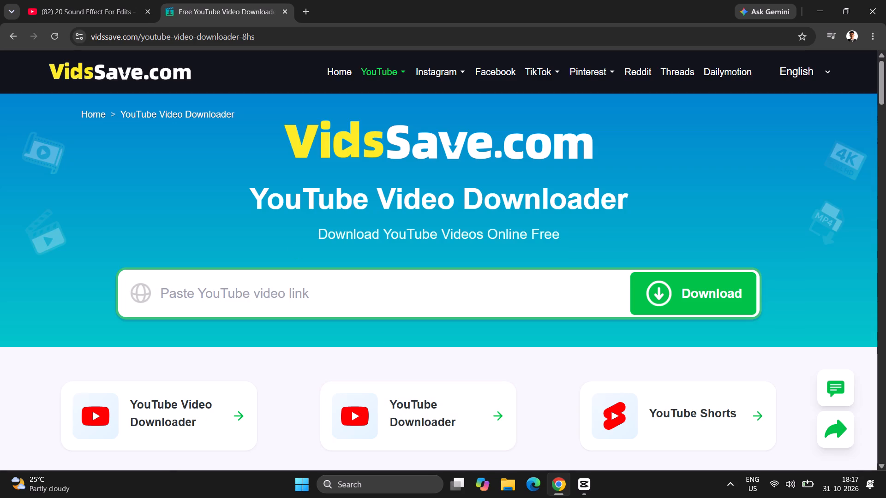
click(366, 293)
key(ctrl+v)
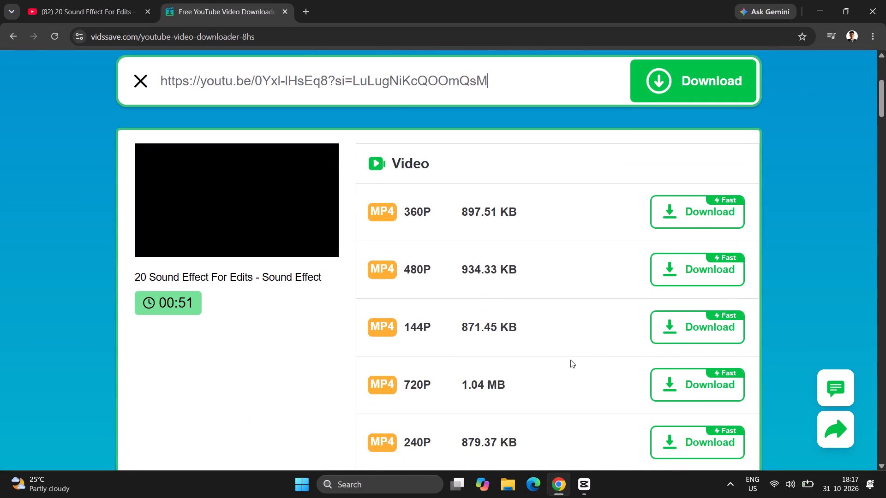
scroll(563, 349, down, 3)
scroll(563, 349, right, 1)
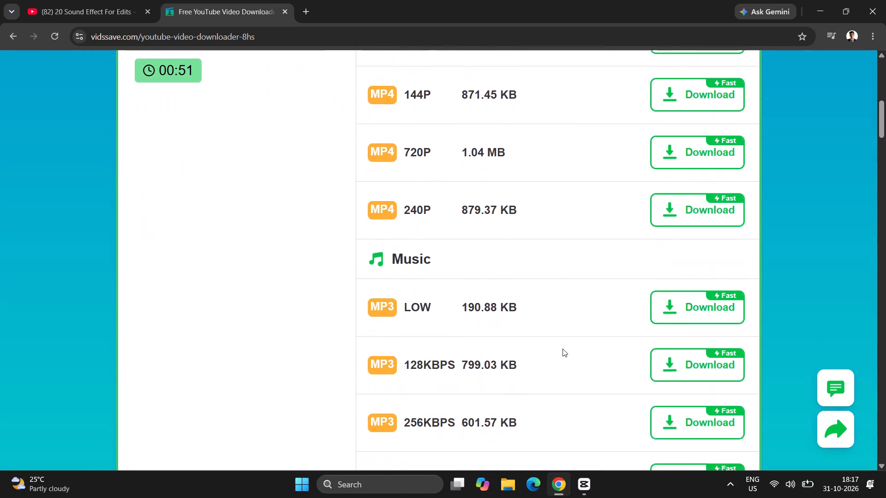
scroll(563, 349, right, 1)
scroll(641, 407, down, 1)
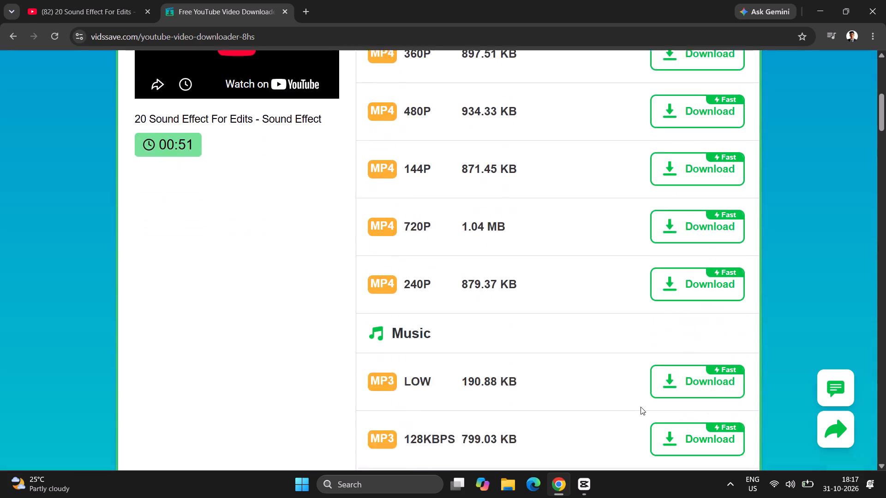
scroll(641, 407, down, 4)
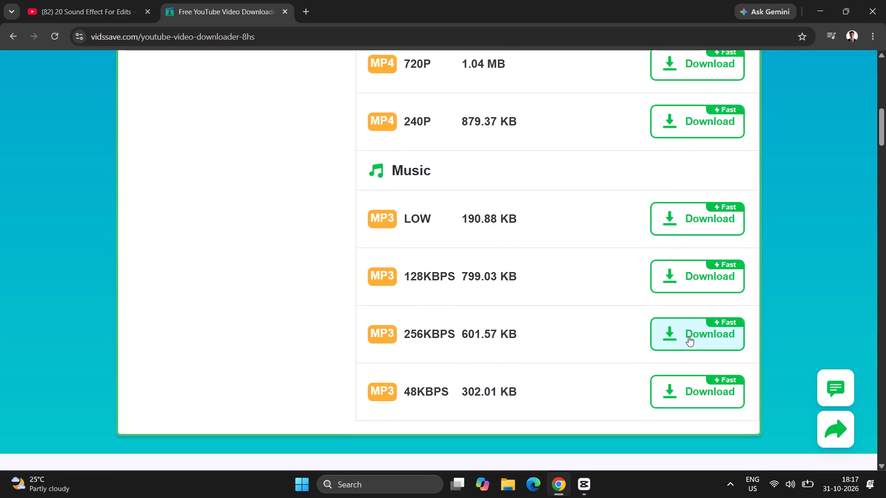
click(695, 272)
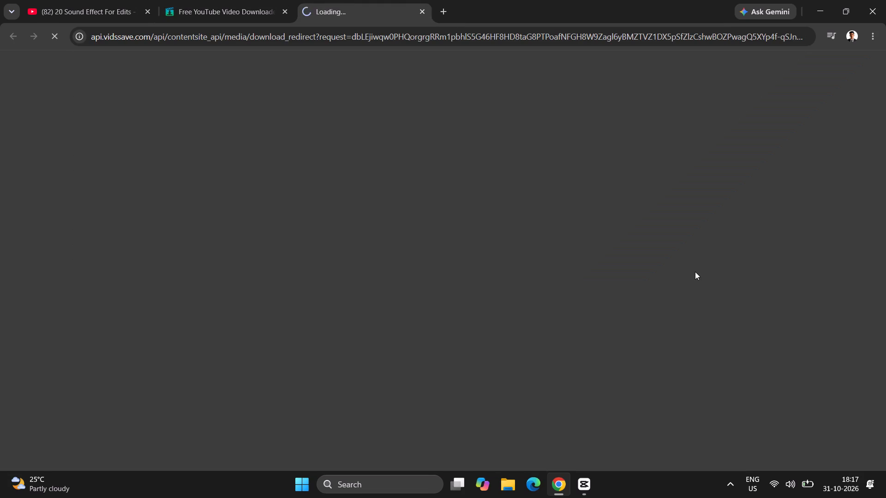
Switch to CapCut, play up to the troll-face image, and move the short vidssave audio clip to start at 00:00:55:03.
click(590, 483)
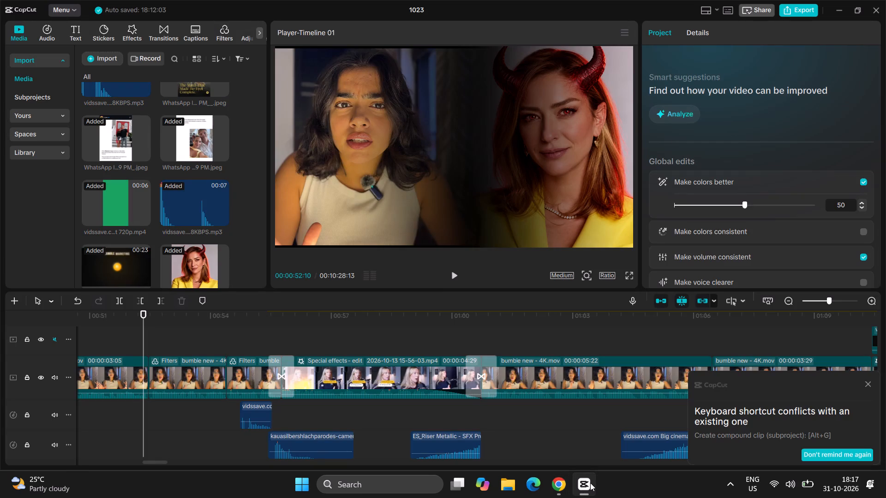
key(space)
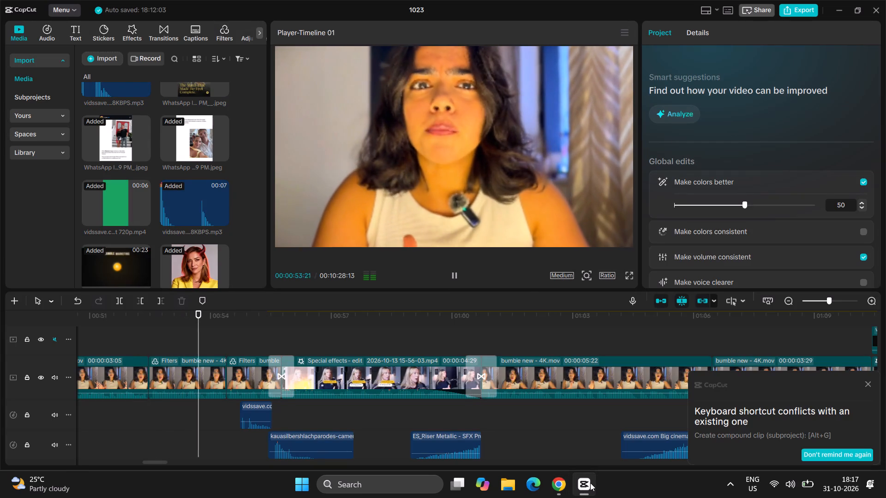
key(space)
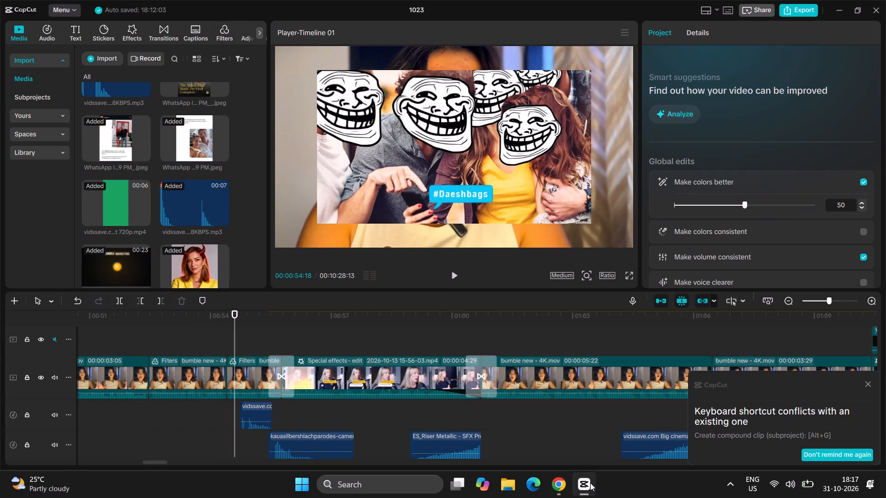
key(space)
key(space)
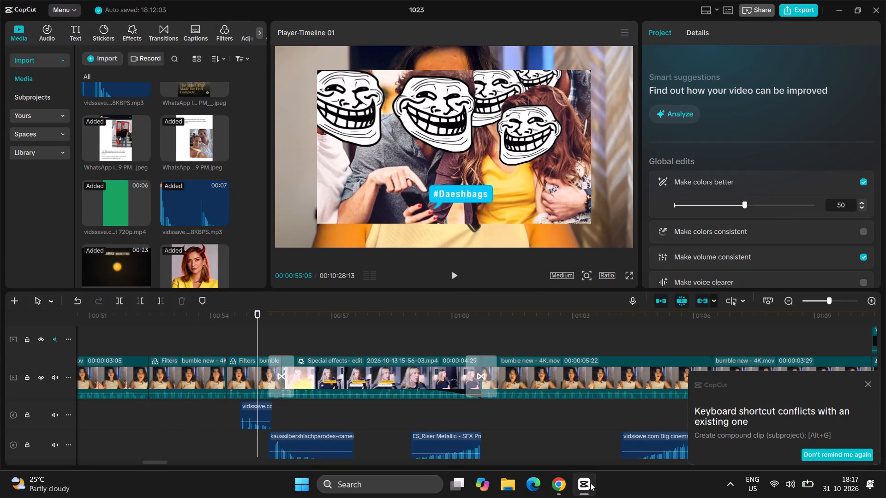
key(space)
key(space)
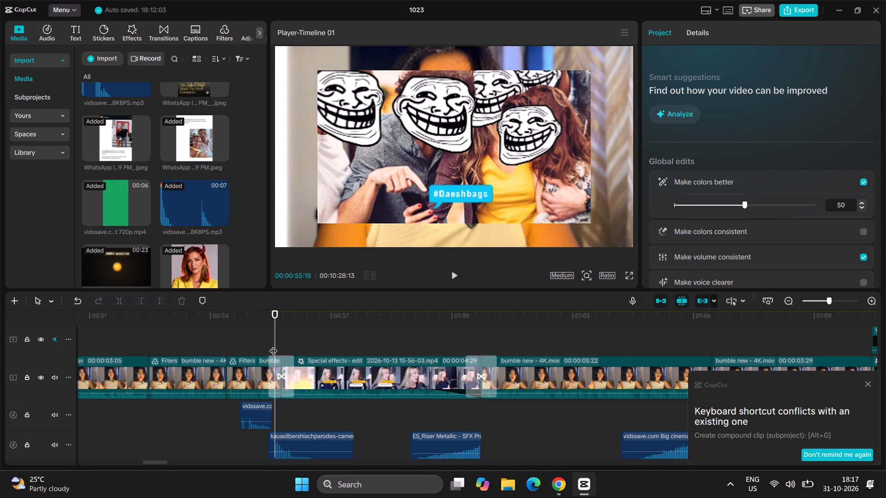
drag(274, 344, 240, 361)
key(space)
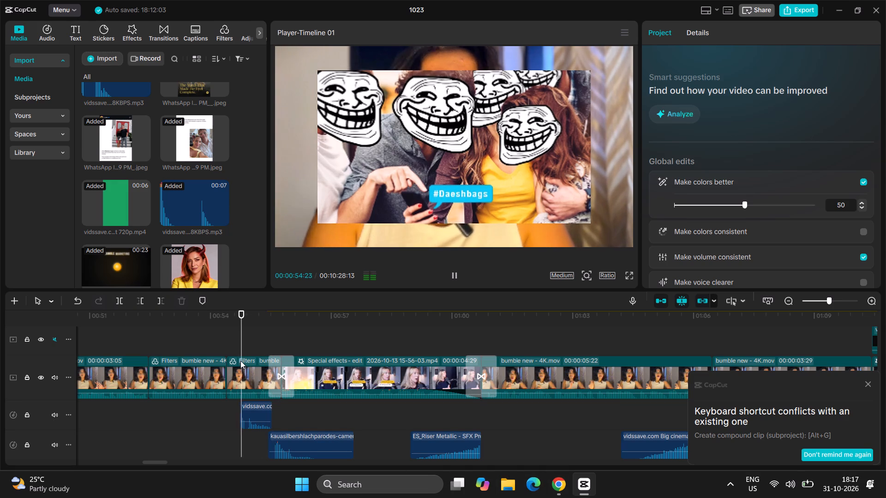
key(space)
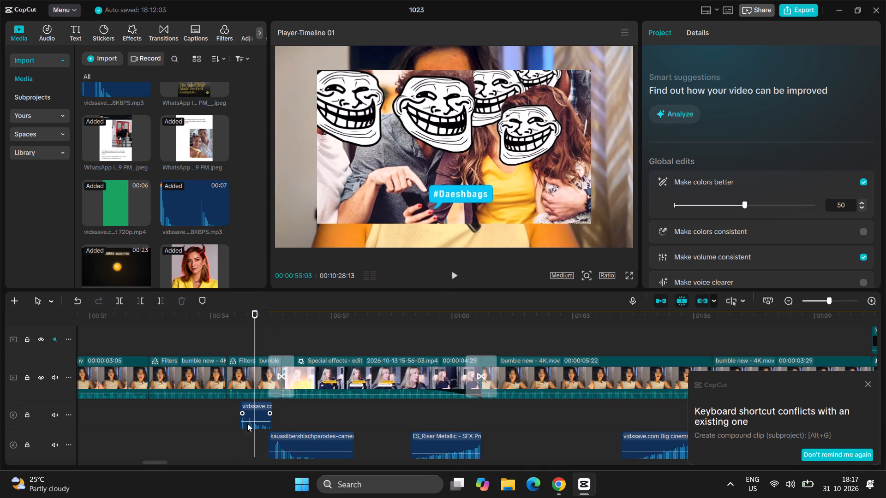
drag(257, 409, 271, 407)
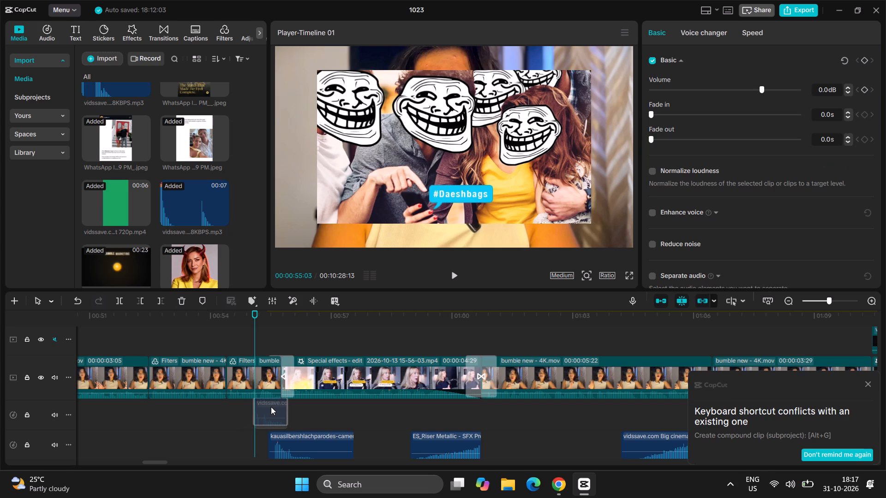
drag(271, 407, 271, 407)
Play the timeline from the moved sound clip through the interview footage into the yellow-logo shot to review the audio.
key(space)
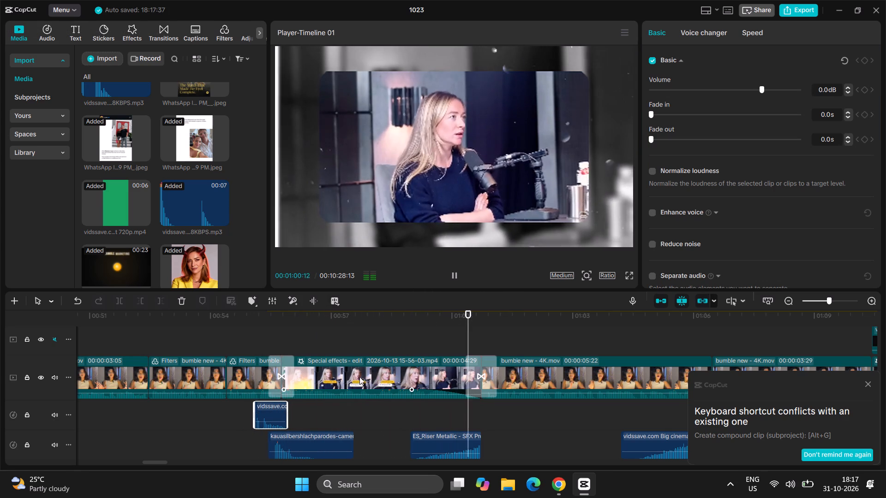
scroll(365, 377, right, 2)
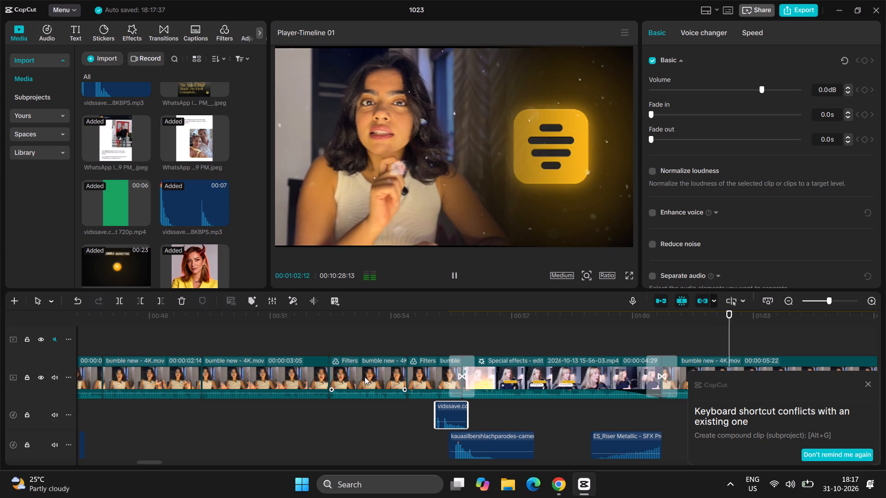
scroll(365, 377, right, 2)
scroll(365, 377, left, 1)
key(space)
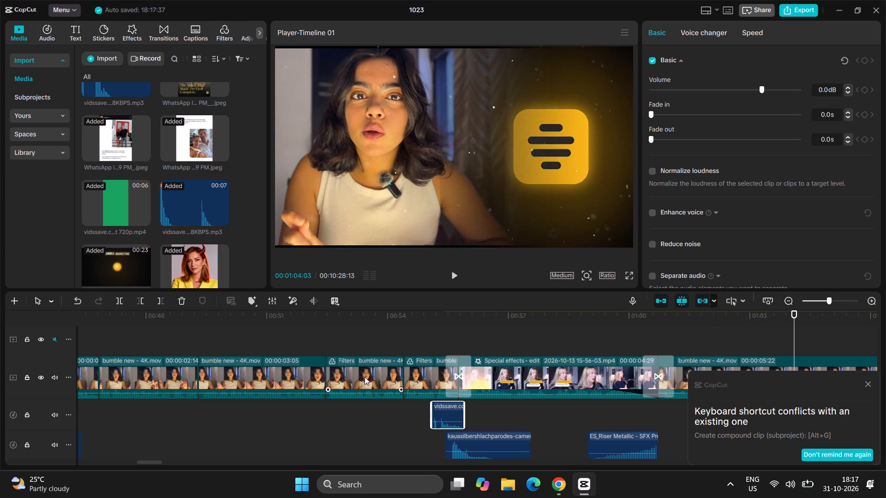
scroll(365, 377, left, 1)
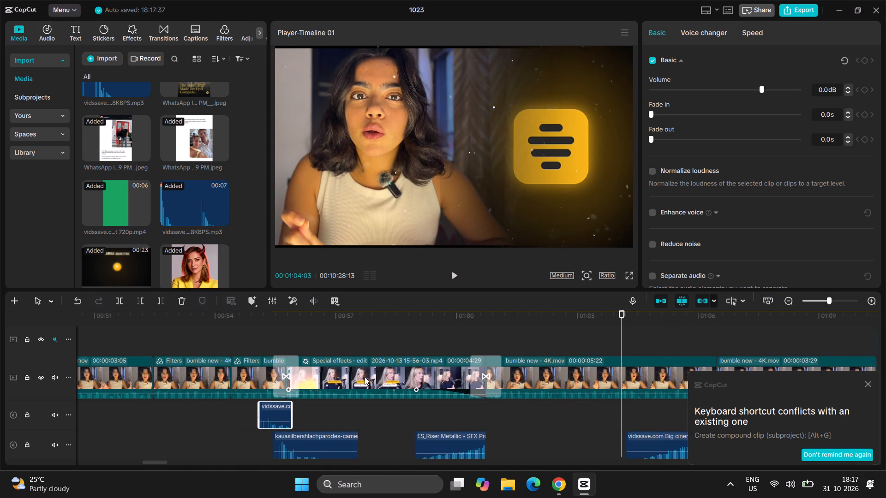
scroll(365, 377, left, 1)
Select the "Screenshot 2026-10-24 084458.png" overlay clip and replay its section several times to review the speech and visuals.
scroll(454, 374, up, 2)
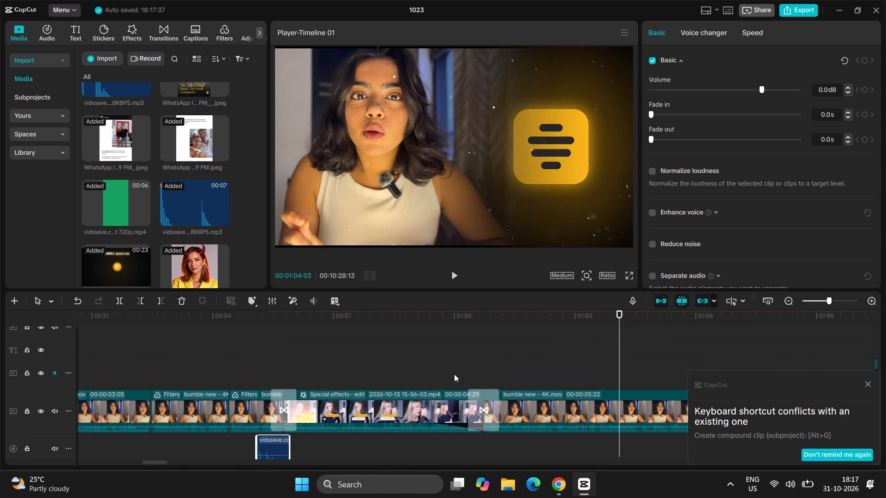
scroll(454, 374, up, 2)
scroll(574, 358, down, 1)
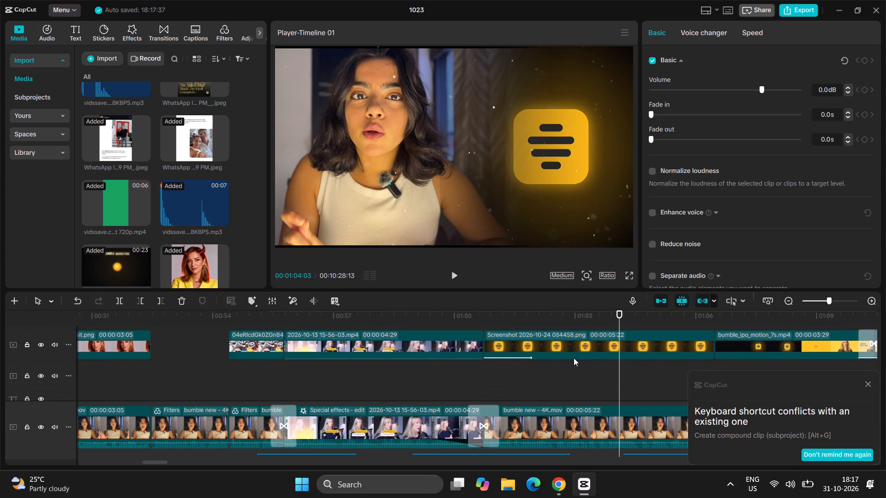
click(574, 358)
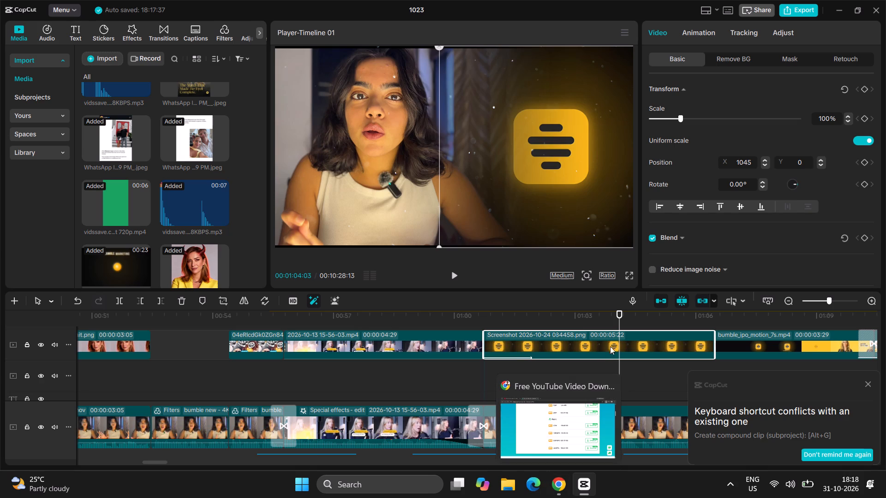
drag(619, 310, 482, 332)
key(space)
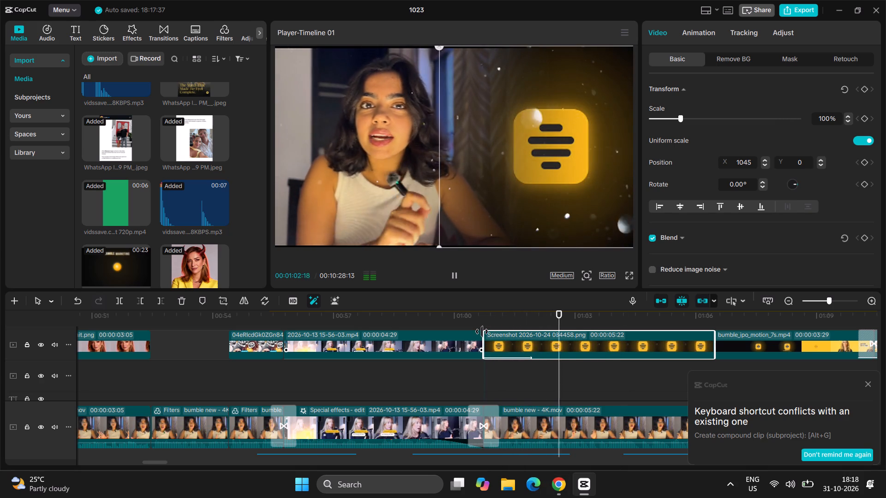
key(space)
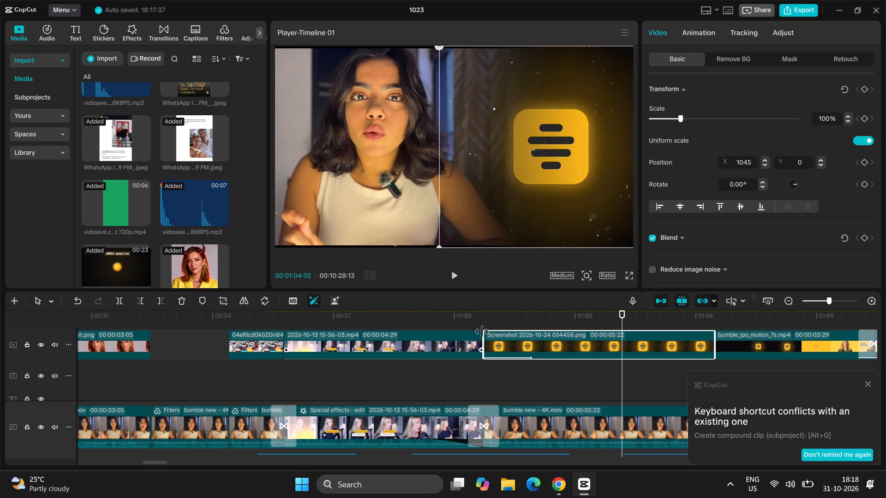
key(space)
key(space)
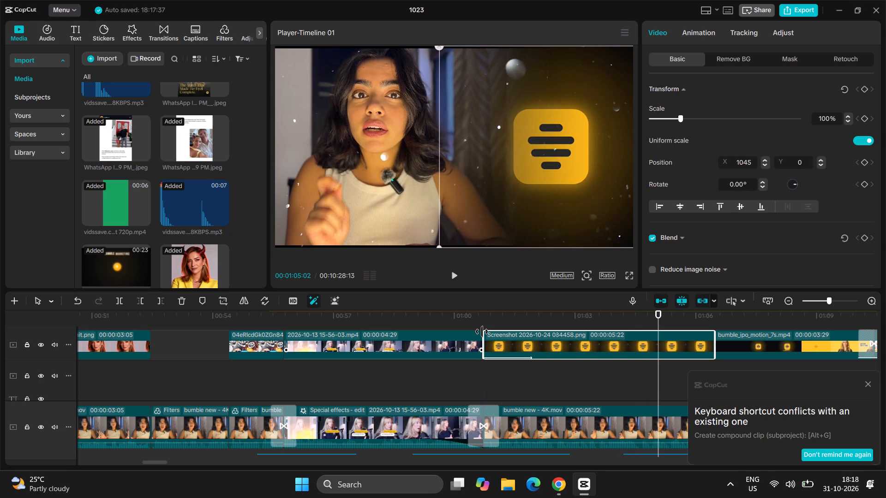
drag(658, 317, 535, 316)
key(space)
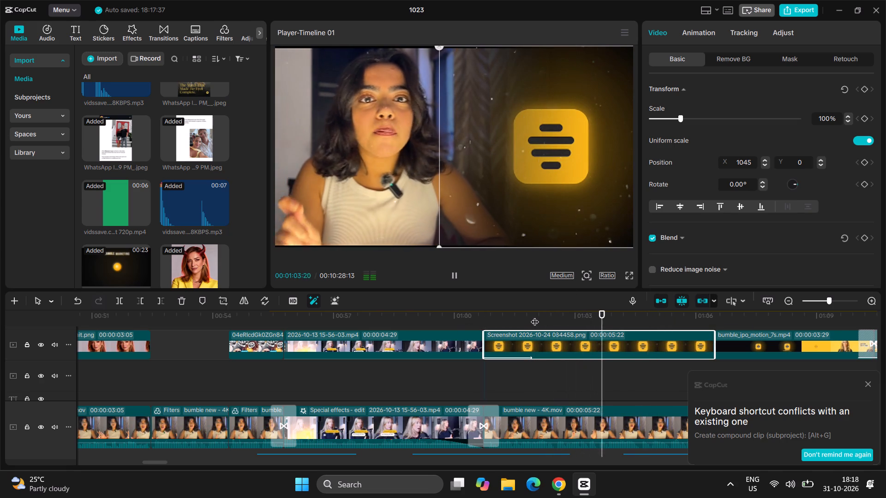
key(space)
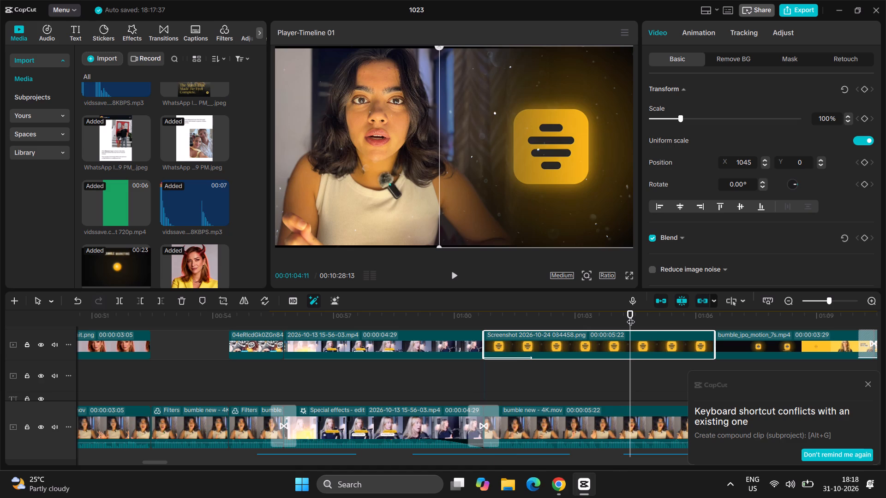
drag(631, 315, 509, 335)
key(space)
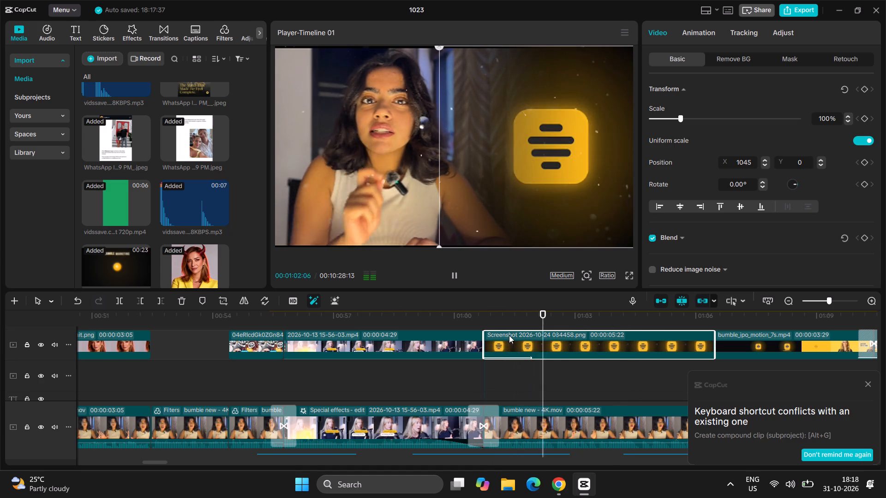
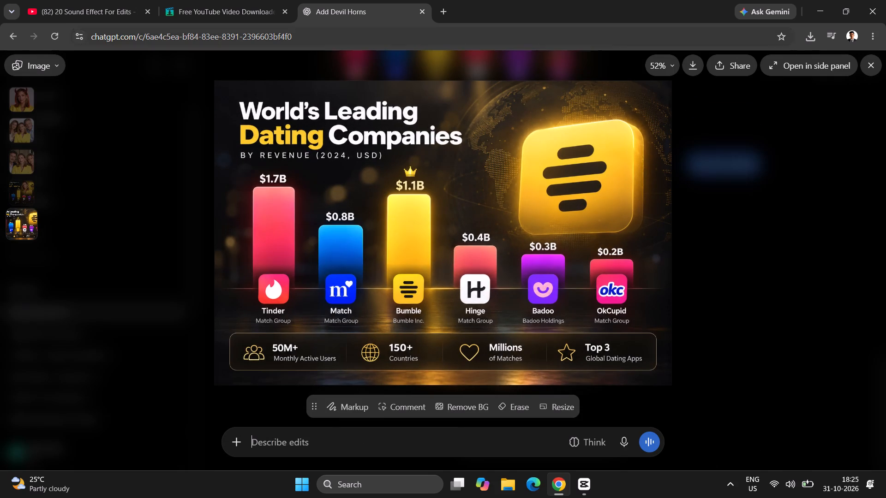
click(689, 65)
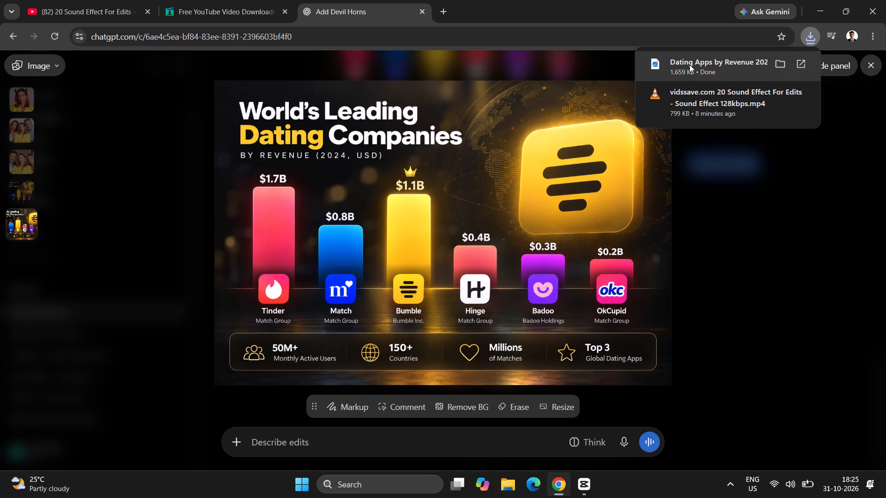
click(781, 221)
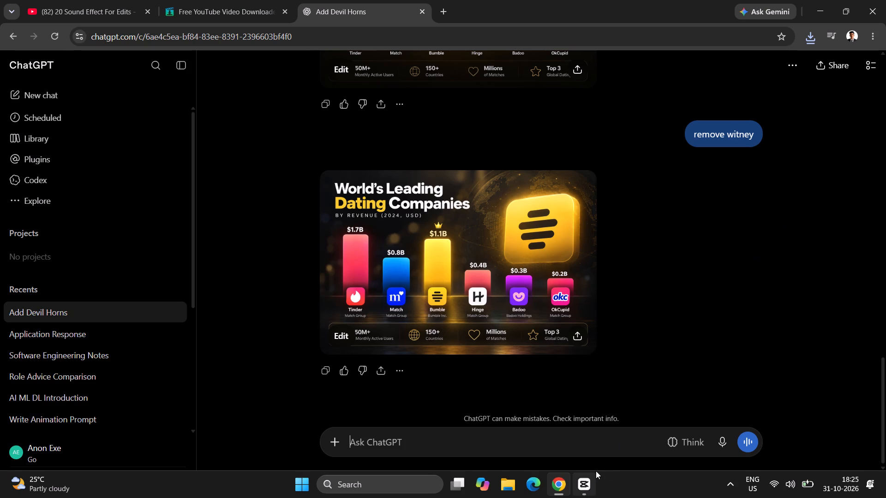
Switch to CapCut and delete the Bumble logo screenshot clip from the overlay track.
click(586, 481)
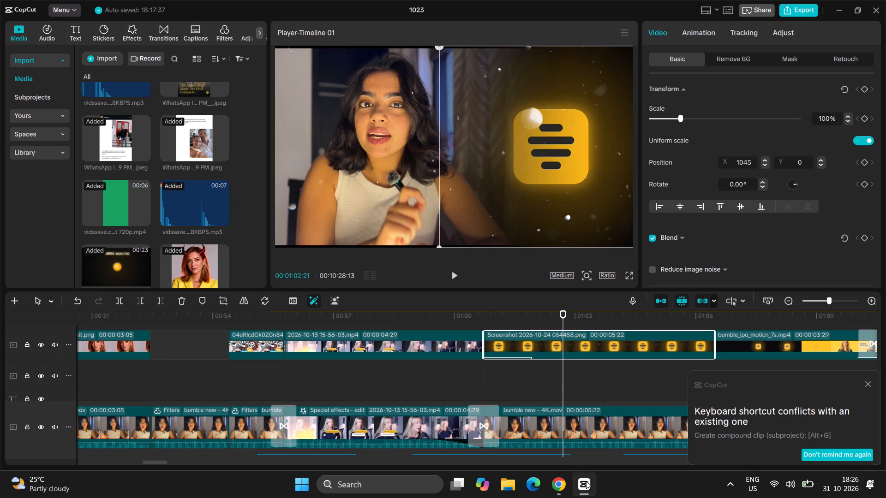
key(Delete)
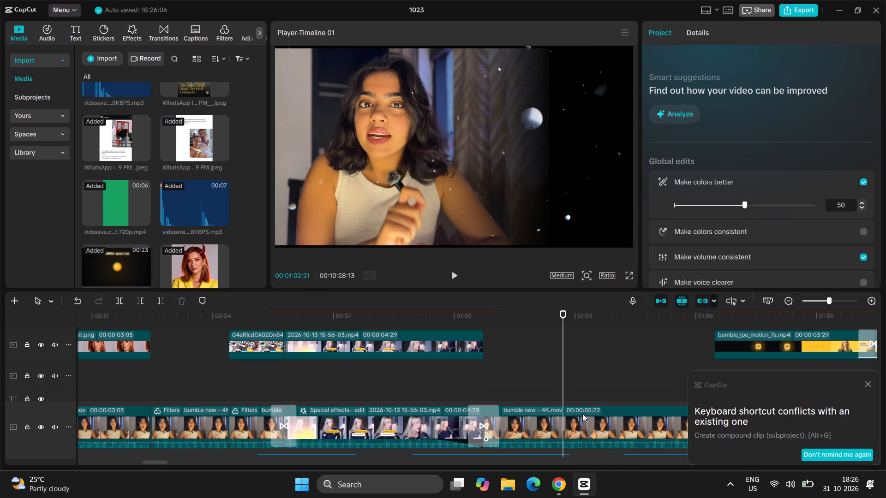
Import Dating Apps by Revenue 2024.png, place it in the overlay track's gap, and extend it to 00:00:05:22 to meet the bumble_ipo_motion clip.
key(ctrl+i)
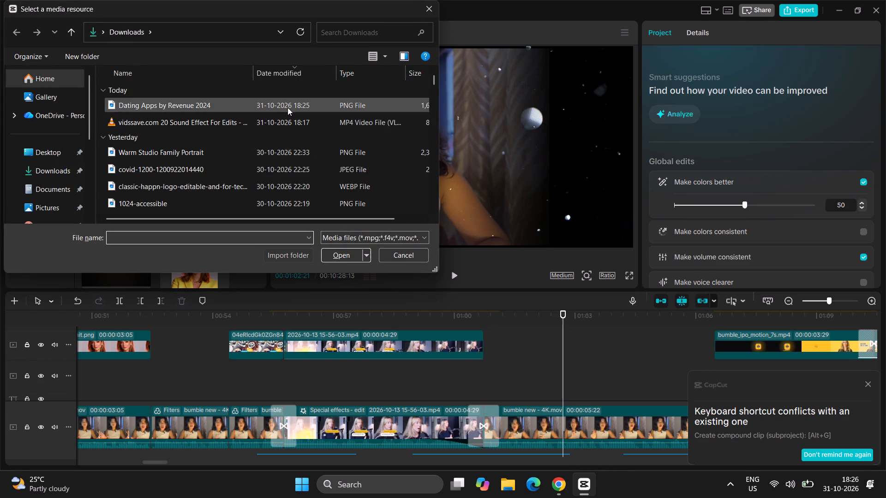
click(287, 107)
click(342, 253)
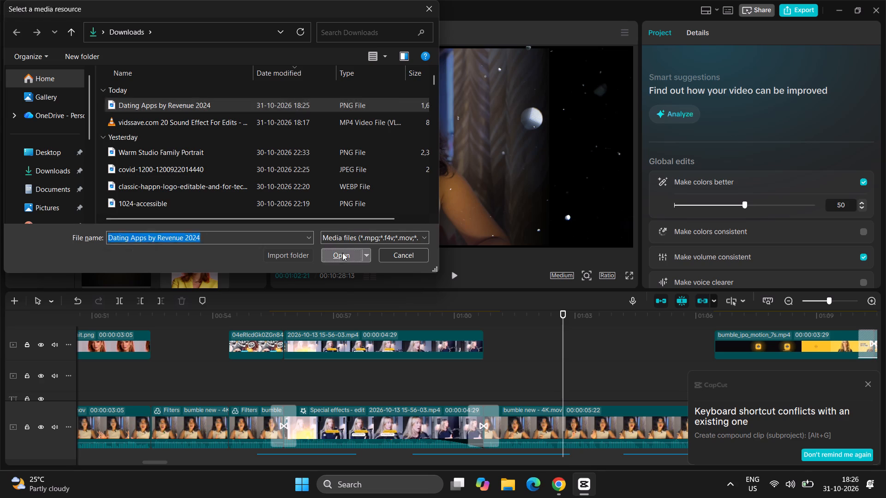
drag(122, 243, 418, 306)
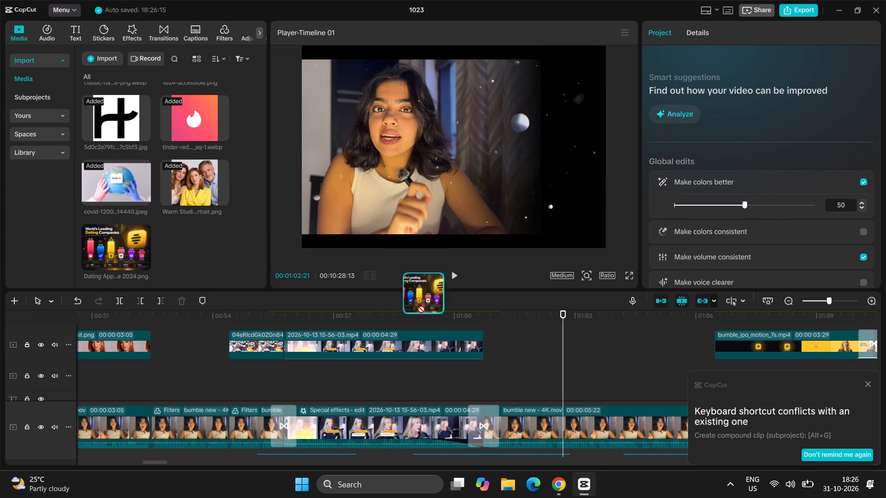
drag(418, 306, 481, 348)
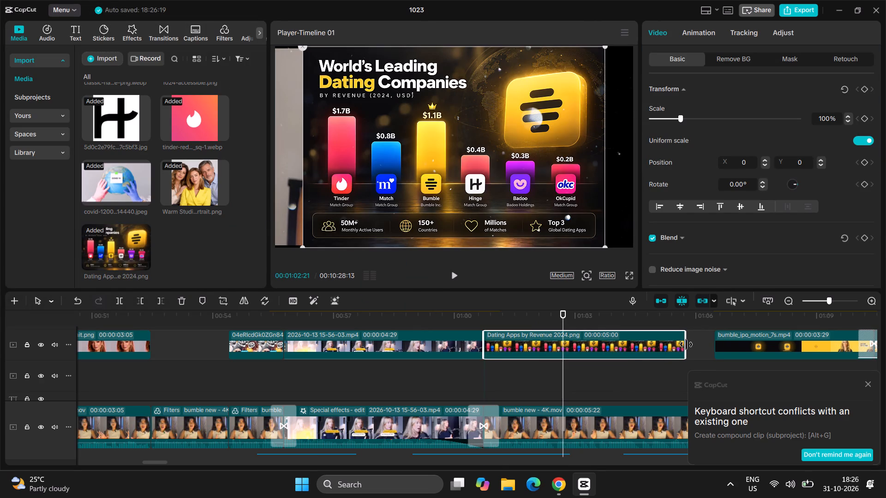
drag(686, 344, 726, 344)
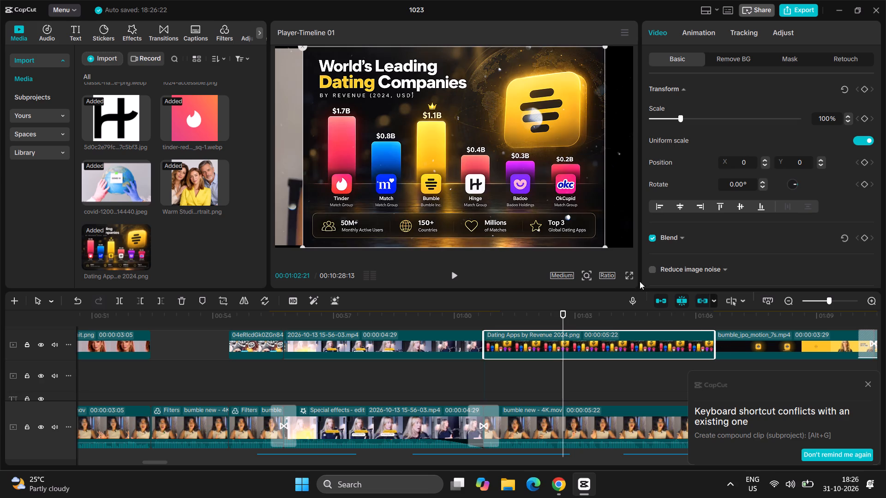
Enlarge the dating-companies chart to 118% to fill the frame's width and move it down to Y position -145.
drag(606, 245, 621, 245)
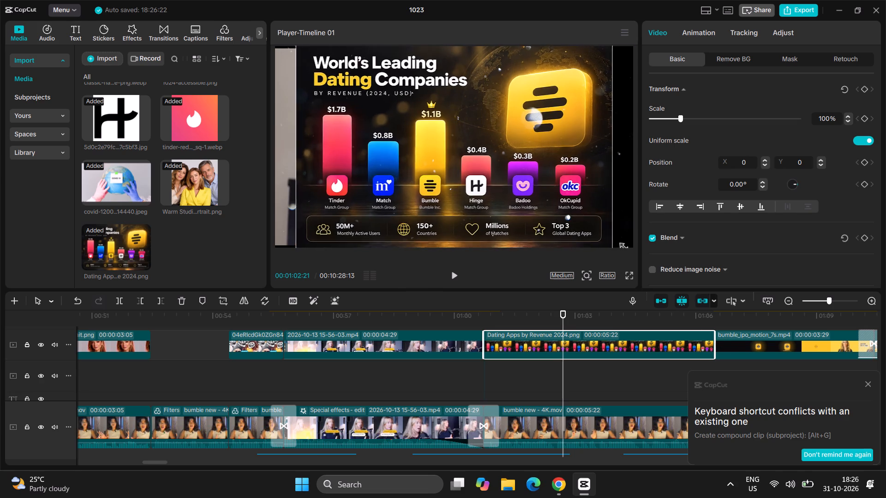
drag(621, 245, 644, 250)
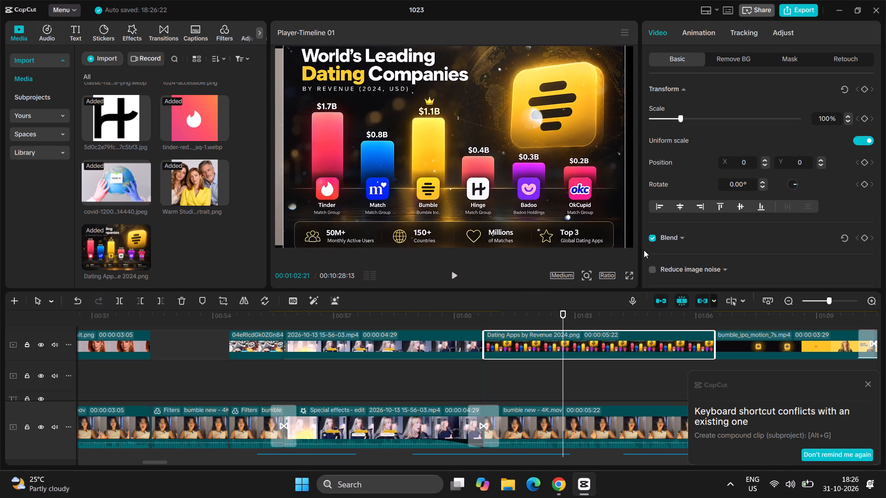
drag(644, 250, 658, 254)
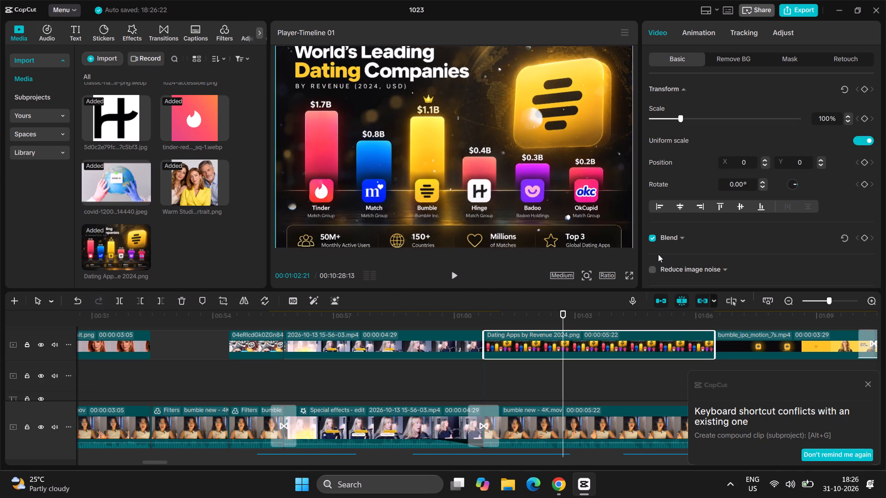
drag(658, 254, 658, 255)
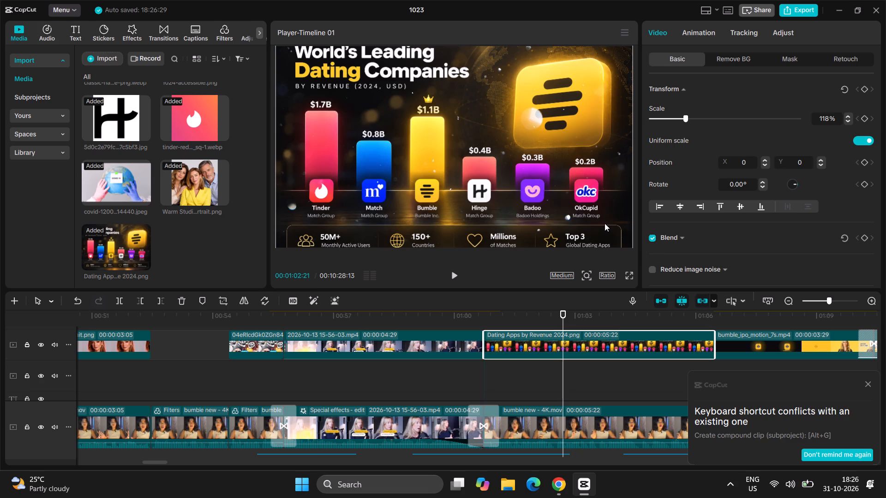
drag(607, 206, 608, 219)
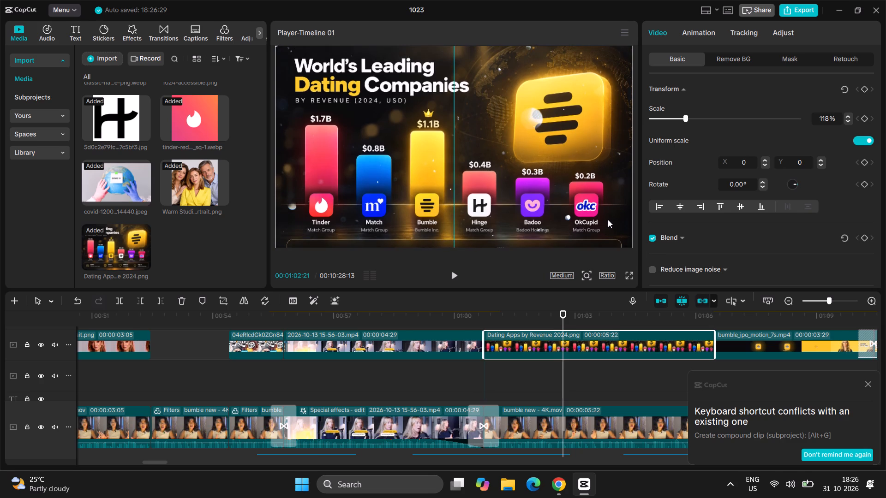
drag(608, 219, 607, 219)
drag(607, 219, 607, 219)
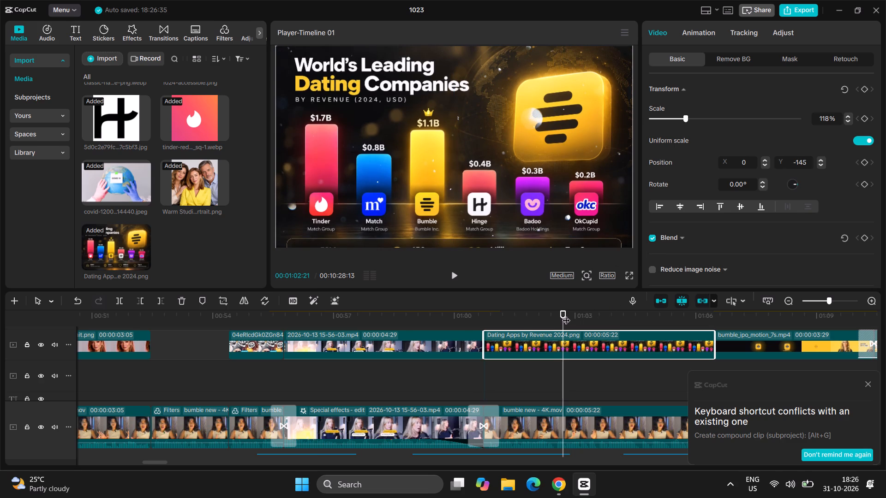
Play back the timeline from just before the dating-companies chart clip to its end to check the new visual.
drag(566, 314, 448, 317)
key(space)
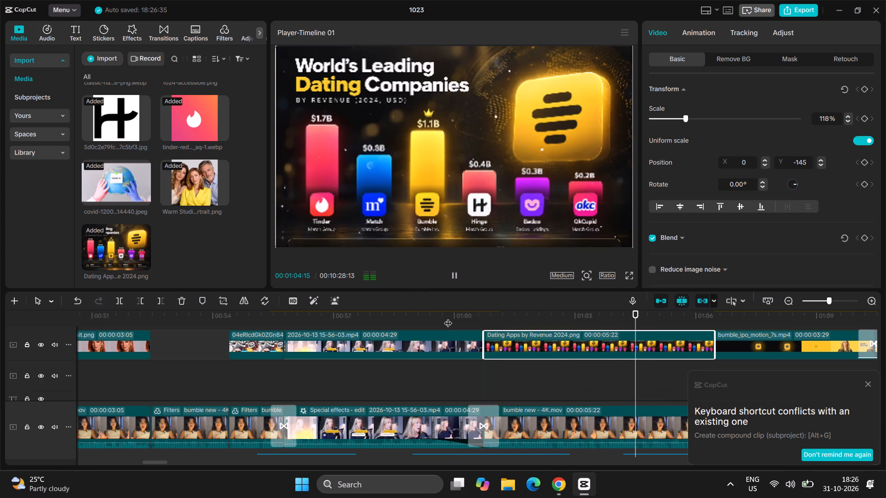
key(space)
key(space)
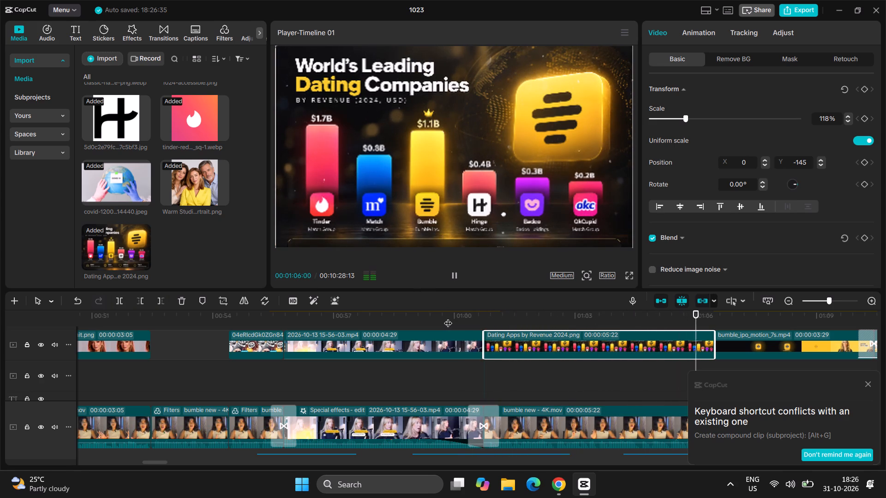
key(space)
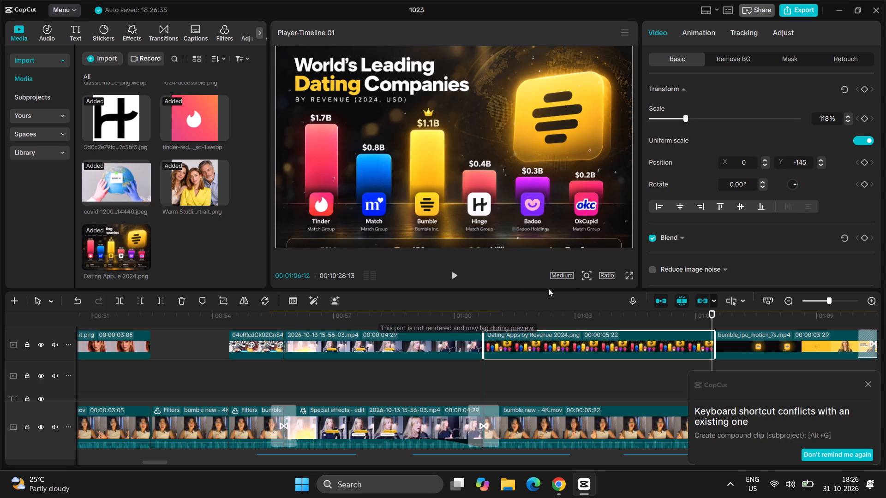
Dismiss the keyboard shortcut conflict notification covering the timeline.
click(865, 381)
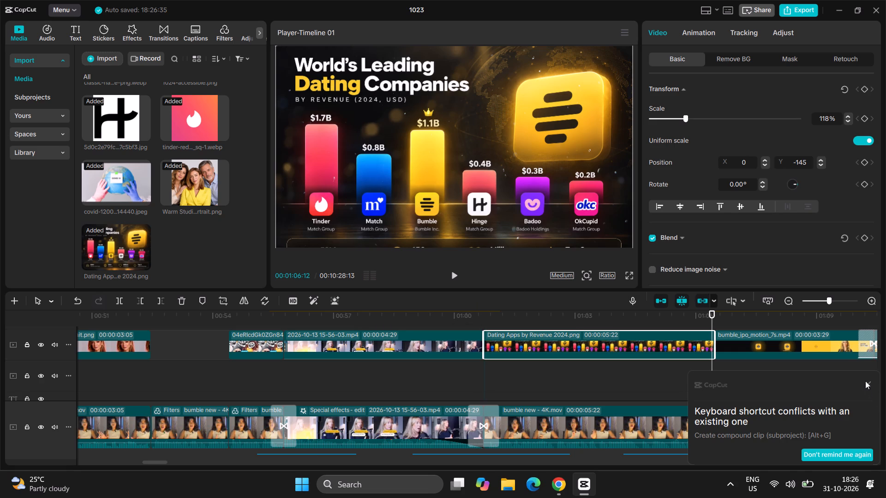
click(872, 384)
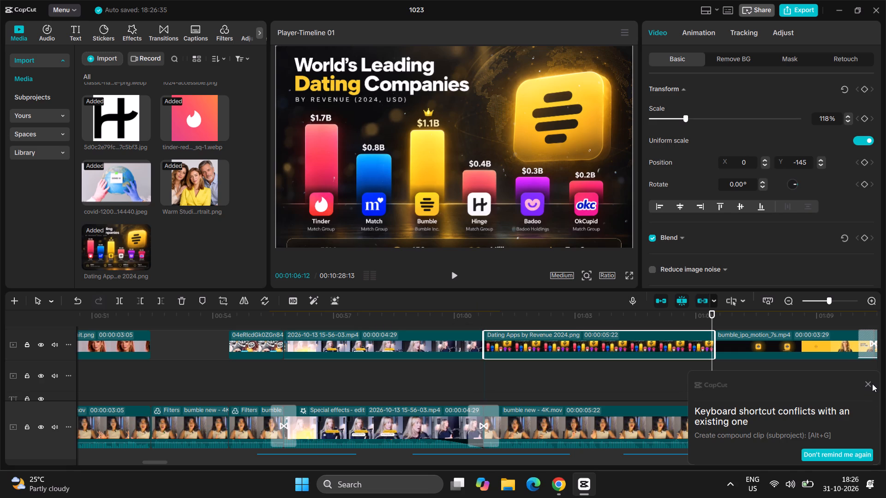
click(867, 385)
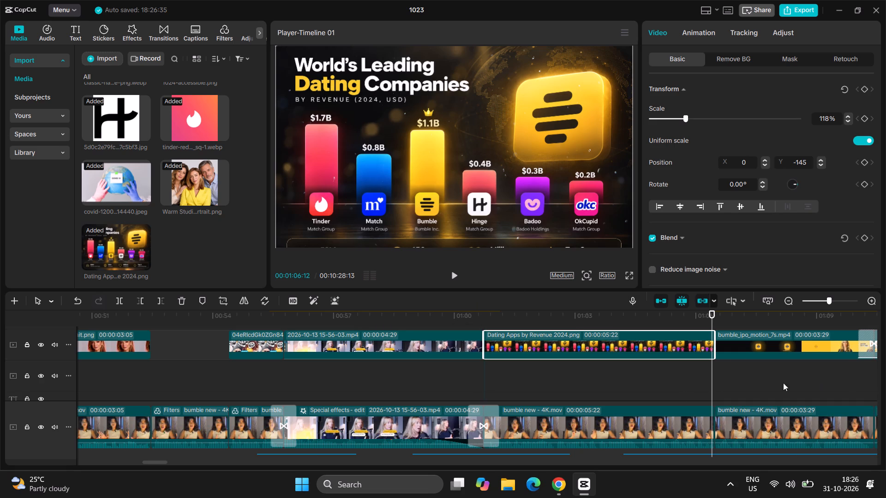
key(space)
key(space)
key(space)
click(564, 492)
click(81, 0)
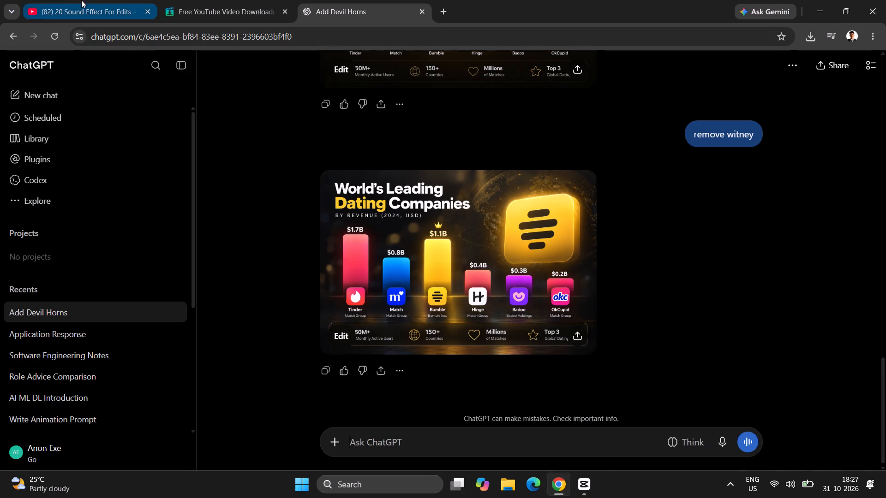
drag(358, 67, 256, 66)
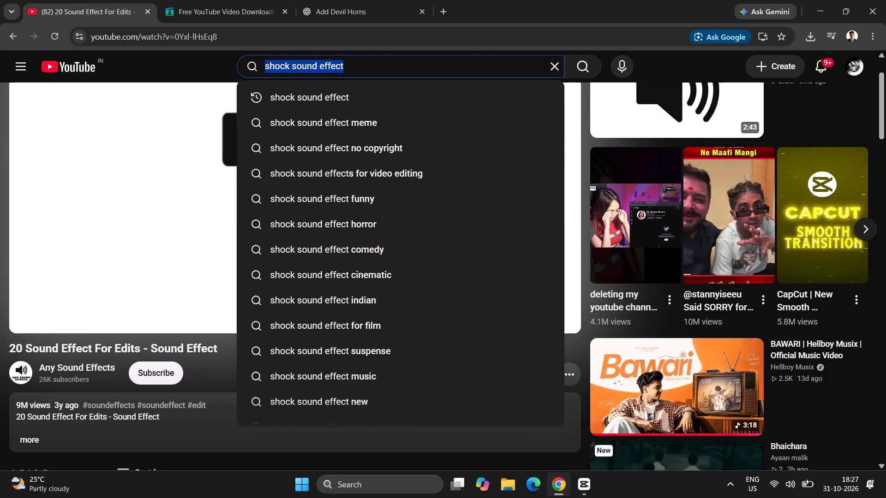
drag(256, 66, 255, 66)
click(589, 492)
Review the earlier timeline section around the yellow "MAKE THE FIRST MOVE" clip and the start of the Elegant Devil Portrait clip.
scroll(275, 338, right, 3)
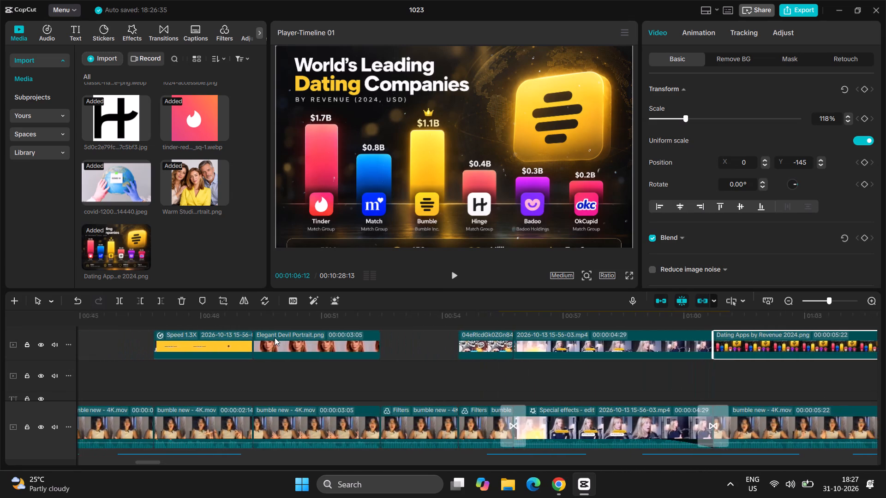
scroll(275, 338, right, 1)
scroll(275, 338, left, 1)
scroll(275, 338, right, 1)
scroll(275, 338, left, 1)
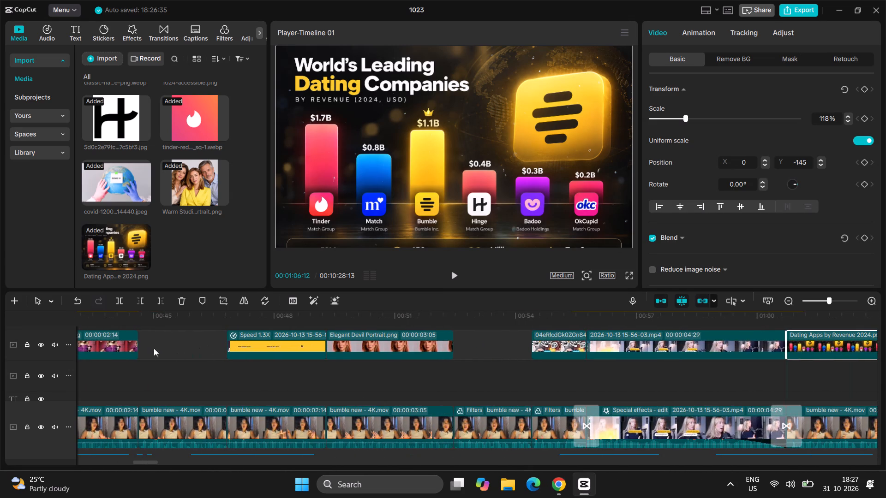
click(156, 338)
key(space)
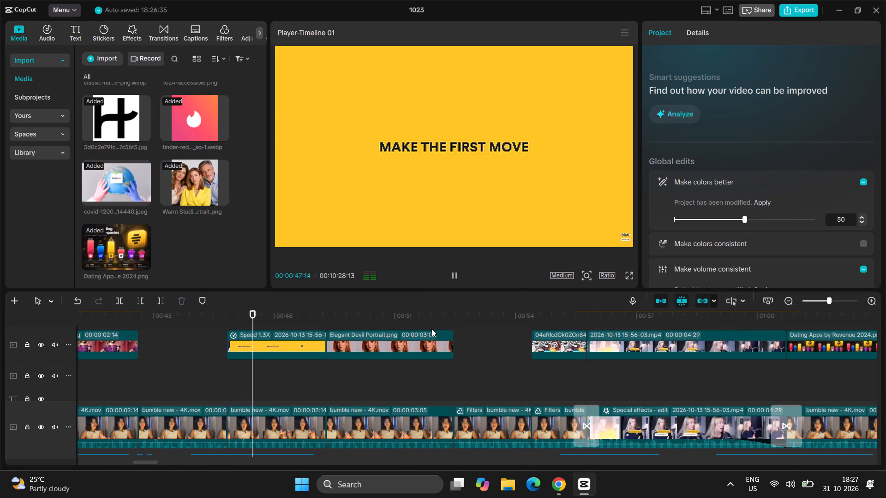
click(439, 328)
drag(439, 328, 290, 345)
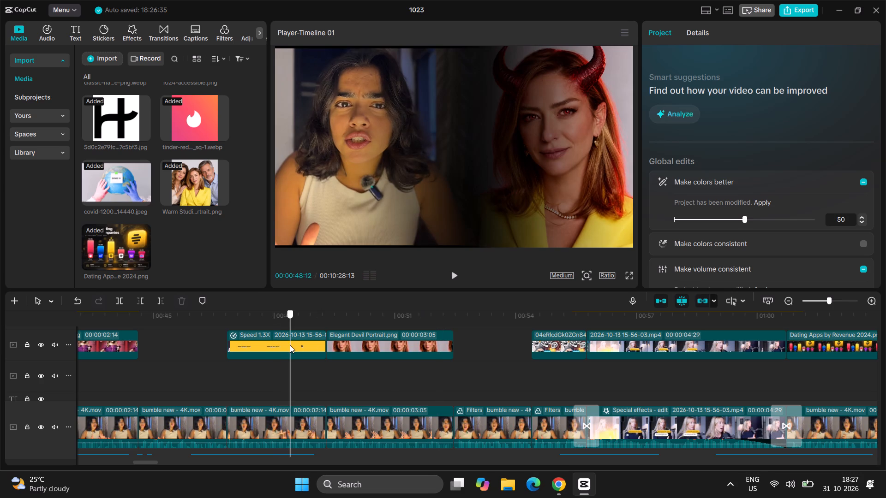
drag(290, 345, 290, 344)
key(space)
key(space)
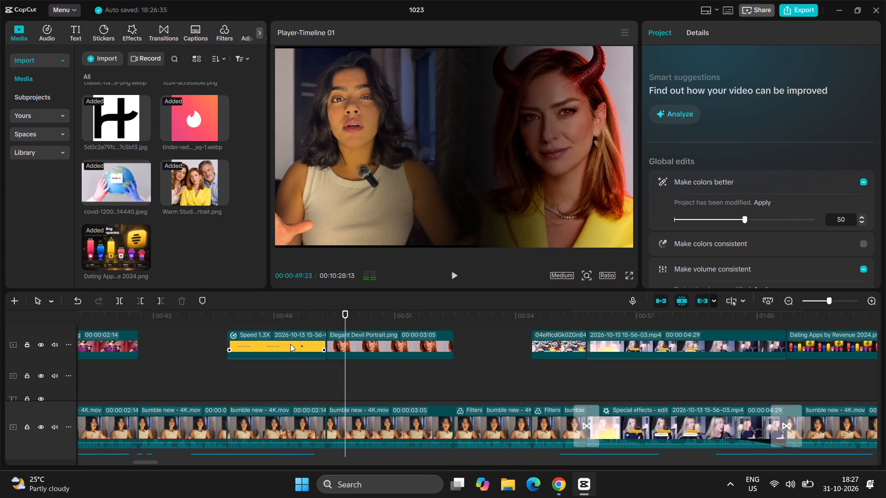
Import the "vidssave.com 20 Sound Effect For Edits" file from Downloads into the project media.
click(131, 30)
key(ctrl+i)
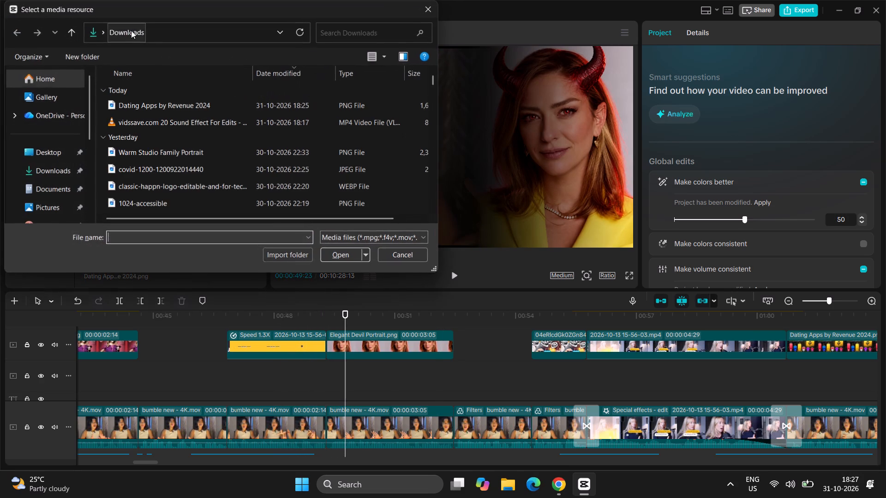
click(145, 122)
click(331, 252)
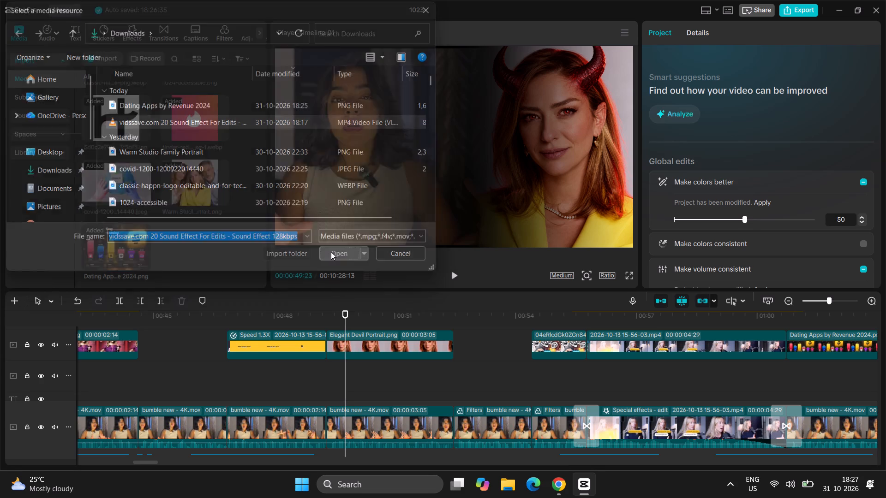
click(129, 37)
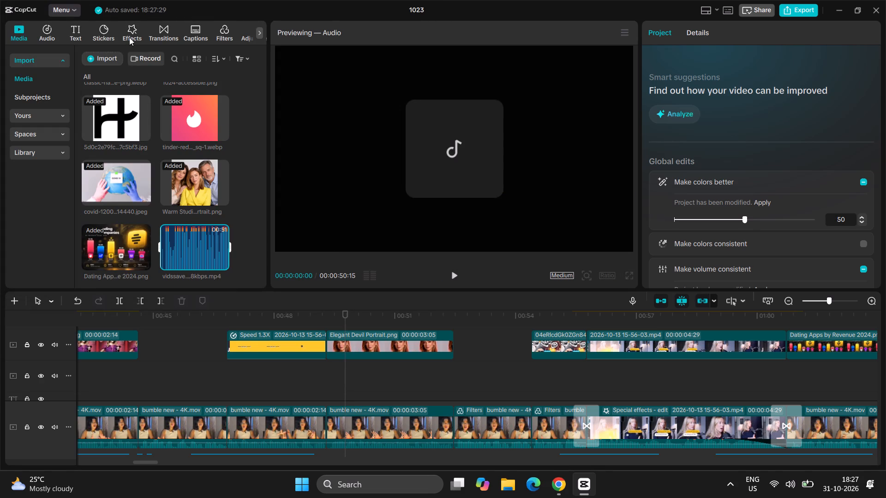
click(18, 37)
Add the imported 20 Sound Effect clip on an audio track beneath the main video, starting at about 00:51.
scroll(512, 336, left, 1)
scroll(512, 336, down, 1)
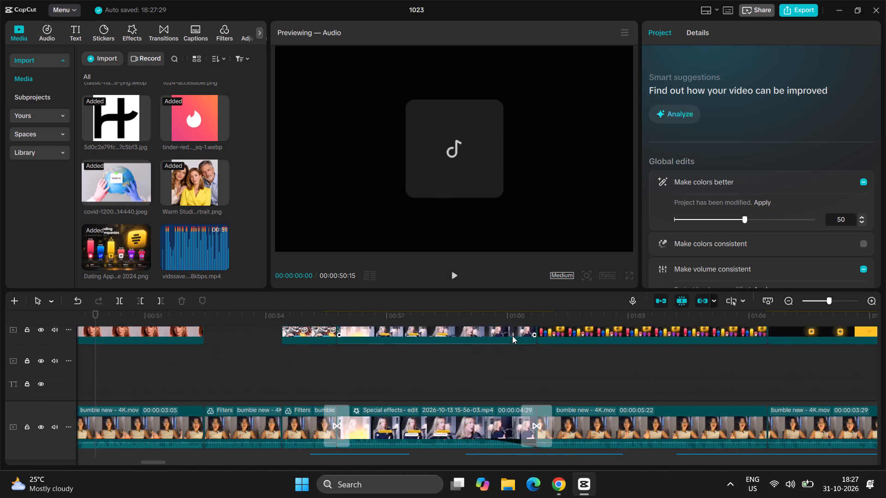
scroll(512, 336, down, 1)
drag(204, 317, 200, 262)
drag(200, 262, 172, 357)
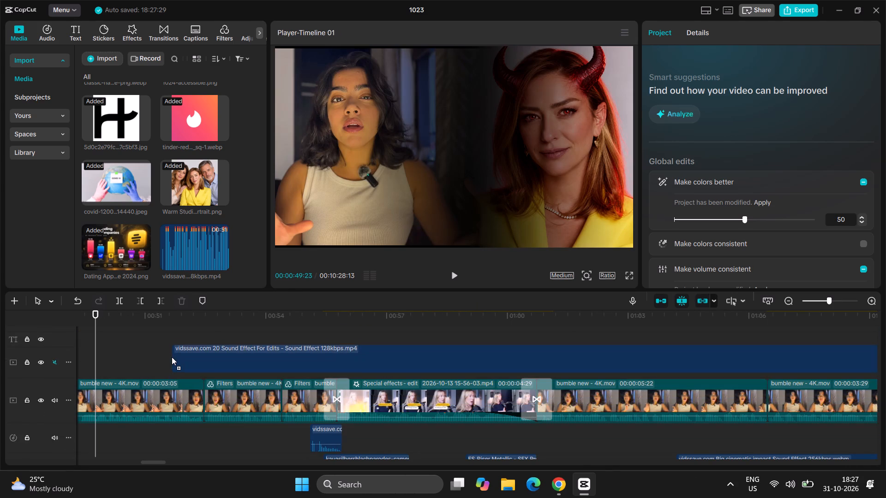
drag(172, 357, 159, 454)
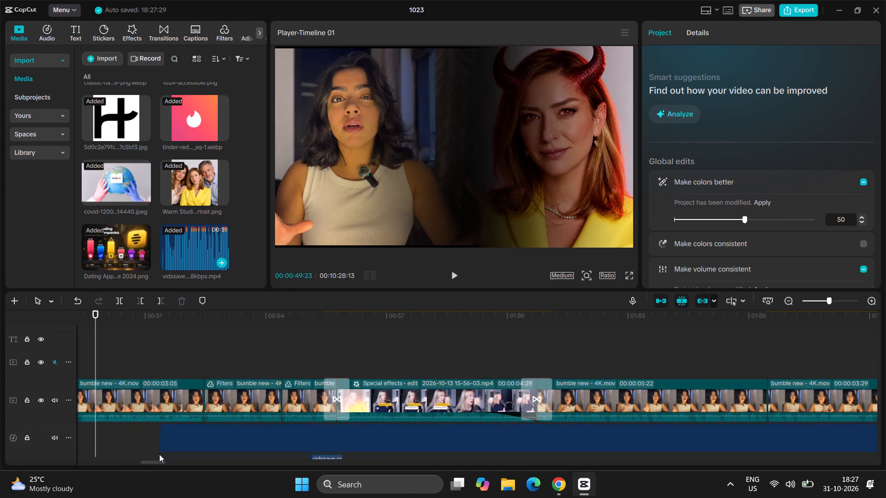
scroll(159, 454, down, 1)
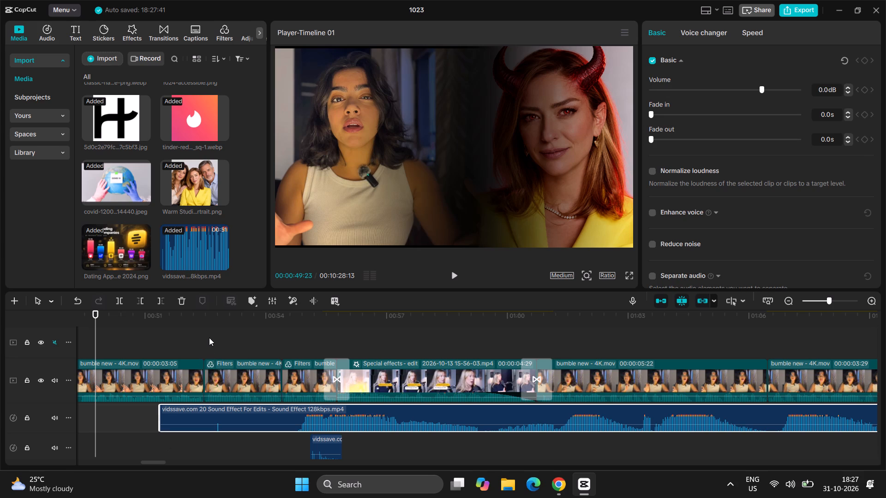
Audition the 20 Sound Effect clip around the troll-face picture and trim off its beginning up to 00:00:54:18.
click(210, 338)
drag(210, 338, 279, 350)
key(space)
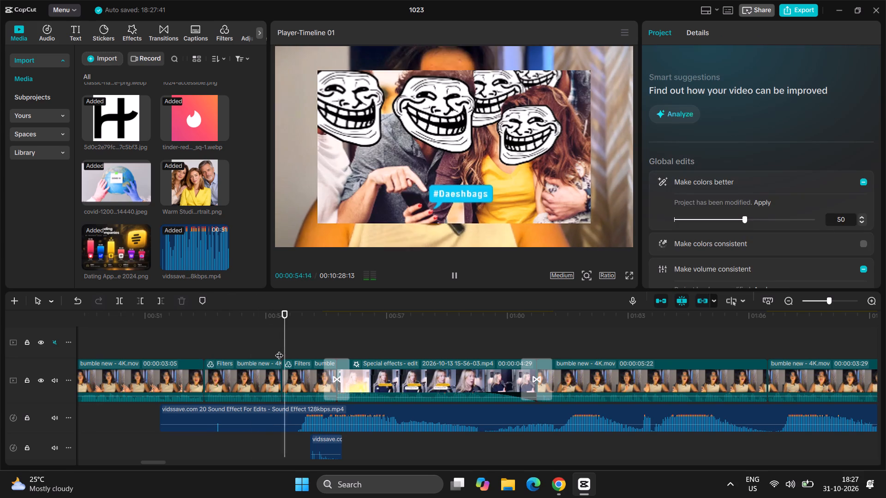
key(space)
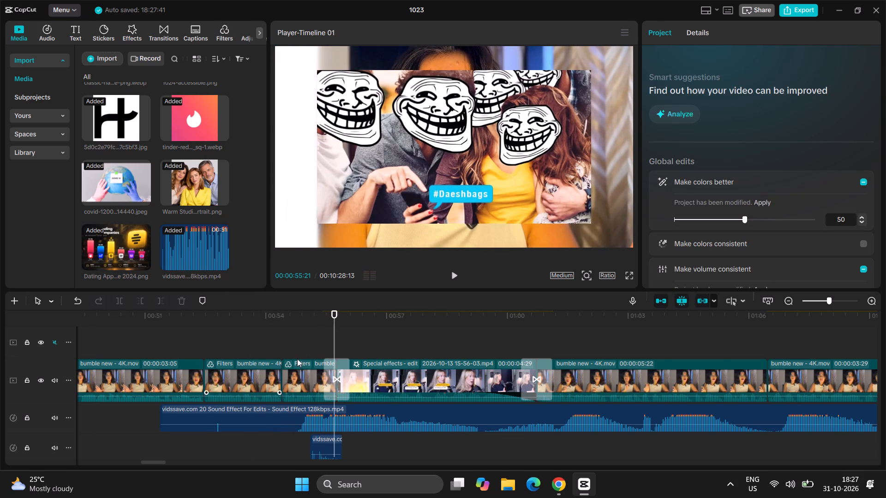
drag(335, 316, 286, 344)
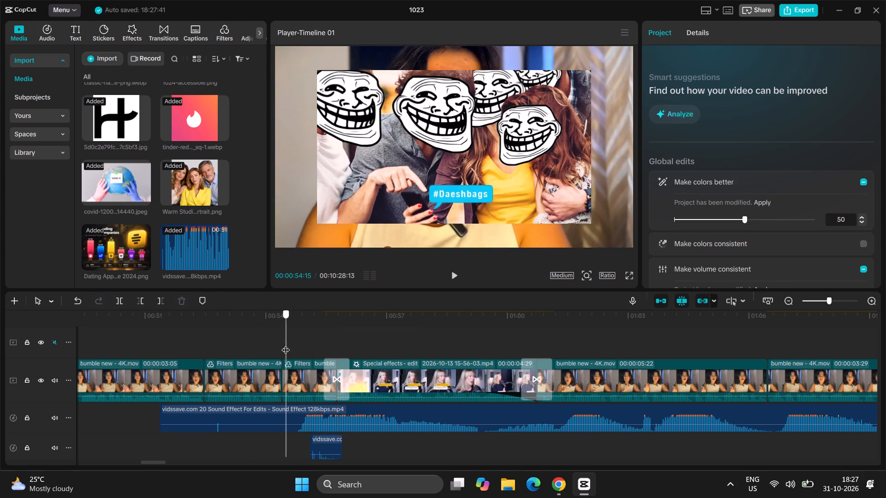
drag(286, 344, 290, 341)
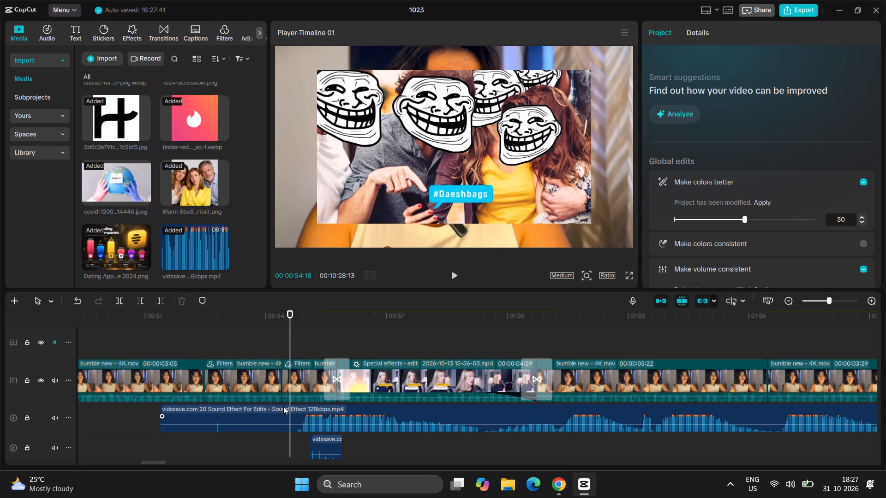
click(282, 415)
key(w)
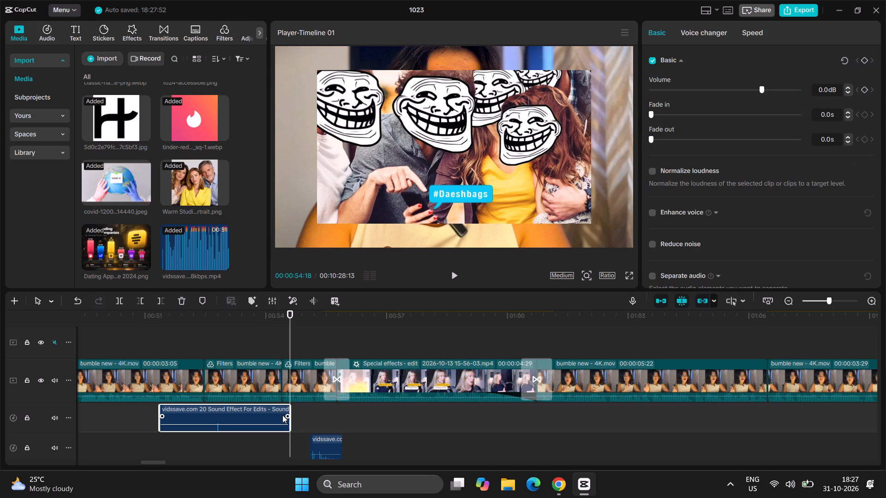
key(ctrl+z)
key(q)
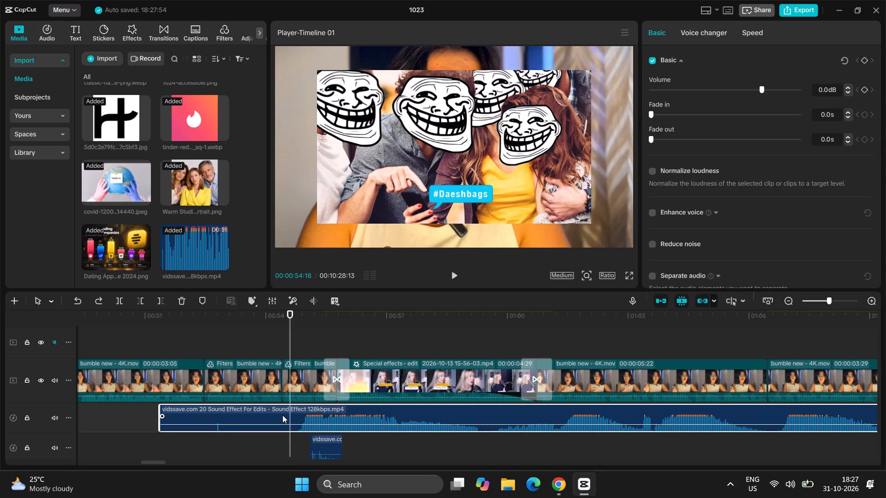
Move the trimmed 20 Sound Effect clip earlier to start at about 00:52, playing it back to check the timing.
drag(322, 415, 252, 414)
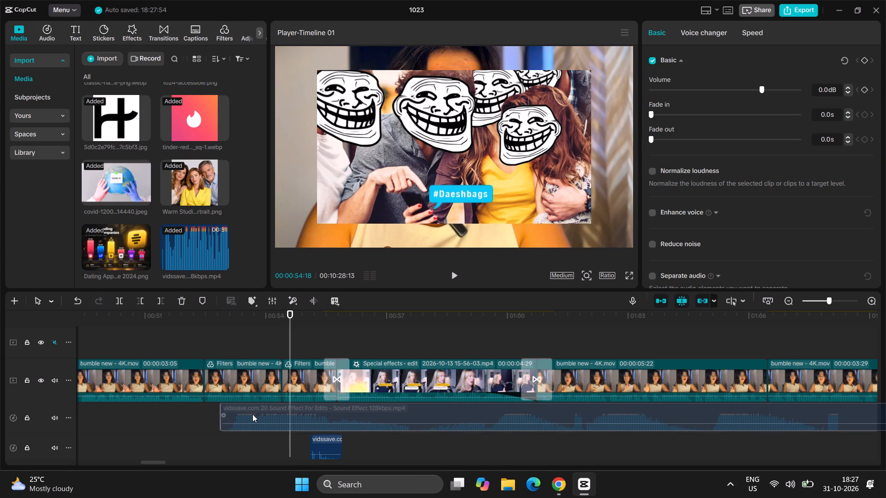
drag(252, 414, 251, 414)
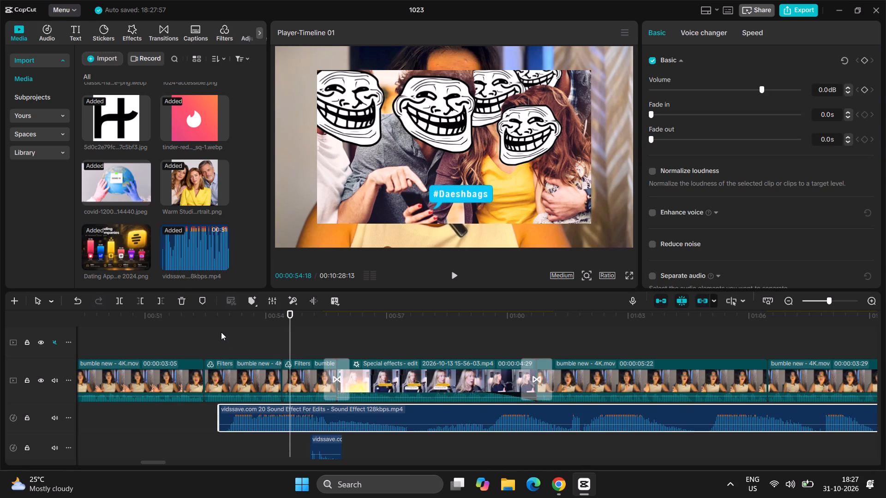
click(221, 332)
key(space)
key(space)
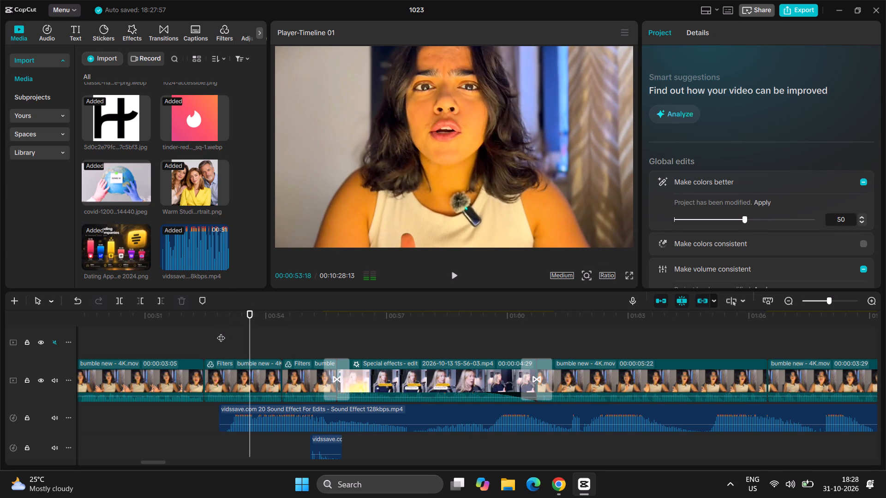
drag(273, 408, 247, 408)
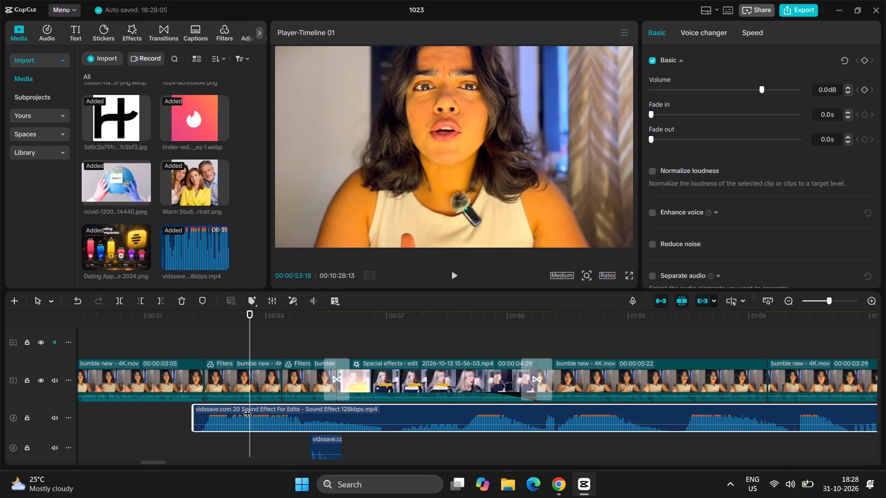
key(space)
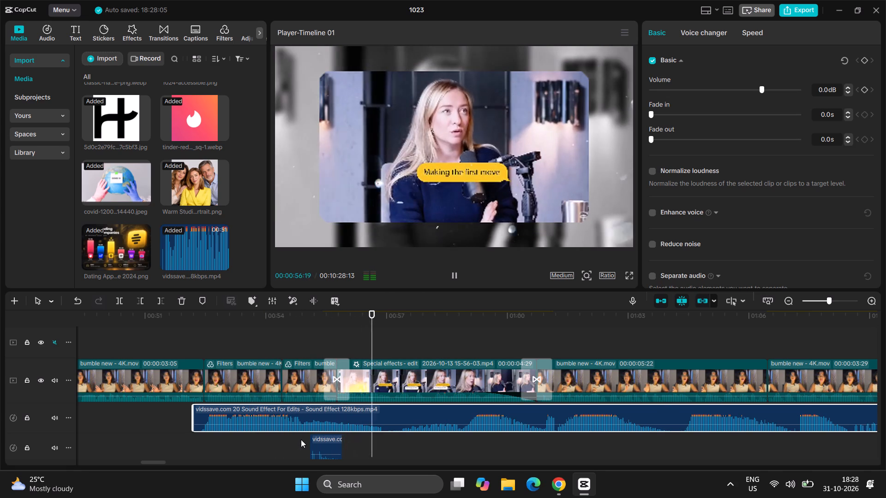
key(space)
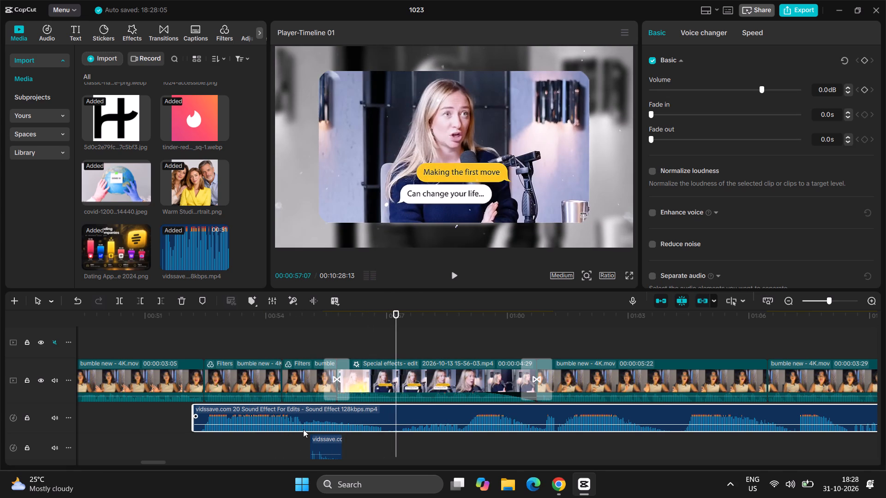
Listen to the sounds under the podcast clip and split the 20 Sound Effect audio at 00:00:56:28.
ctrl+scroll(305, 429, up, 4)
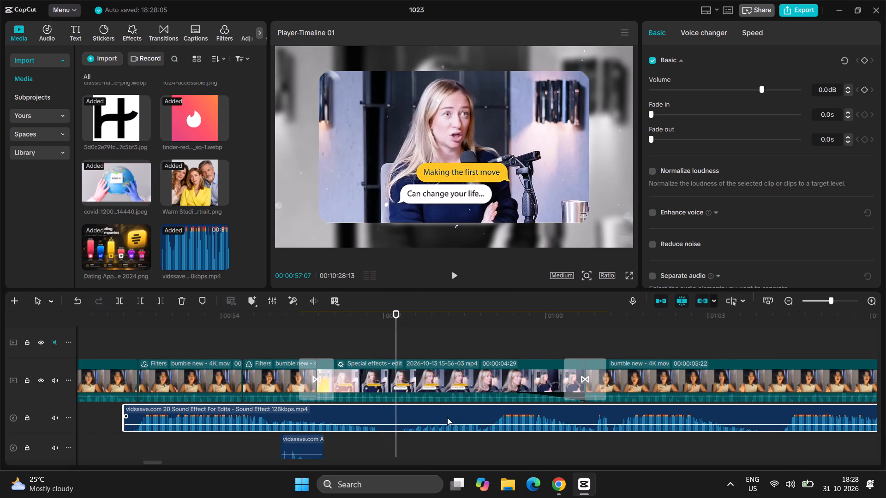
ctrl+scroll(297, 440, up, 5)
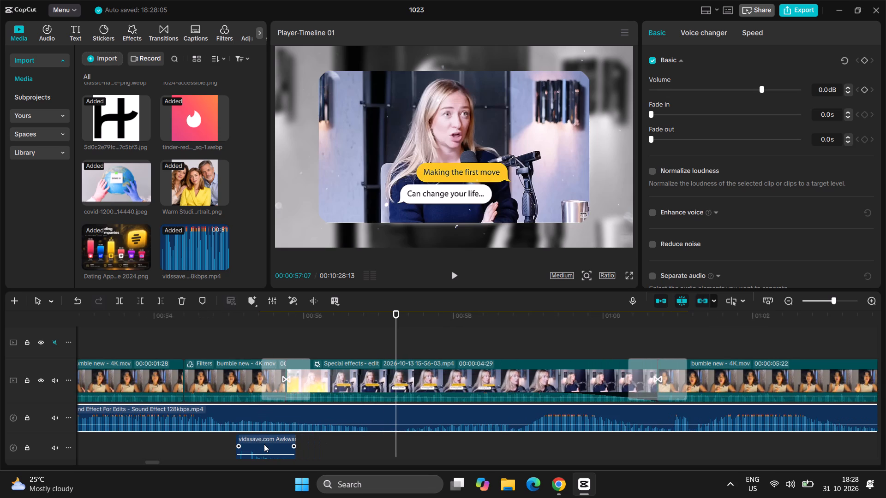
click(264, 445)
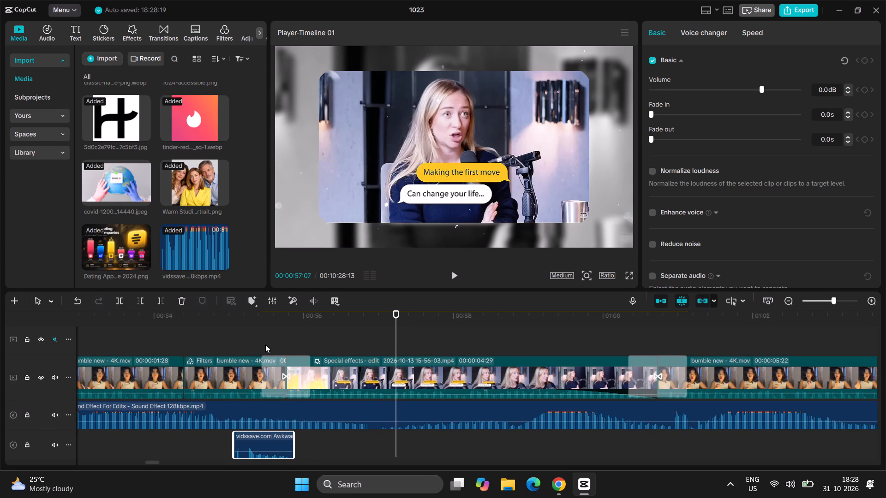
key(space)
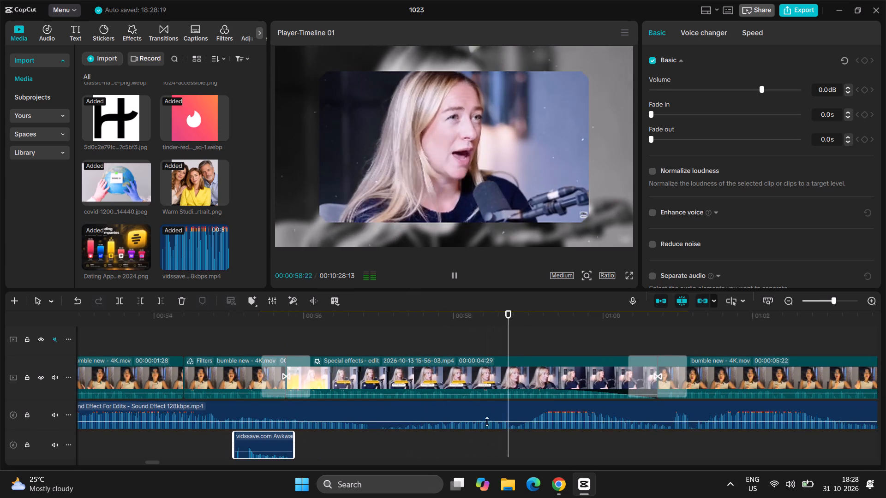
key(space)
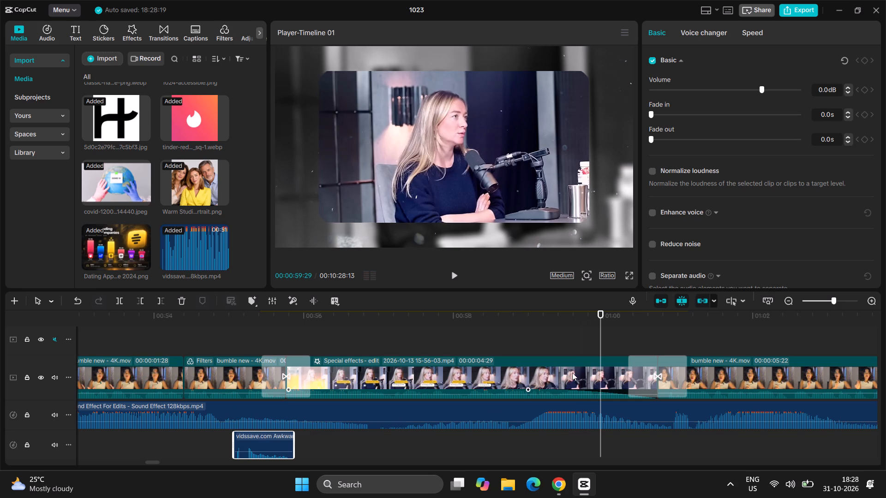
drag(603, 328, 388, 412)
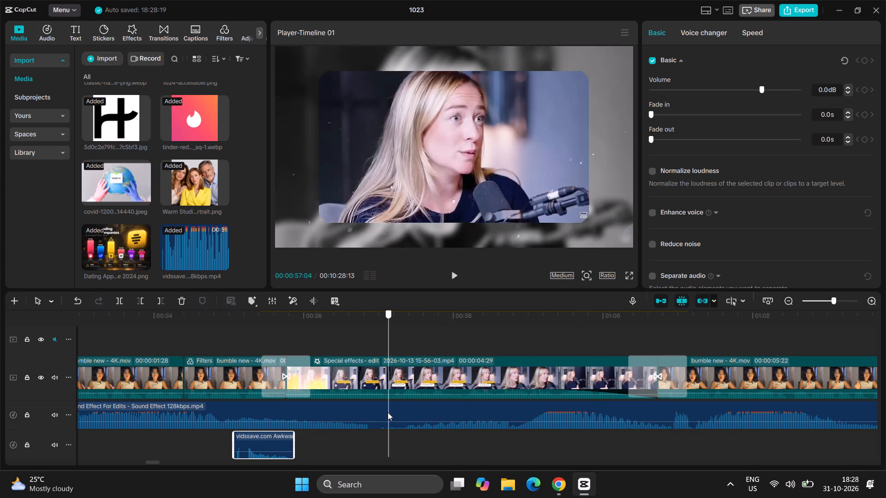
drag(388, 412, 374, 421)
click(374, 421)
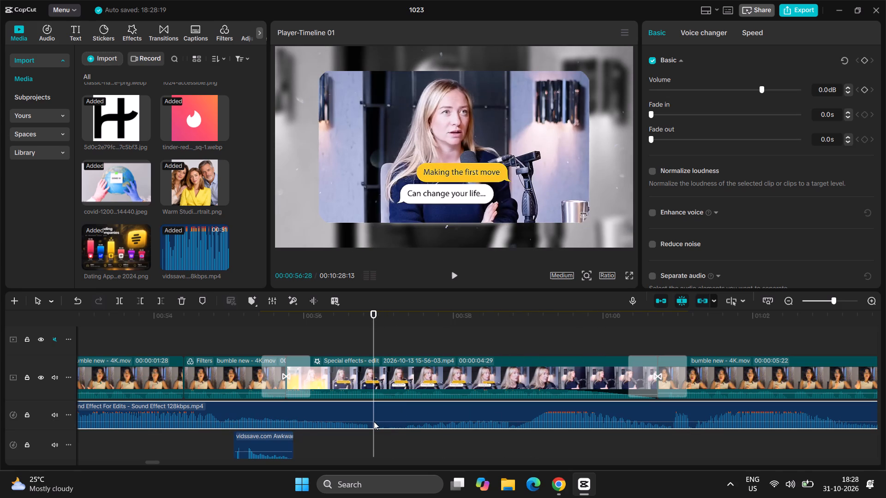
key(ctrl+b)
Play on and trim the beginning of the second 20 Sound Effect piece up to 00:00:58:26.
key(space)
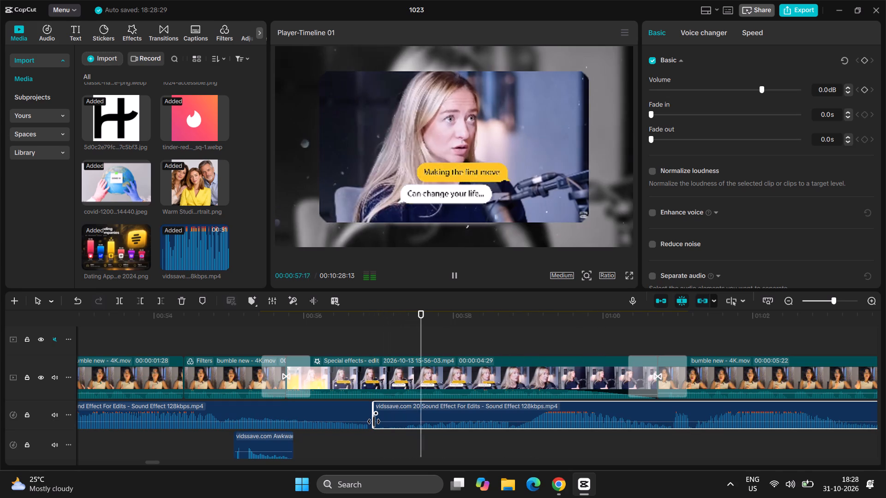
key(space)
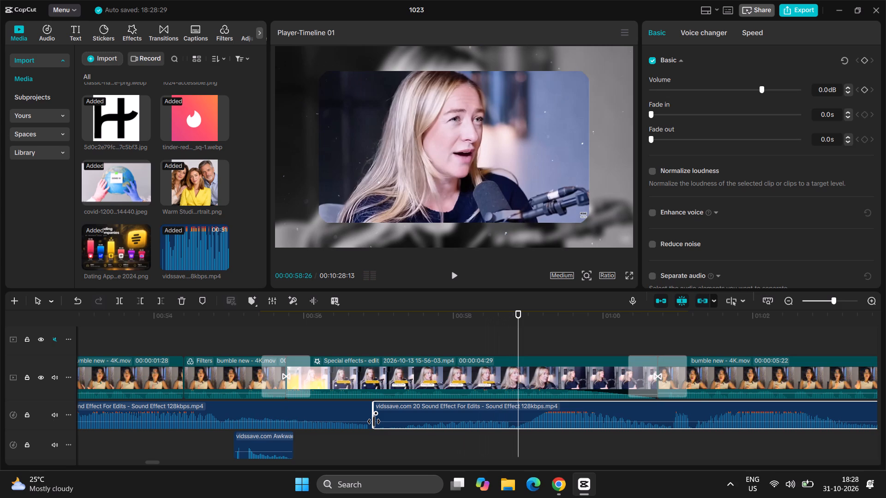
key(q)
Play the trimmed piece into the dating-companies chart and split the audio at 00:01:00:26.
key(space)
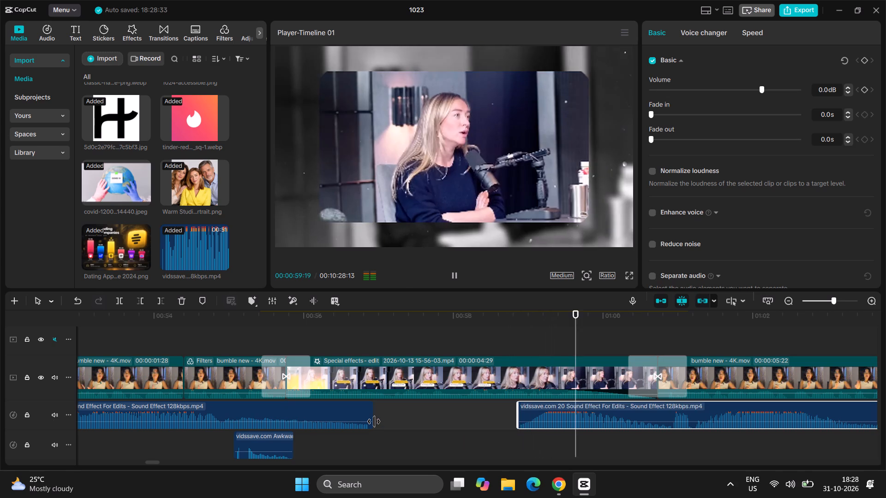
key(space)
key(space)
key(space)
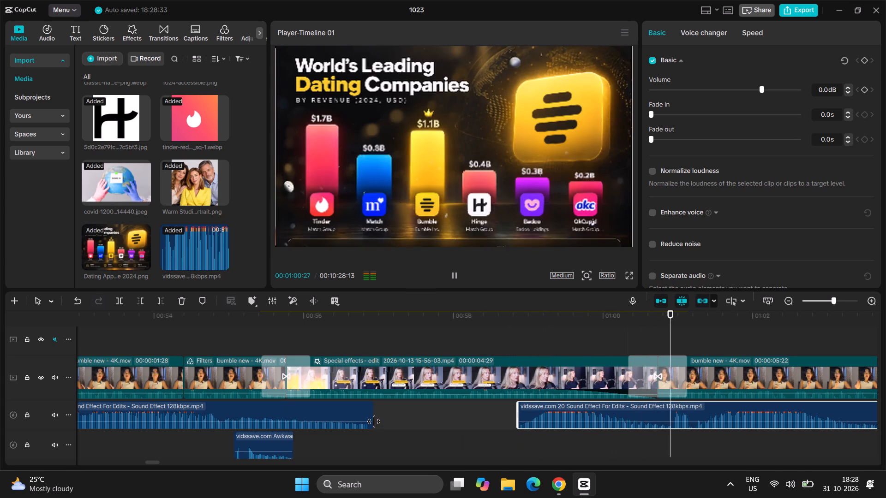
key(Left)
key(Left)
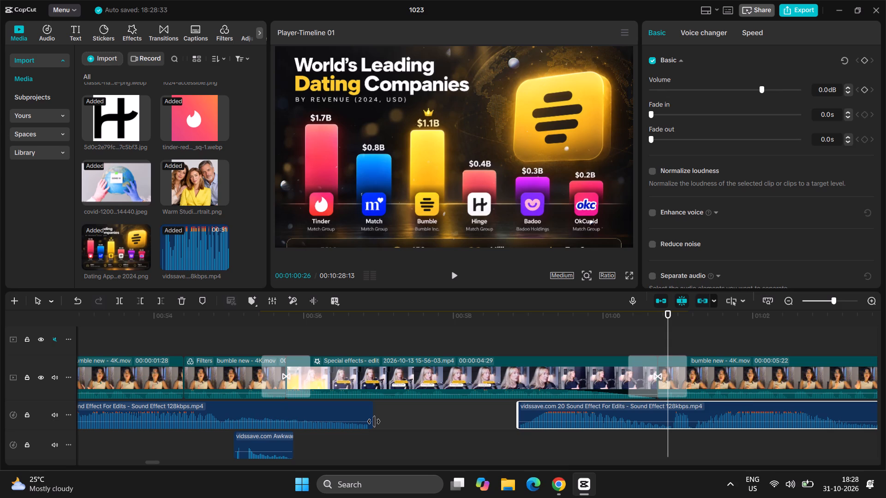
key(ctrl+b)
Listen to the remaining 20 Sound Effect audio from the dating-companies chart through to the pink quote graphic at about 01:25.
key(space)
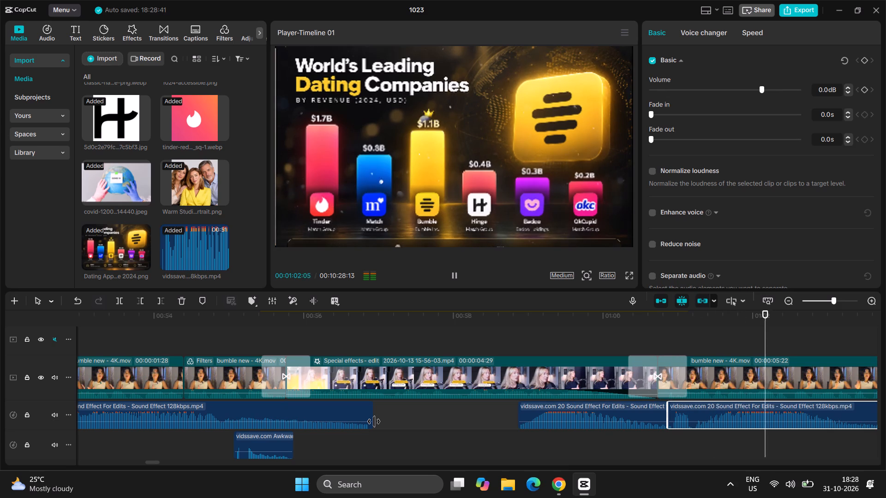
key(space)
key(space)
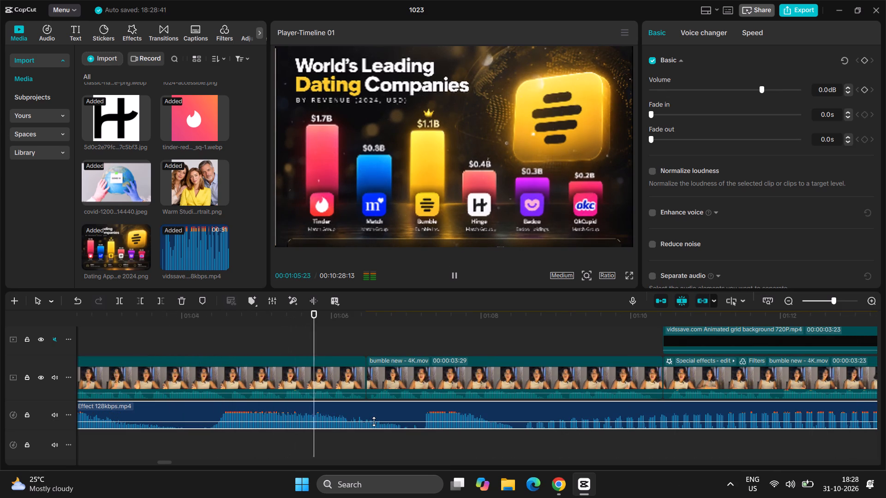
key(space)
key(space)
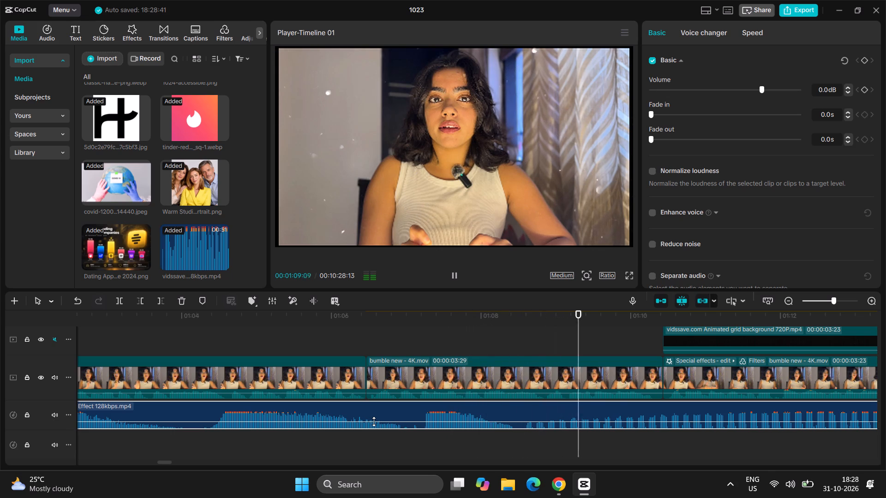
scroll(543, 434, left, 2)
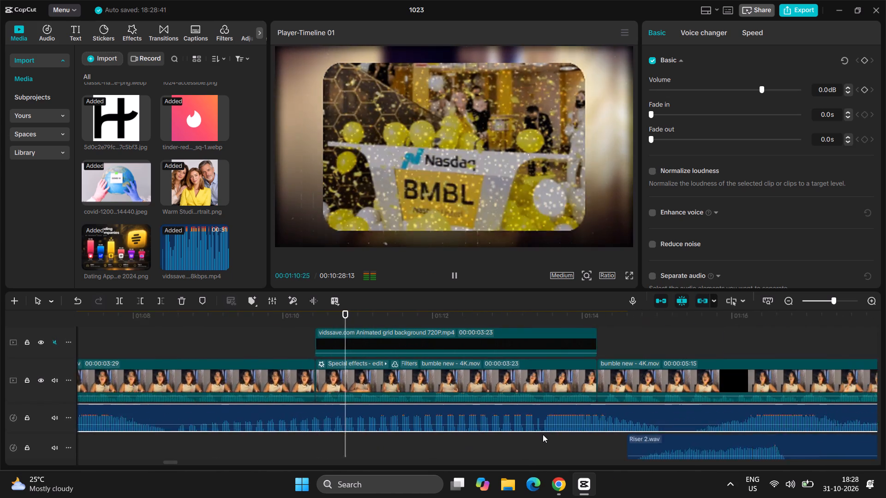
scroll(543, 434, left, 1)
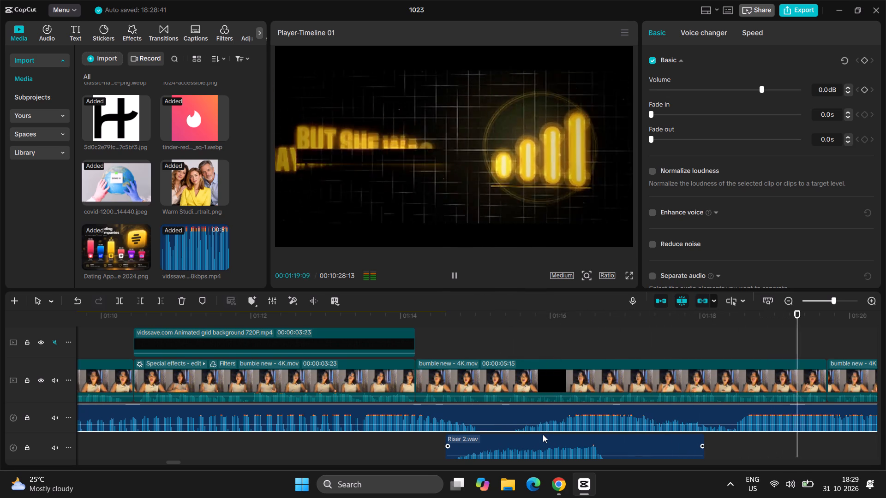
key(space)
key(space)
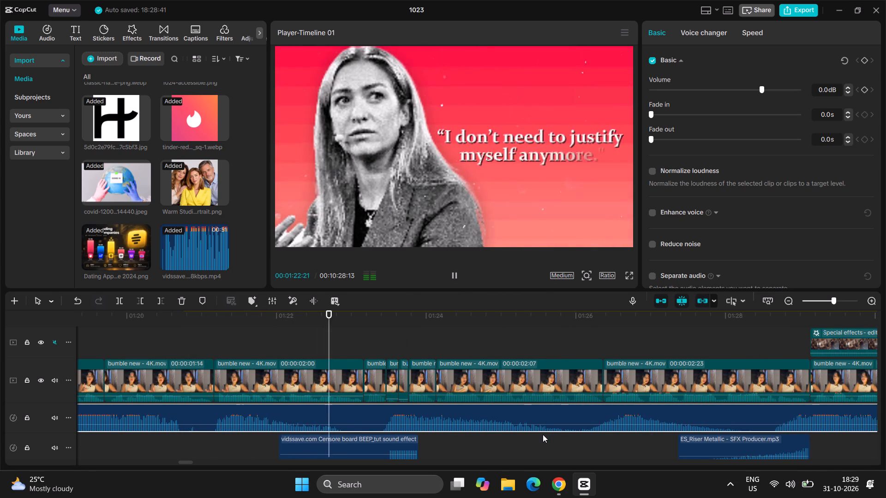
key(space)
key(space)
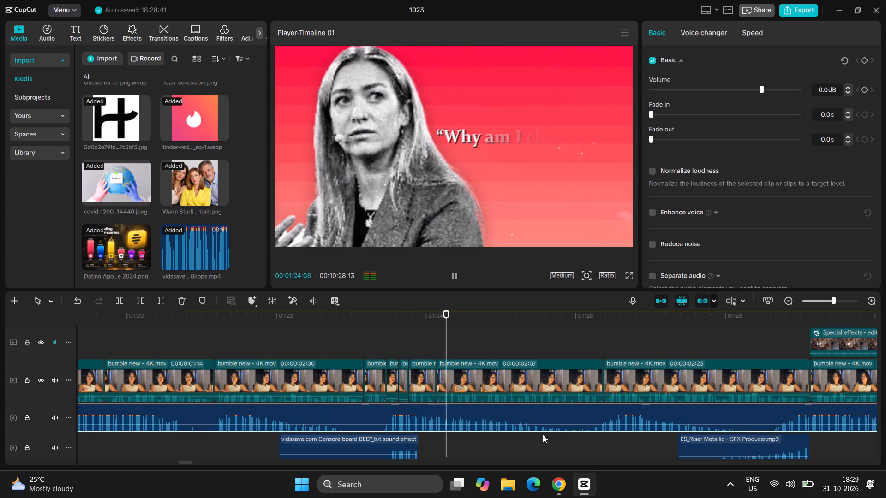
key(space)
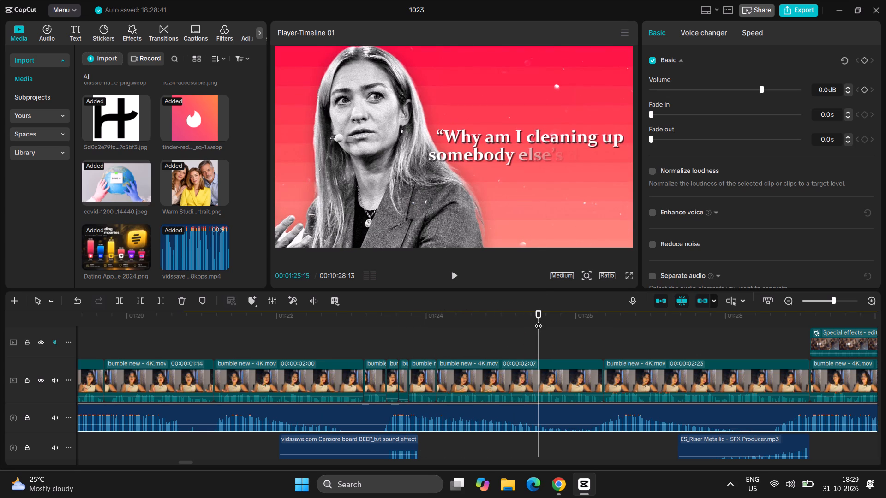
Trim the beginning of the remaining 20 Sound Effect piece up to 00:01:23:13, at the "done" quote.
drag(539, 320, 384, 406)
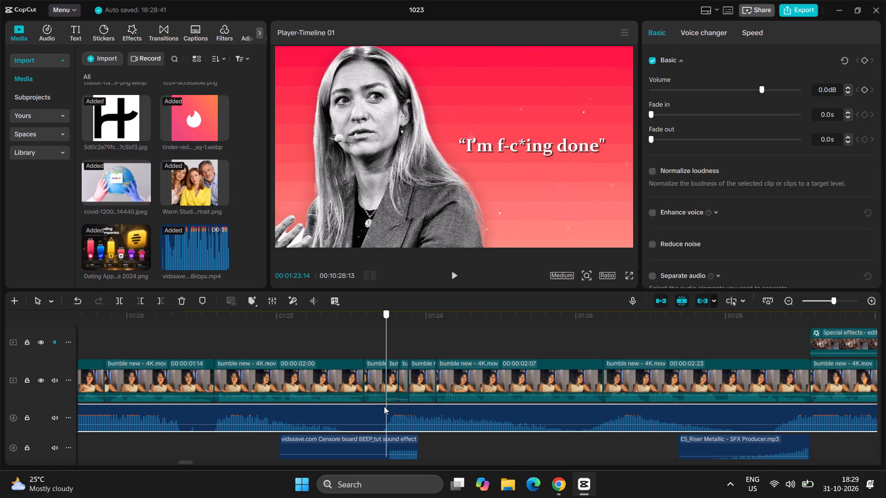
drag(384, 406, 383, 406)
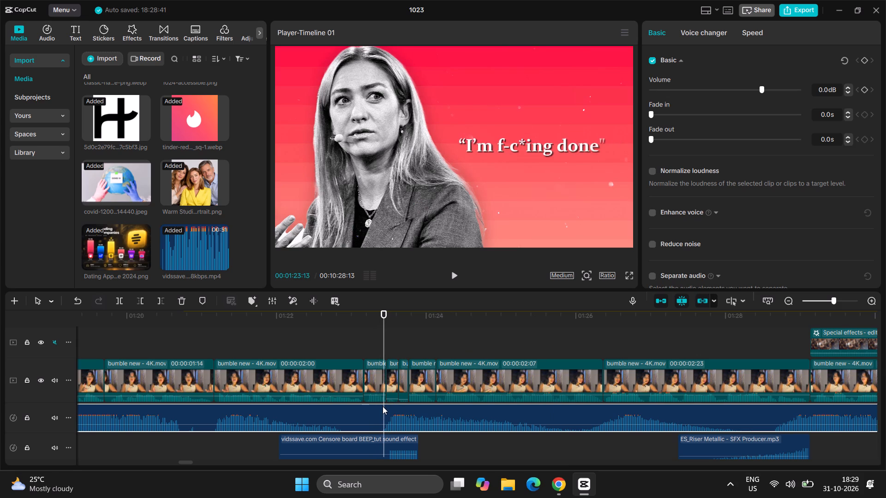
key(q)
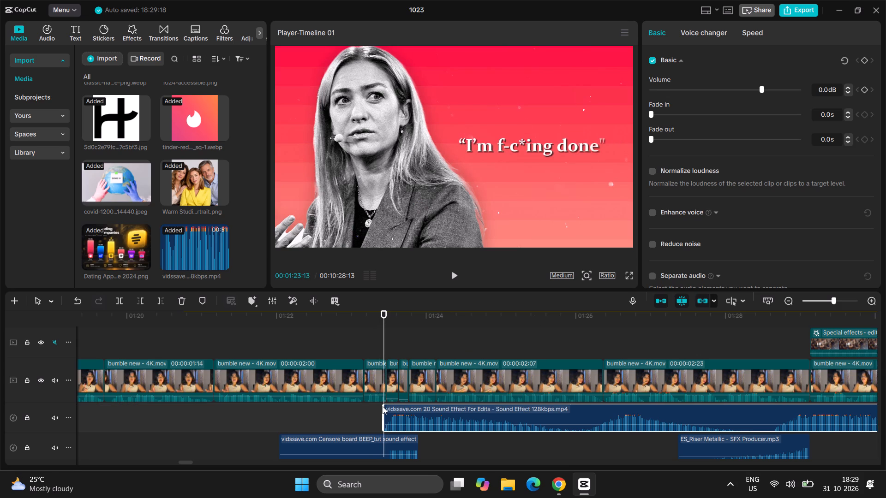
Play the last 20 Sound Effect piece under the quotes and the Swiped trailer clips, and delete that piece.
key(space)
key(space)
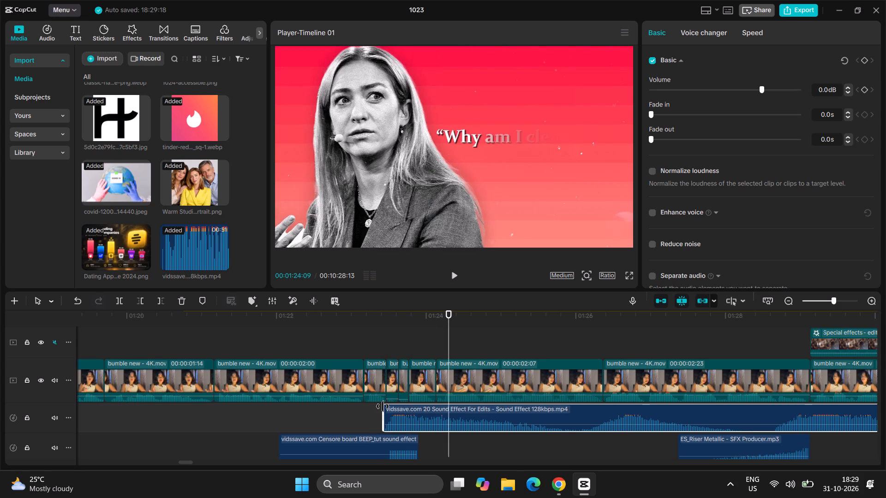
key(space)
key(space)
key(space)
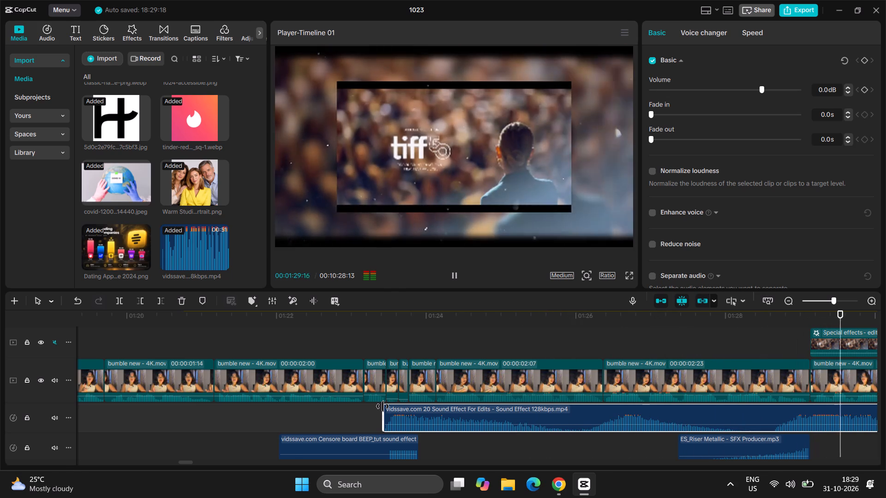
key(space)
key(space)
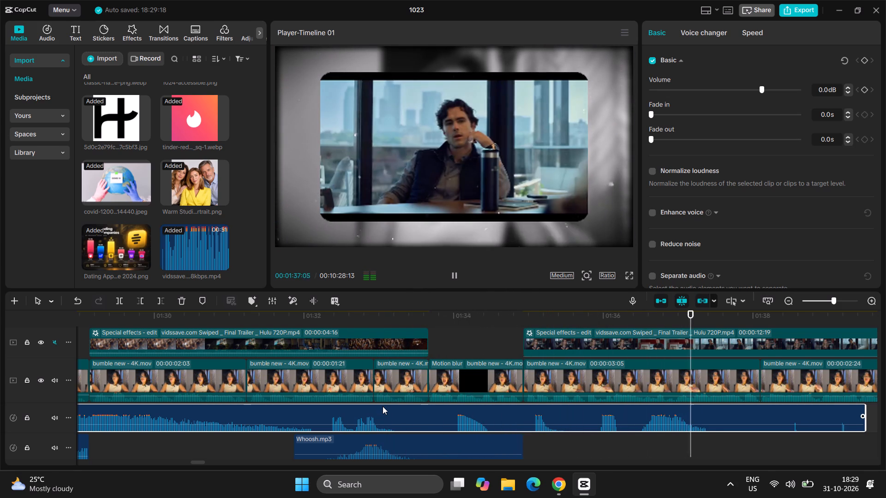
key(space)
key(Delete)
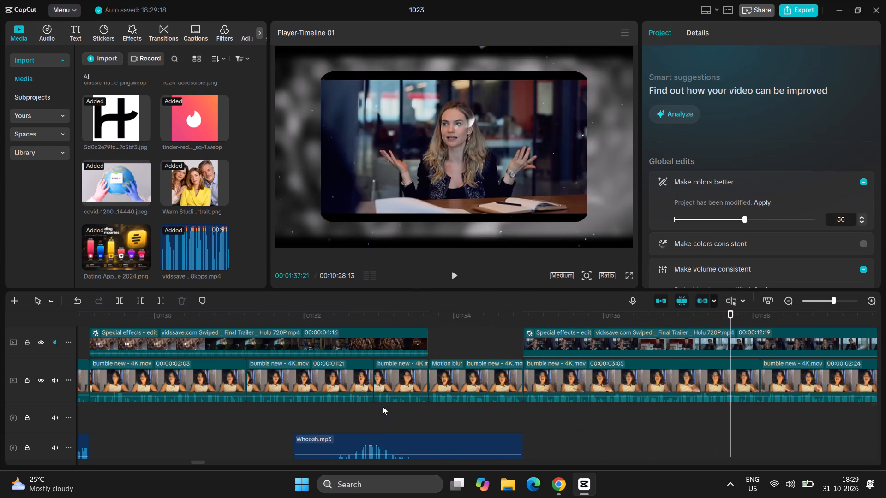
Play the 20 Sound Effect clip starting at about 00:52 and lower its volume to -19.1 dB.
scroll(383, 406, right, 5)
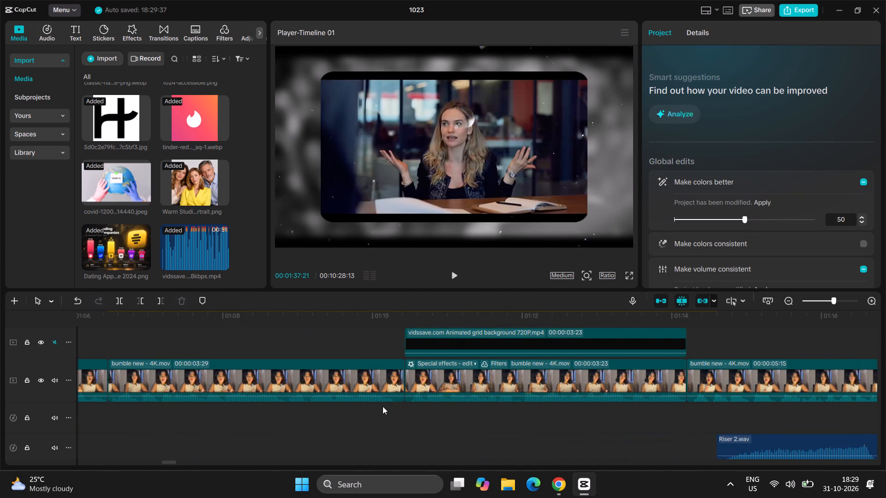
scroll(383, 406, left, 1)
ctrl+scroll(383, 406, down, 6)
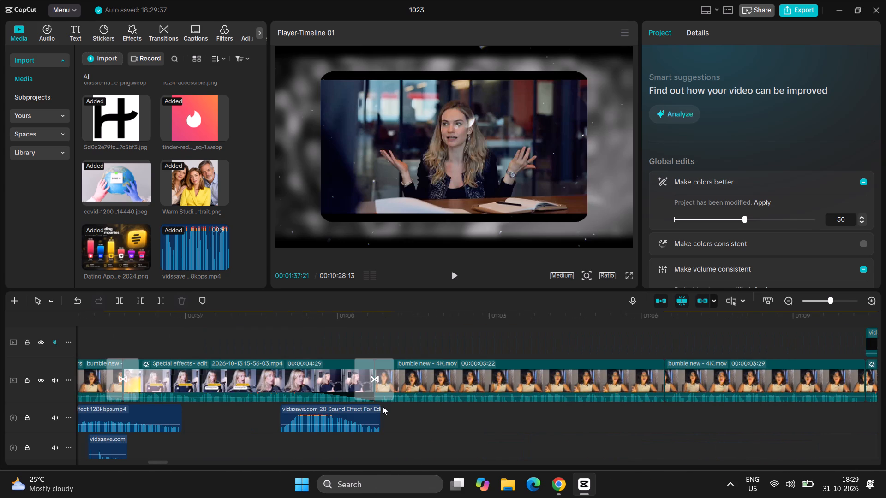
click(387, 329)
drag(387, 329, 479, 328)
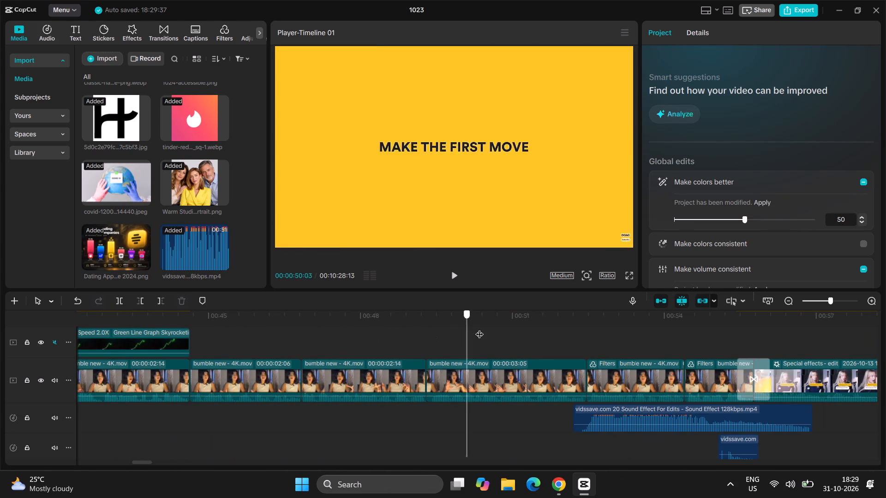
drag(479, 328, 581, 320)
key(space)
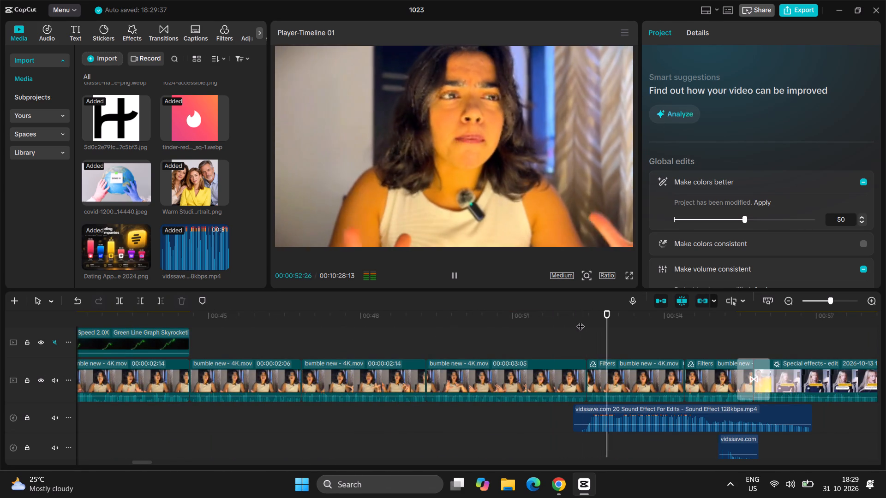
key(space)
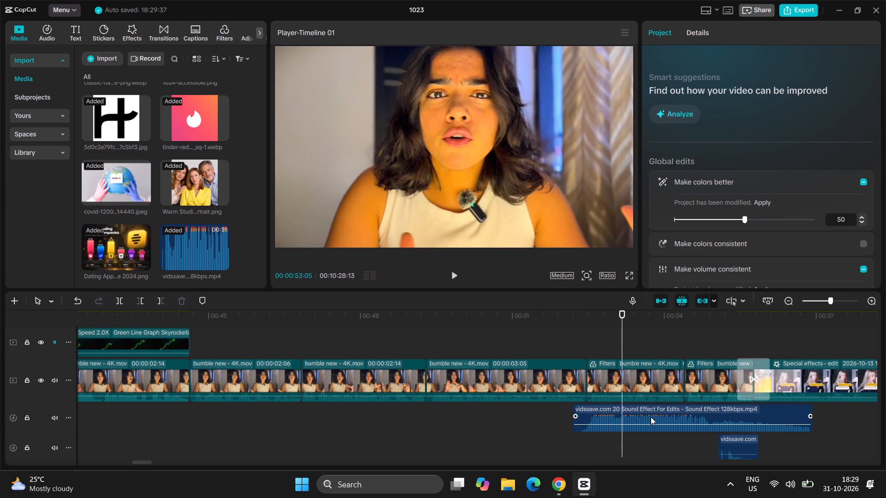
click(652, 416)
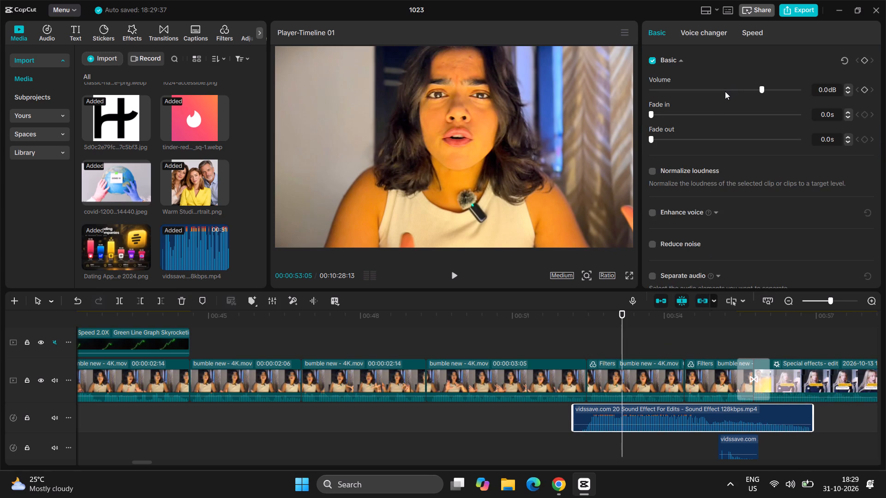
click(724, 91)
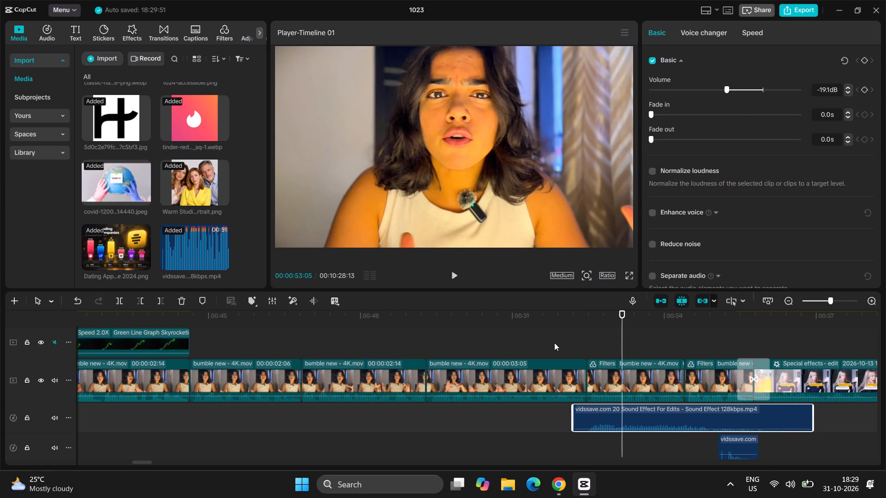
Check the 00:52 sound effect clip in playback, set its volume to -15.8 dB, and play on into the podcast clip.
click(571, 322)
key(space)
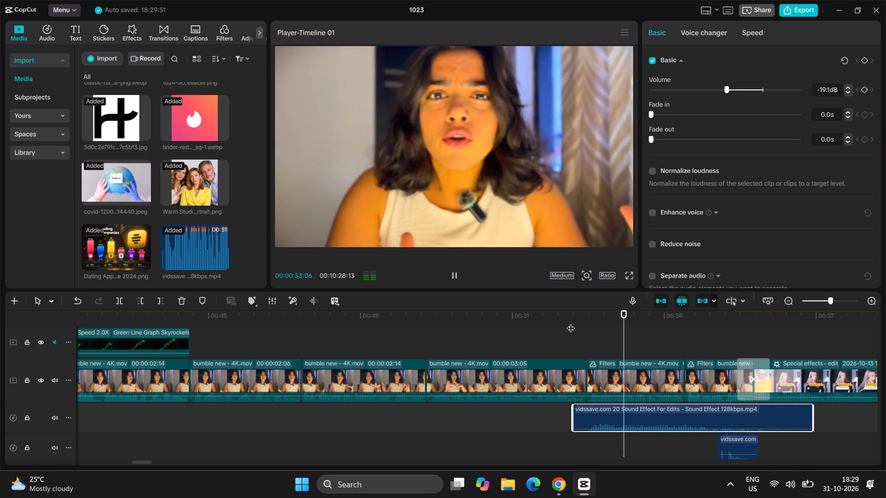
key(space)
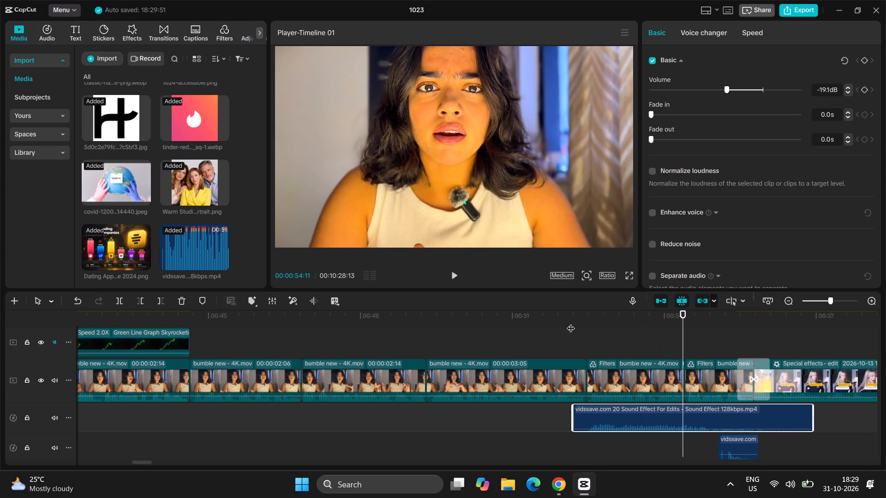
click(730, 92)
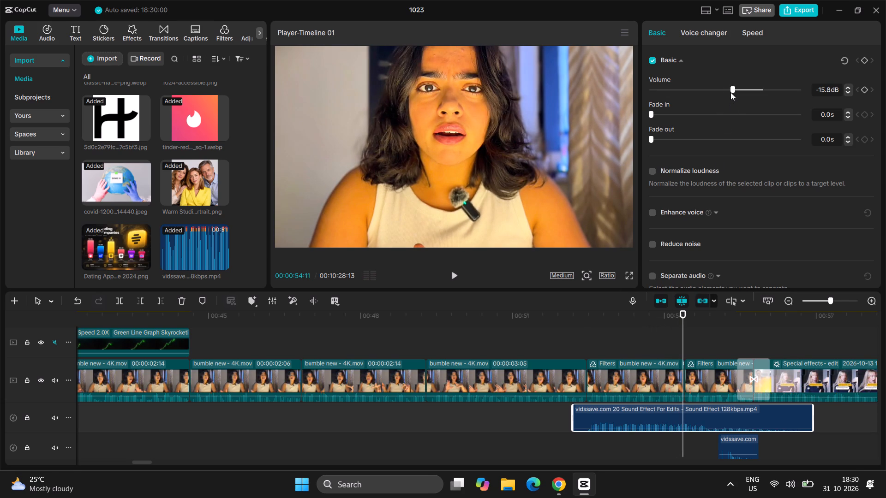
key(space)
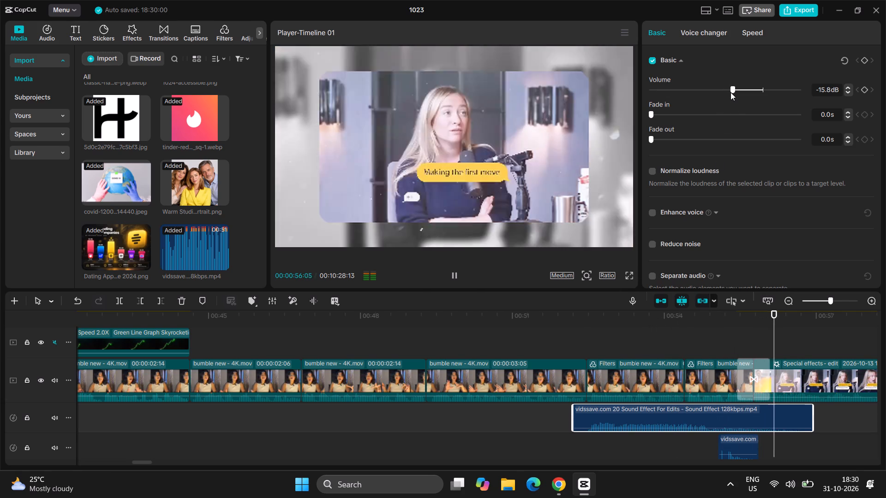
key(space)
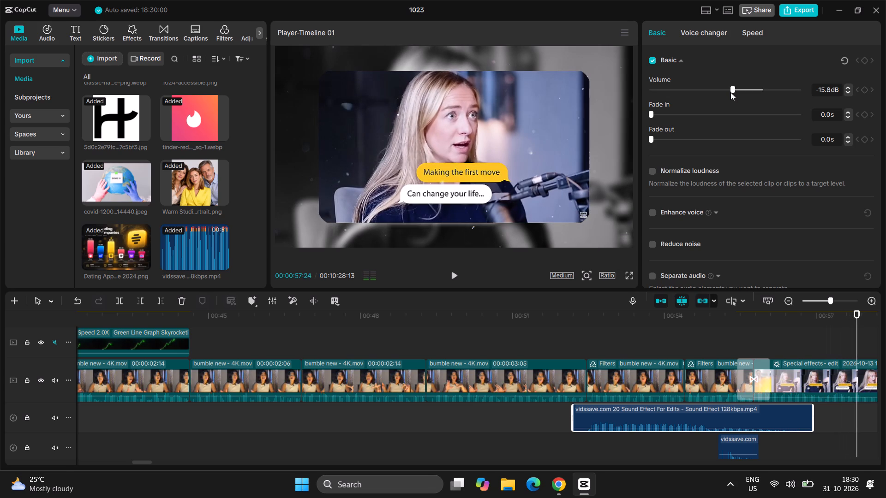
Go to the talking-head section following the Bumble's Mode Switch overlay, near 03:53, and play it through to about 03:55.
scroll(722, 347, left, 15)
scroll(722, 347, right, 1)
ctrl+scroll(722, 347, down, 9)
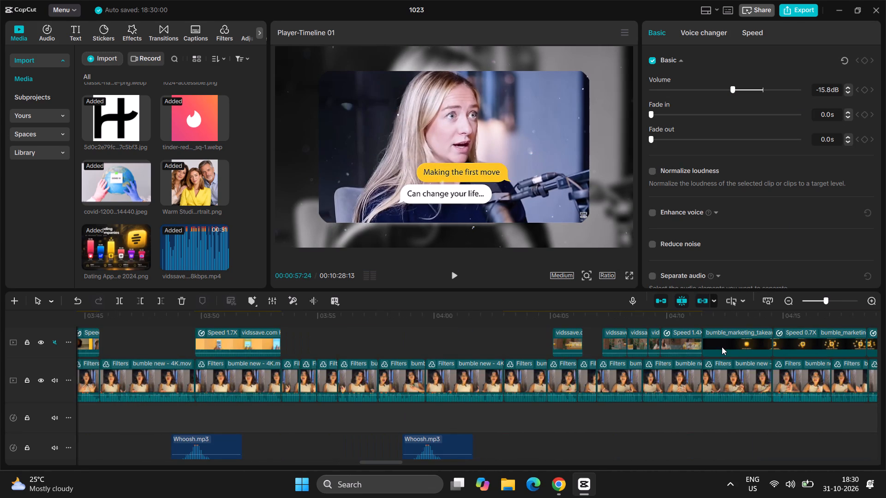
scroll(722, 347, up, 1)
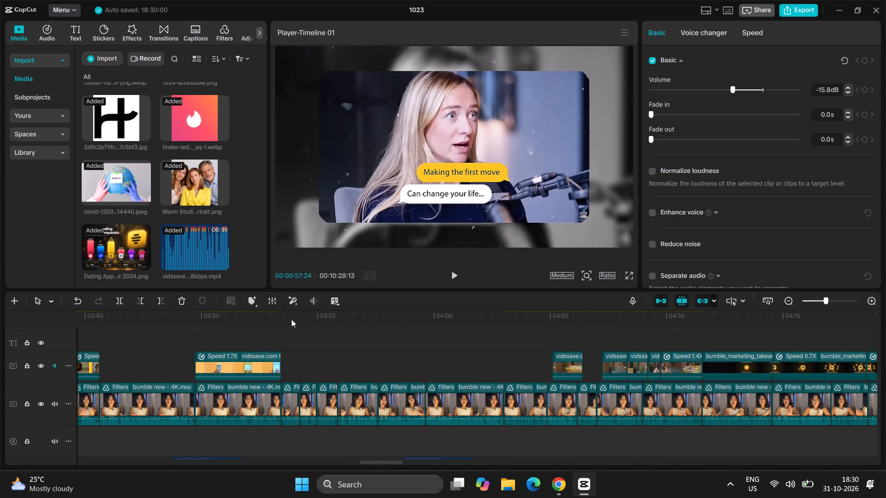
click(291, 319)
drag(291, 319, 281, 320)
key(space)
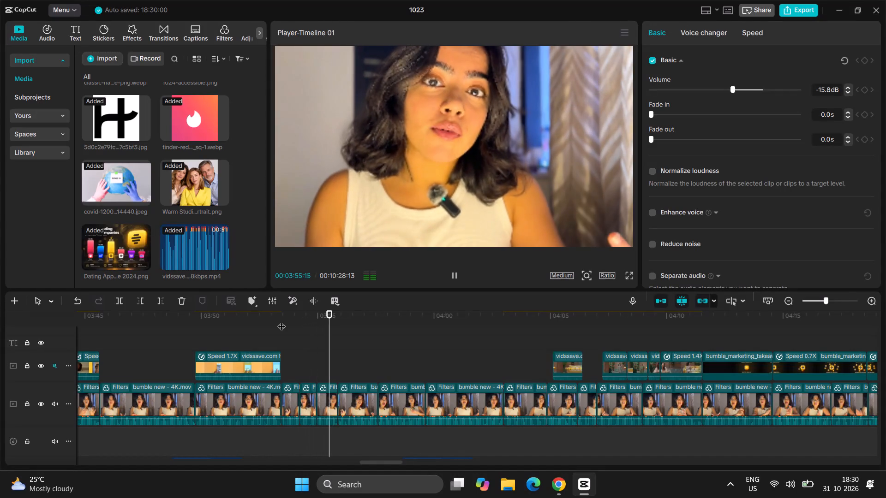
key(space)
Place the playhead on the talking-head cut at 03:54:07, just after the Bumble's Mode Switching overlay.
ctrl+scroll(284, 386, up, 4)
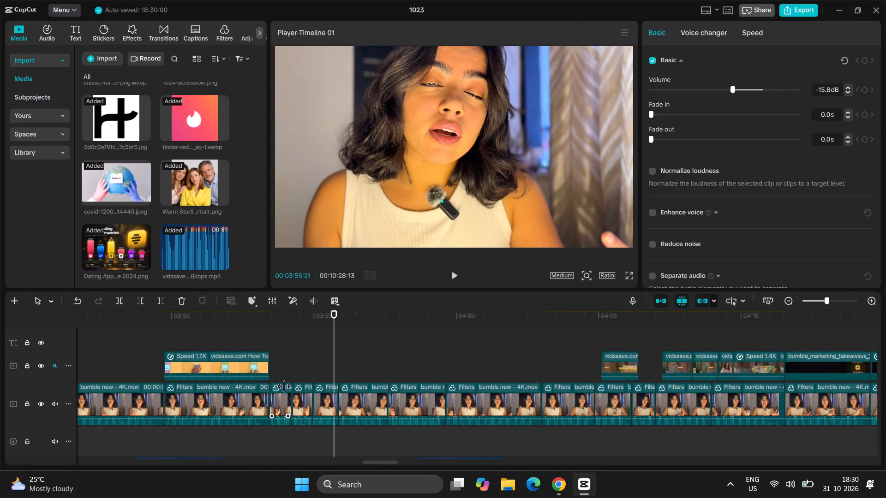
ctrl+scroll(340, 388, up, 4)
scroll(340, 388, right, 1)
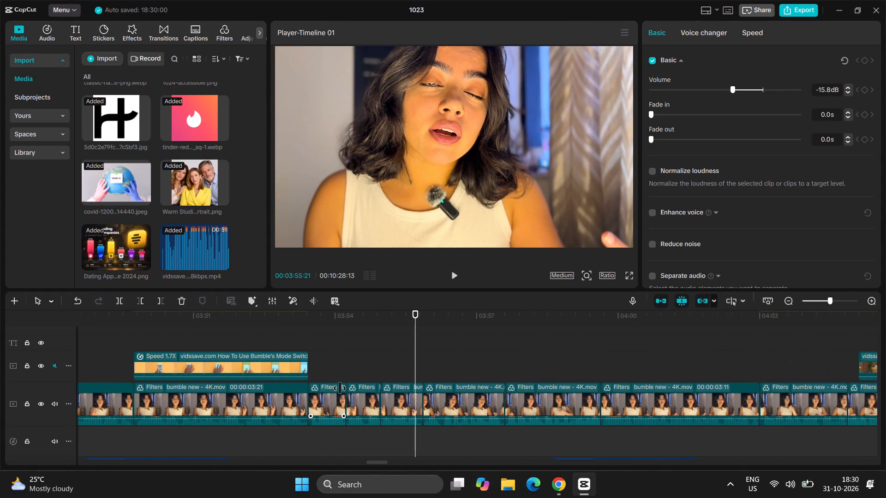
ctrl+scroll(340, 388, up, 11)
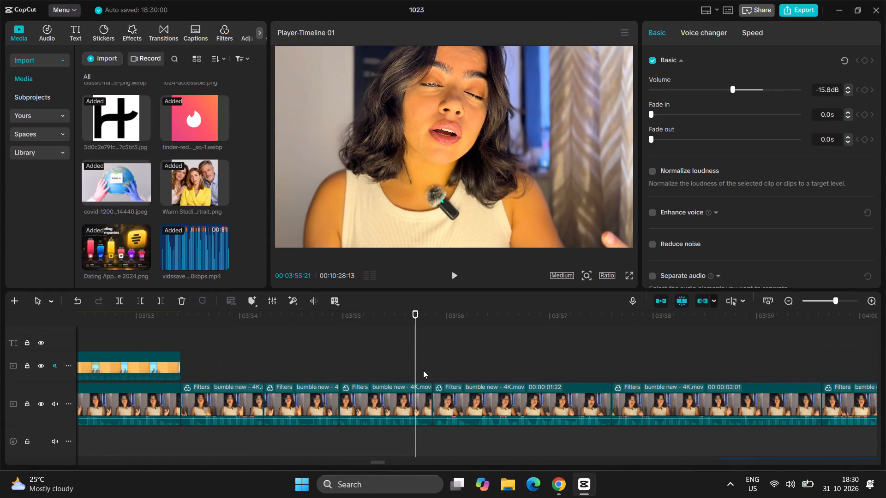
drag(415, 368, 254, 412)
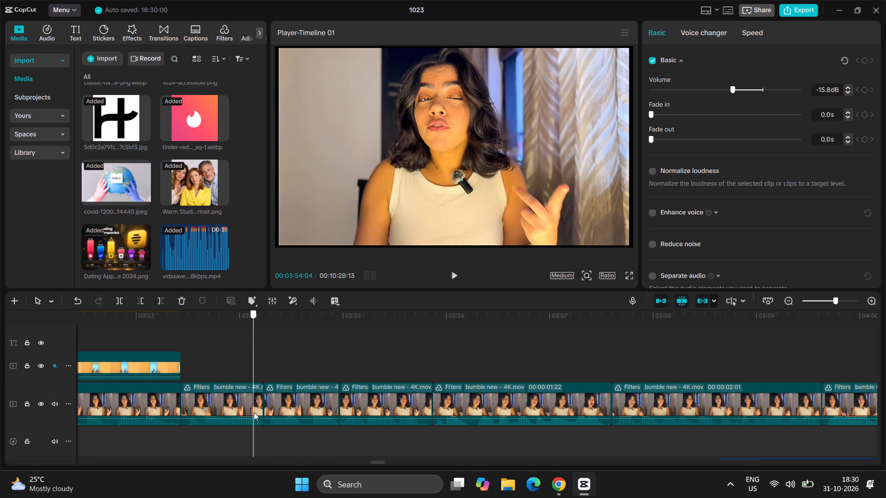
drag(254, 412, 266, 413)
Find the group of short tick sounds before the 02:57 cinematic impact on the audio tracks, and copy the last one, near 02:56.
scroll(266, 413, down, 1)
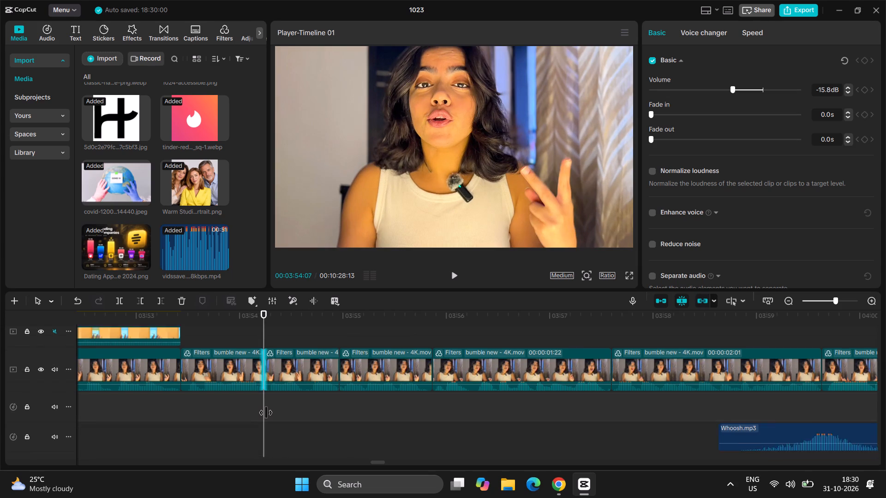
scroll(266, 413, down, 1)
ctrl+scroll(266, 413, down, 2)
scroll(266, 413, down, 2)
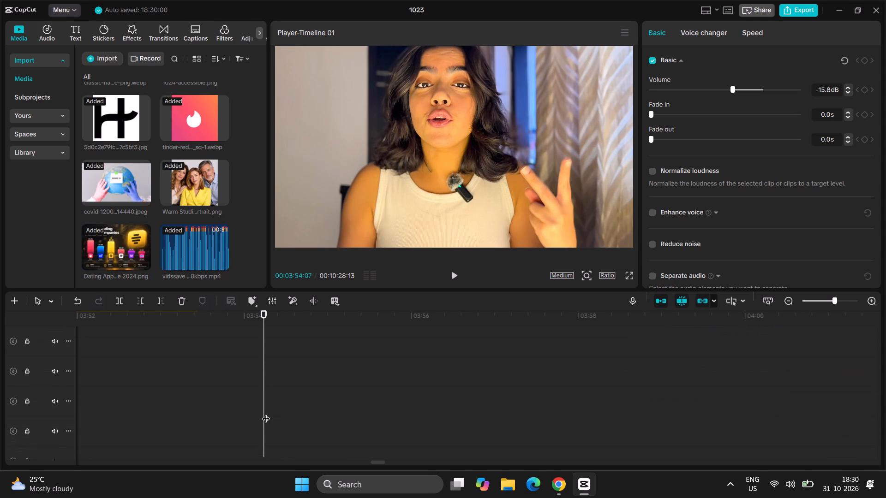
ctrl+scroll(266, 413, down, 19)
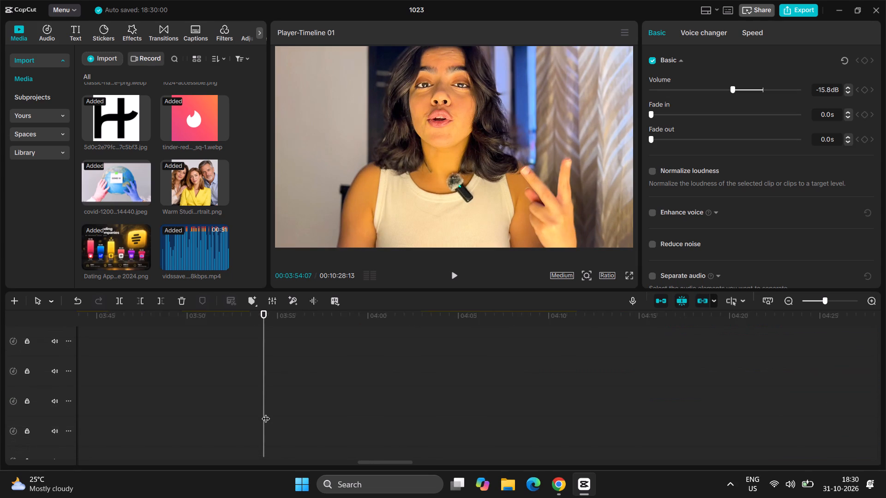
ctrl+scroll(266, 413, down, 9)
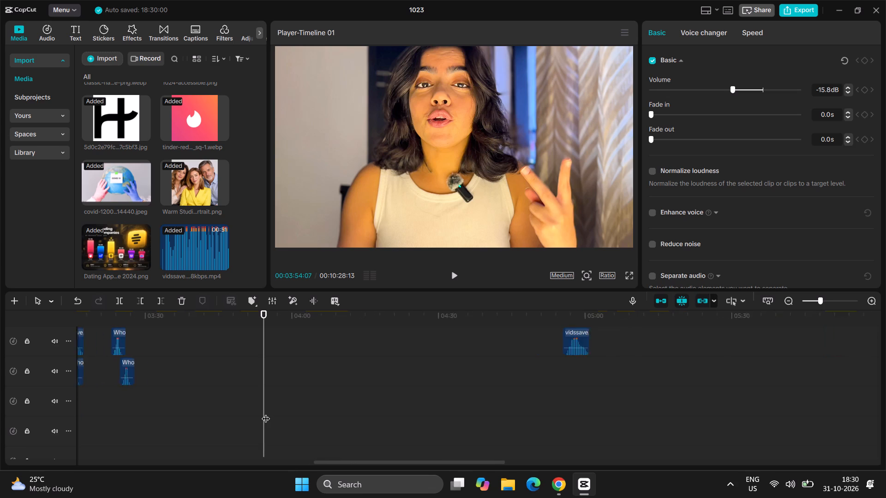
ctrl+scroll(266, 413, down, 5)
scroll(266, 413, up, 1)
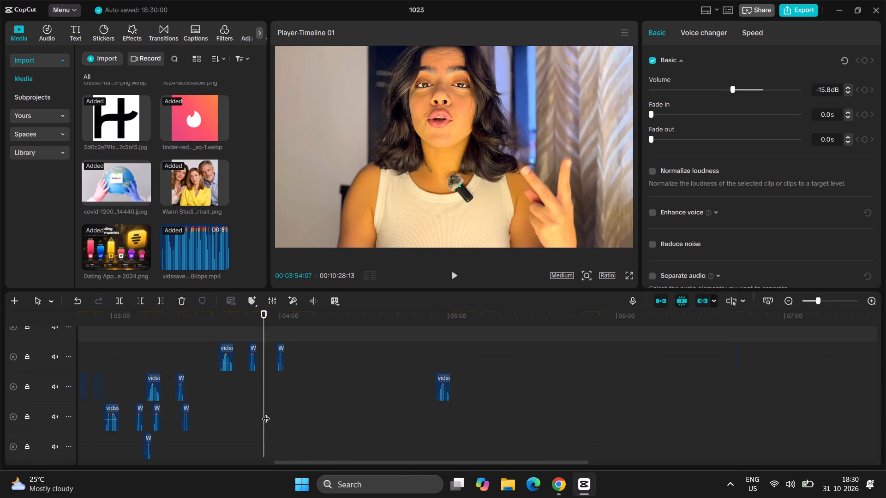
scroll(266, 413, up, 2)
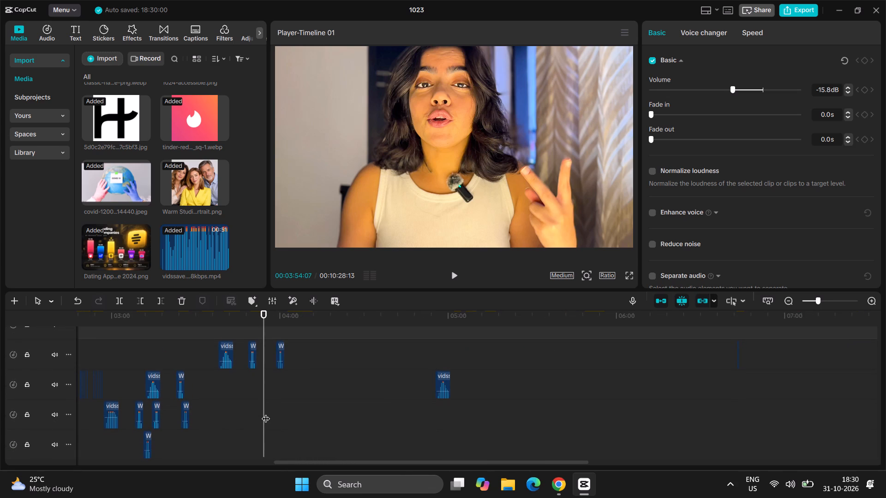
click(184, 413)
scroll(184, 413, right, 1)
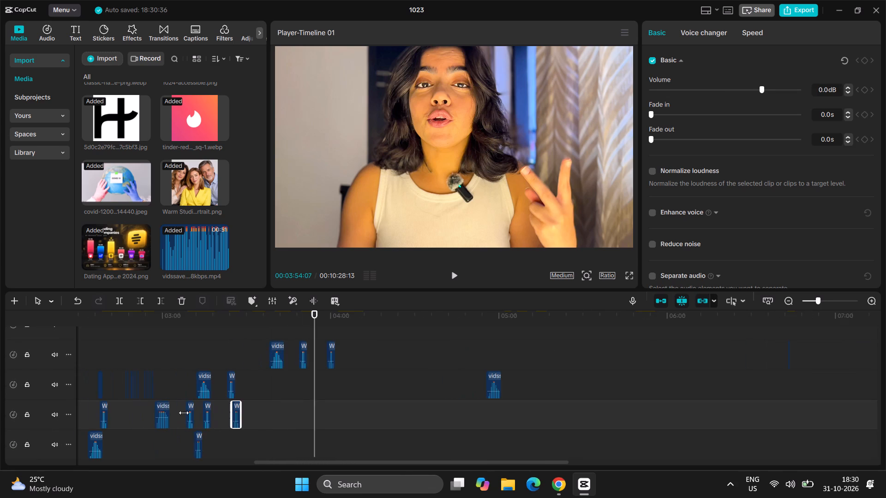
scroll(184, 413, right, 1)
click(148, 387)
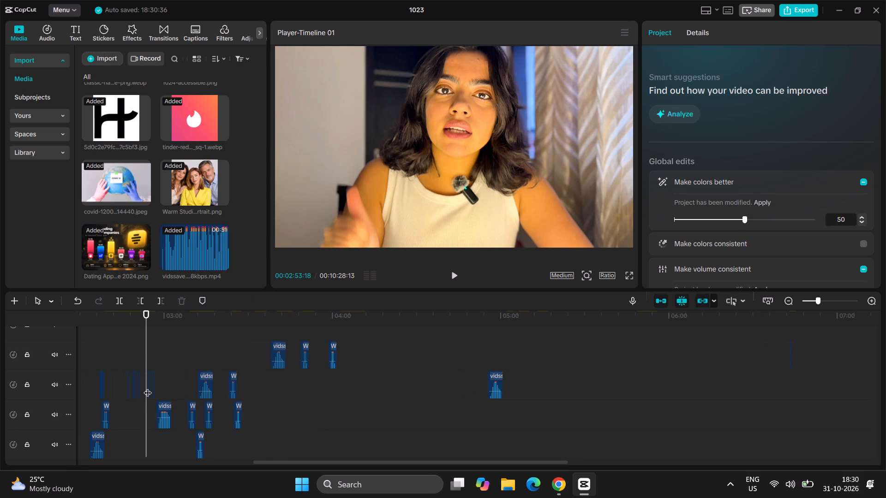
drag(159, 385, 150, 387)
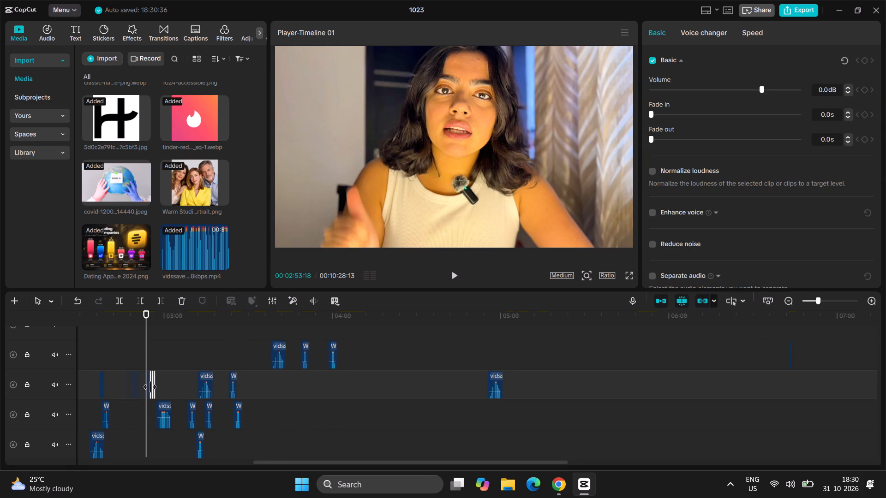
scroll(150, 387, right, 1)
ctrl+scroll(150, 387, up, 1)
ctrl+scroll(150, 387, right, 1)
ctrl+scroll(164, 380, up, 3)
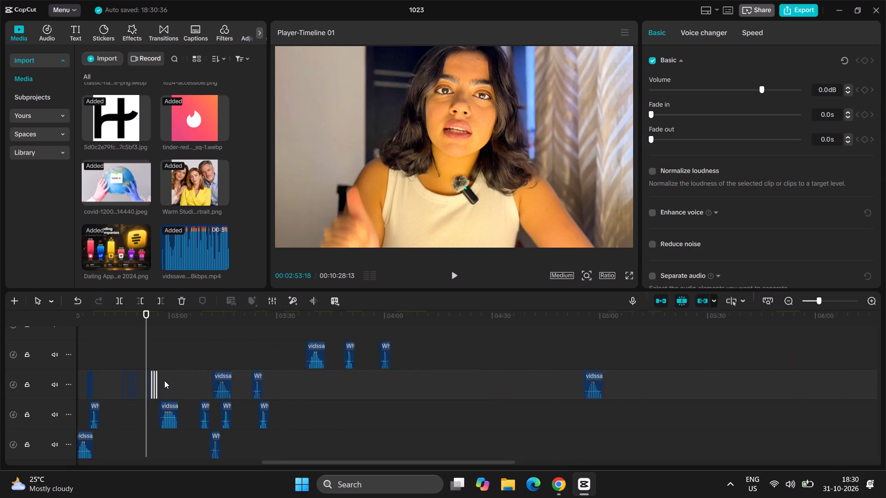
ctrl+scroll(164, 380, up, 10)
click(245, 375)
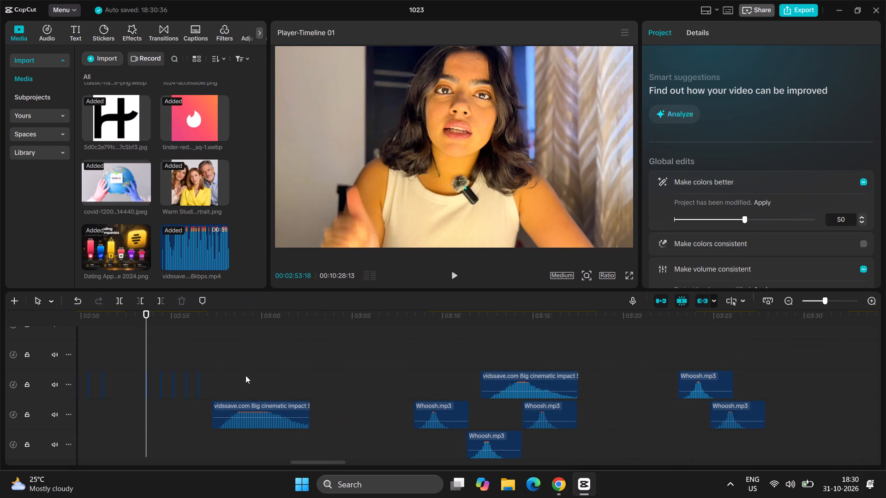
click(199, 387)
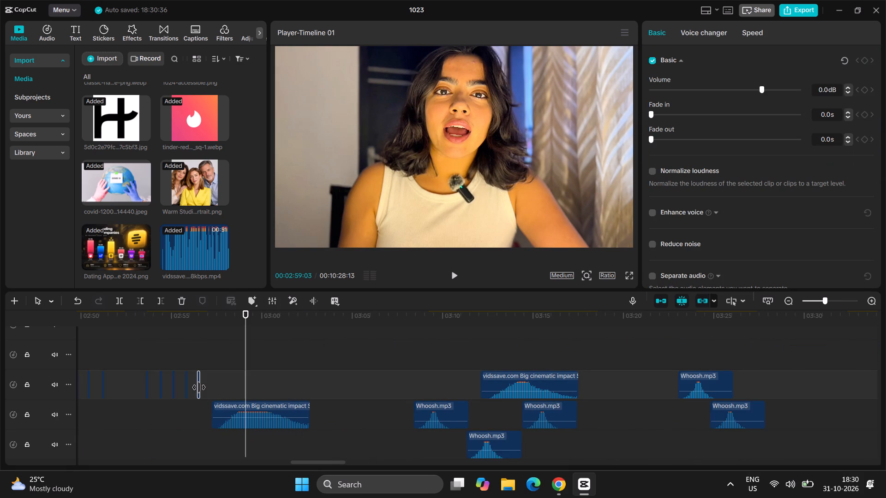
key(ctrl+c)
Return to the Bumble's Mode Switching overlay at 03:52:06 and play into the talking-head clip to about 03:54:02.
drag(245, 346, 520, 362)
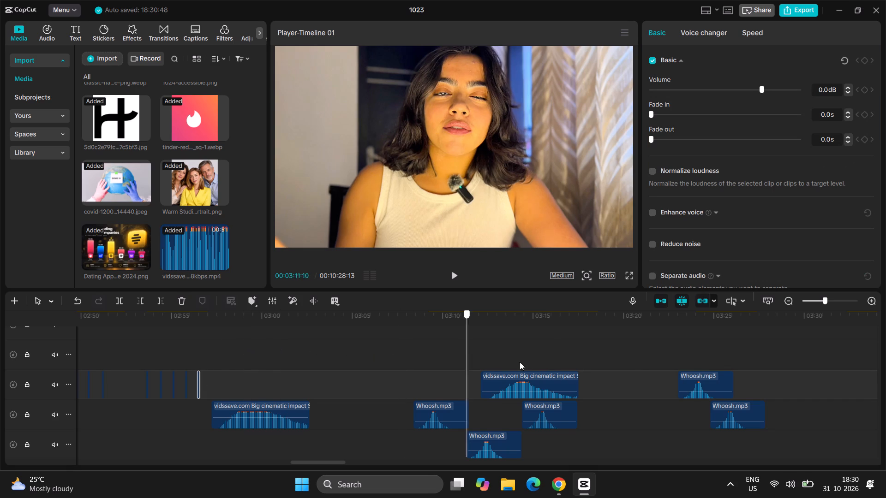
drag(520, 362, 869, 373)
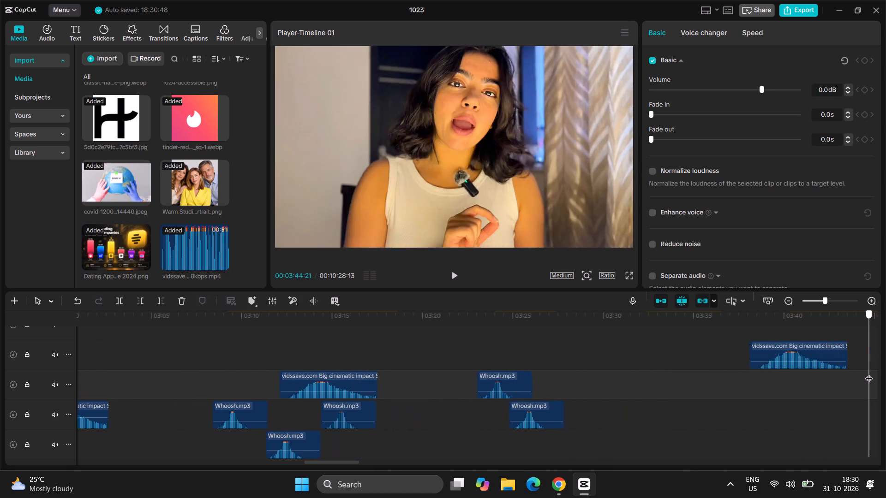
drag(869, 373, 722, 433)
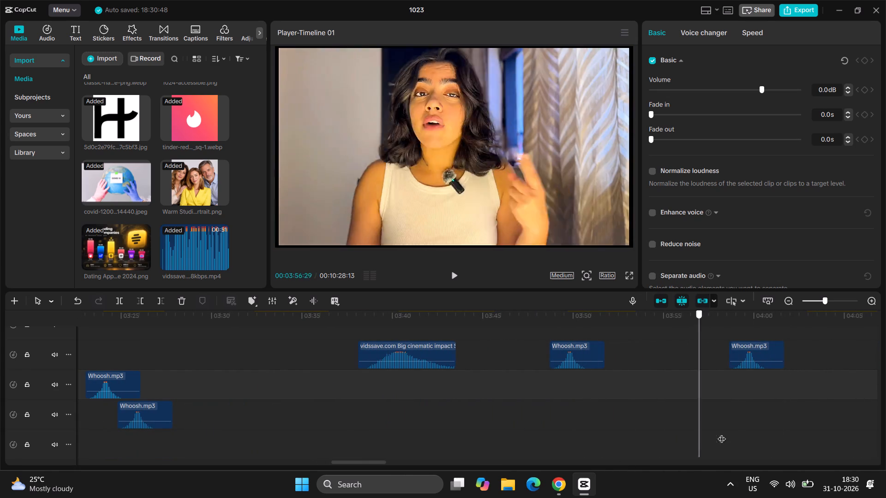
drag(722, 433, 613, 442)
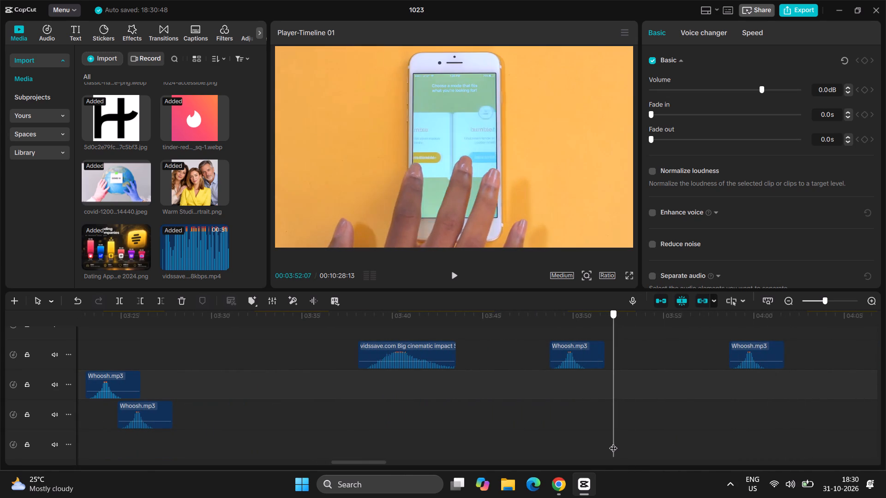
drag(613, 442, 613, 442)
scroll(661, 342, up, 1)
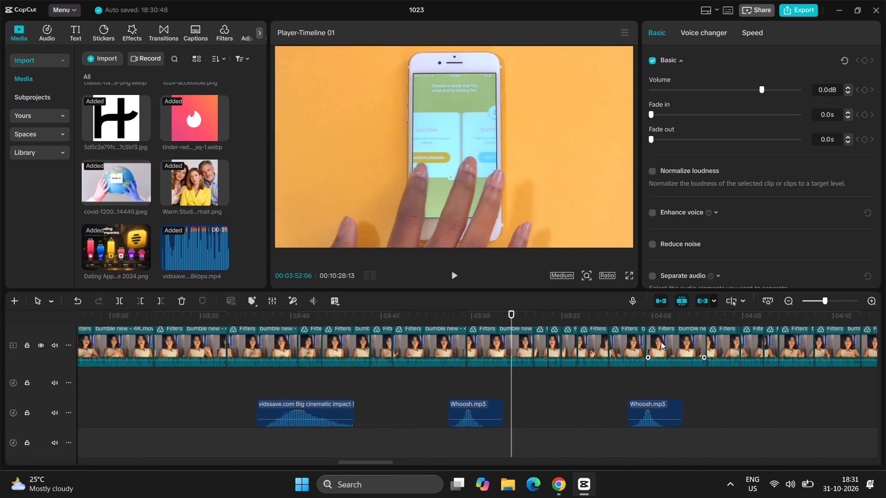
scroll(661, 342, up, 1)
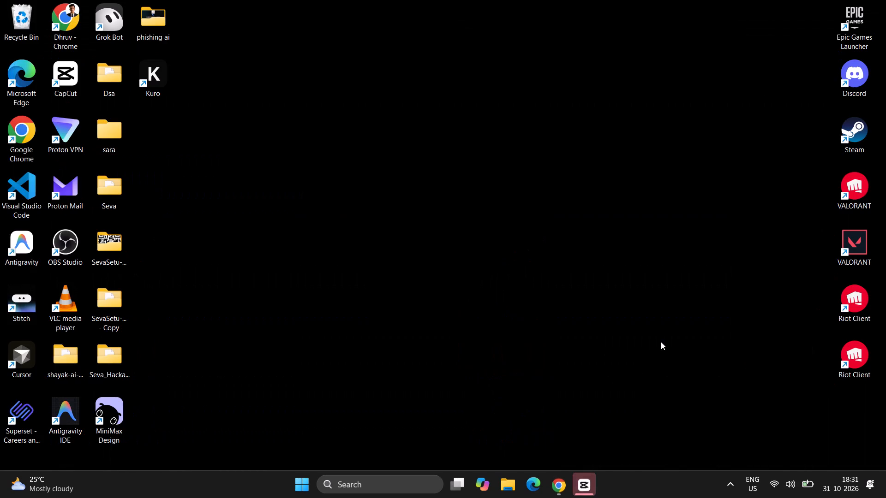
scroll(661, 342, down, 1)
key(space)
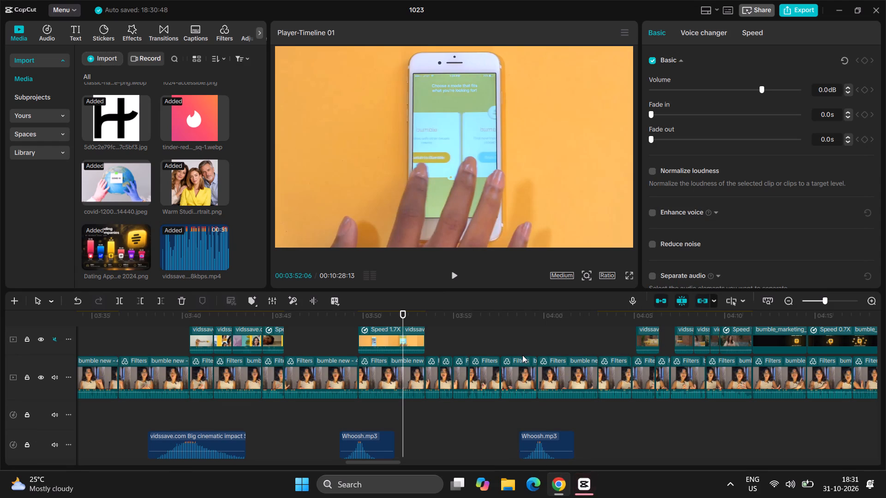
key(space)
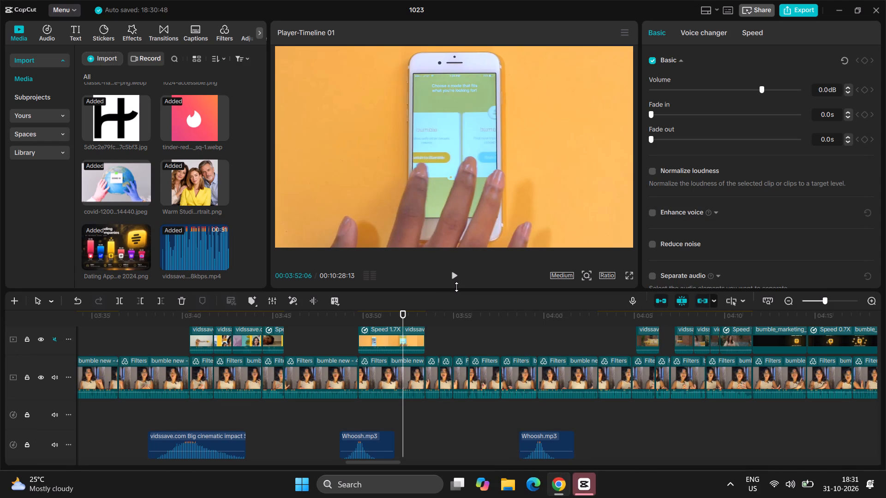
click(453, 273)
key(space)
key(space)
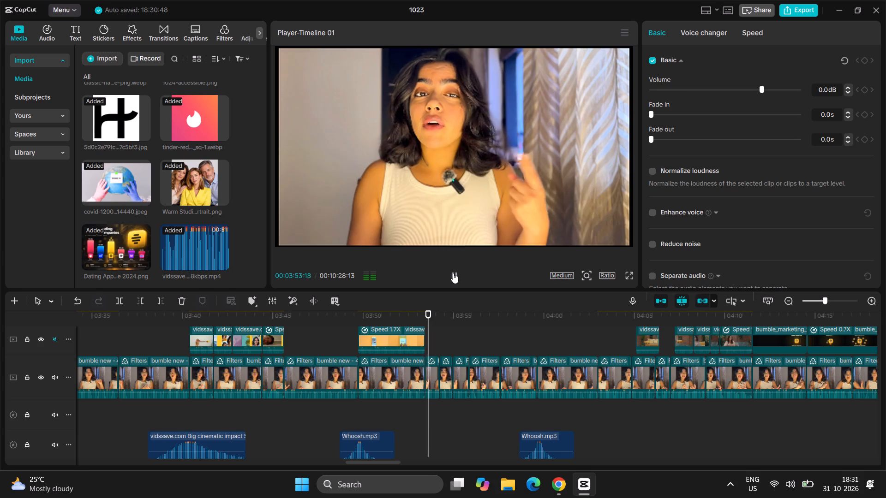
key(space)
key(space)
key(space)
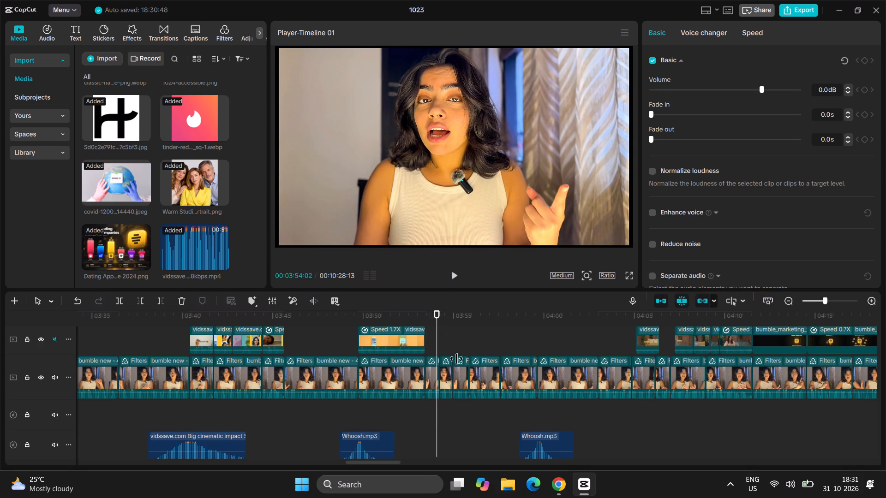
Paste the copied tick at 03:54:06, just before the cut, and move it about one frame earlier onto the topmost audio track.
ctrl+scroll(456, 368, up, 4)
scroll(456, 368, up, 10)
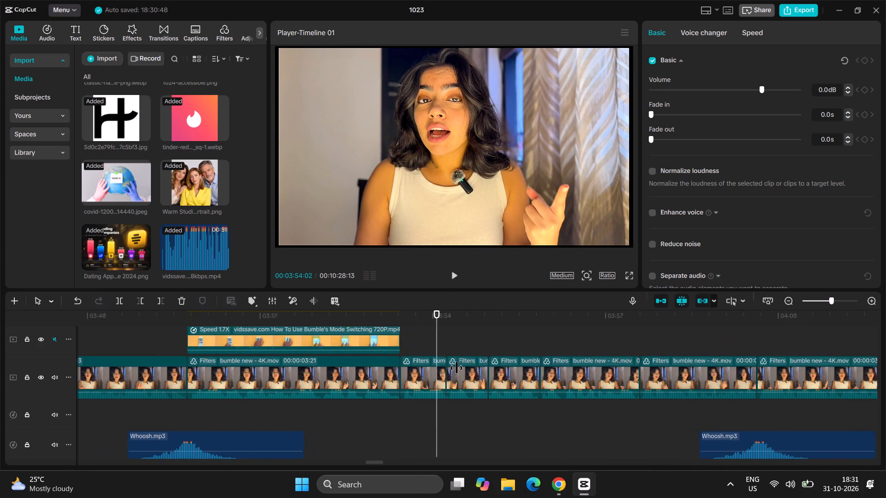
scroll(456, 368, up, 2)
scroll(456, 368, right, 1)
scroll(456, 368, up, 5)
ctrl+scroll(456, 368, up, 5)
key(space)
key(space)
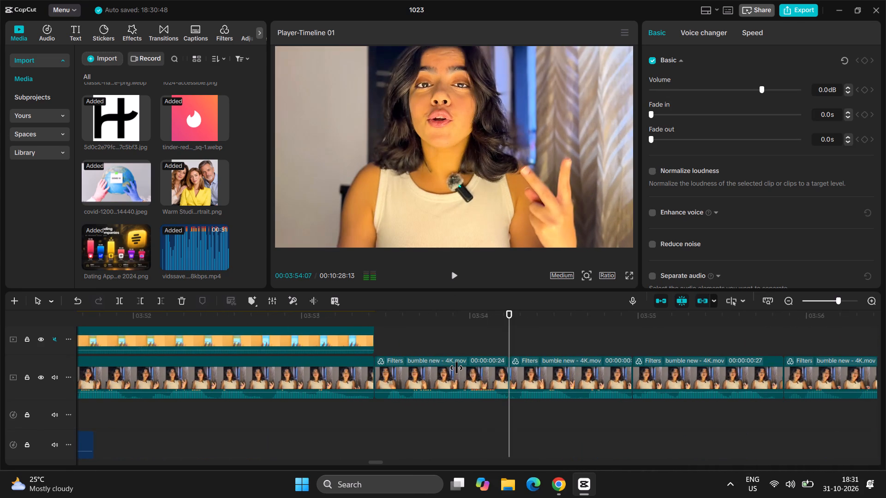
key(Left)
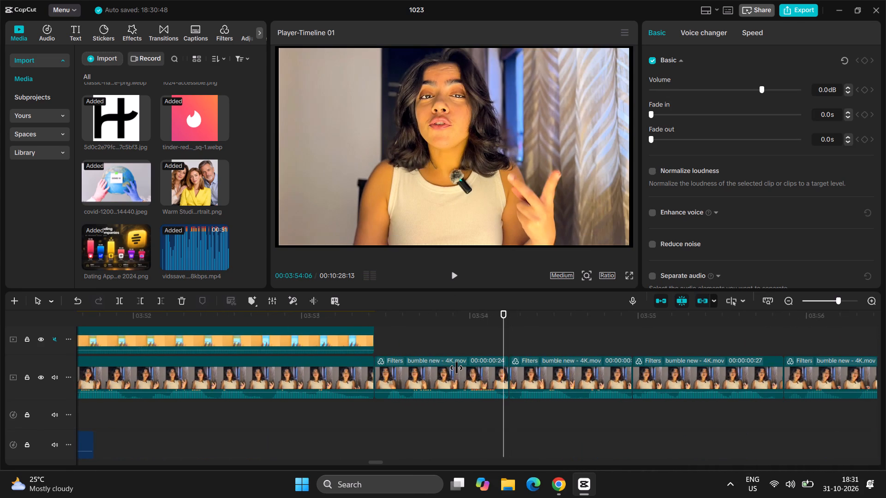
key(ctrl+v)
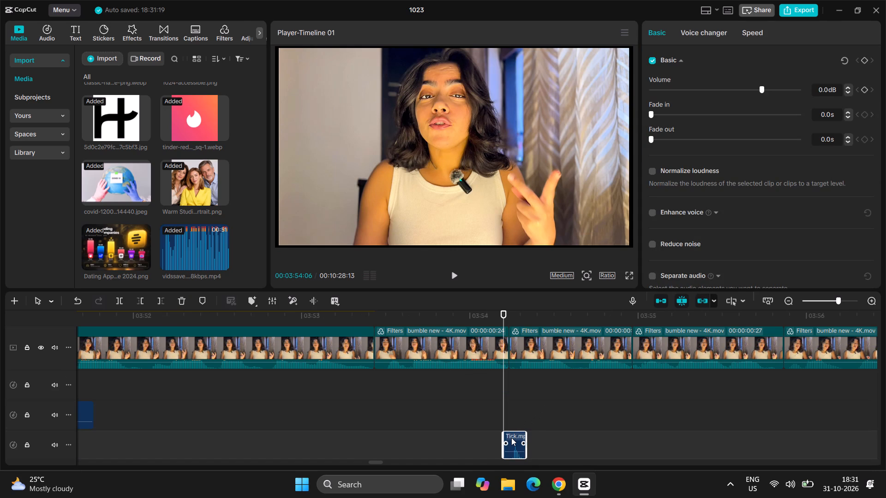
drag(511, 438, 506, 438)
drag(506, 438, 504, 391)
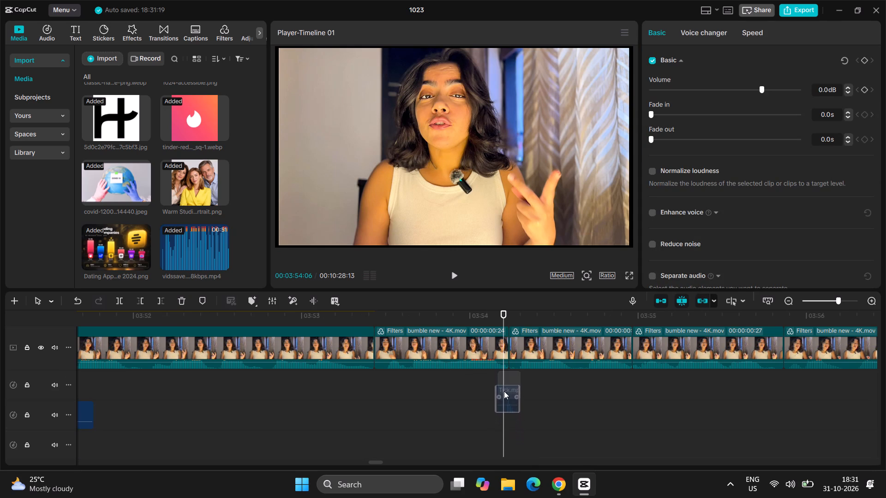
drag(504, 391, 505, 377)
Play back the talking-head cuts from about 03:53:26 to 03:55:19, checking the tick at 03:54:06 and the cuts that follow.
key(space)
key(space)
key(space)
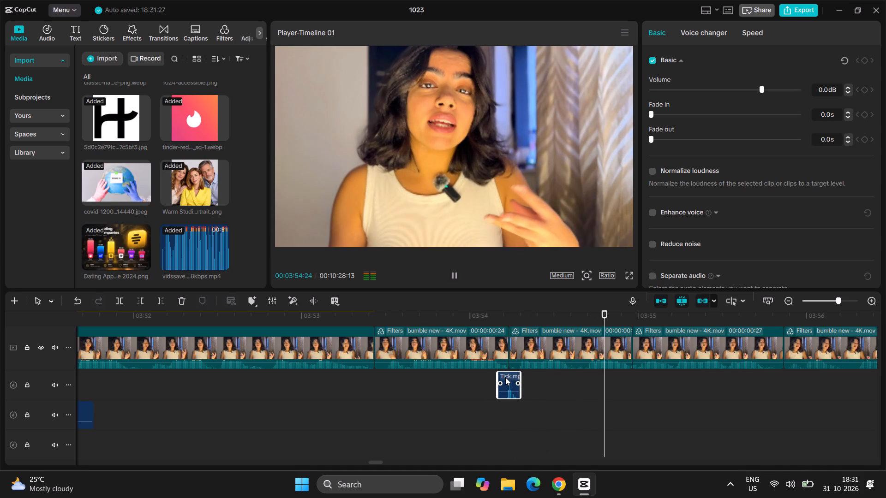
key(space)
key(space)
key(space)
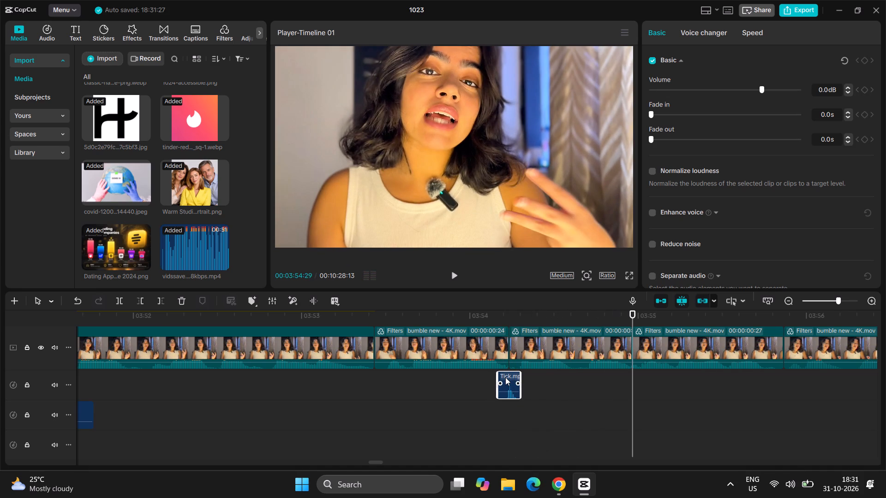
key(space)
key(space)
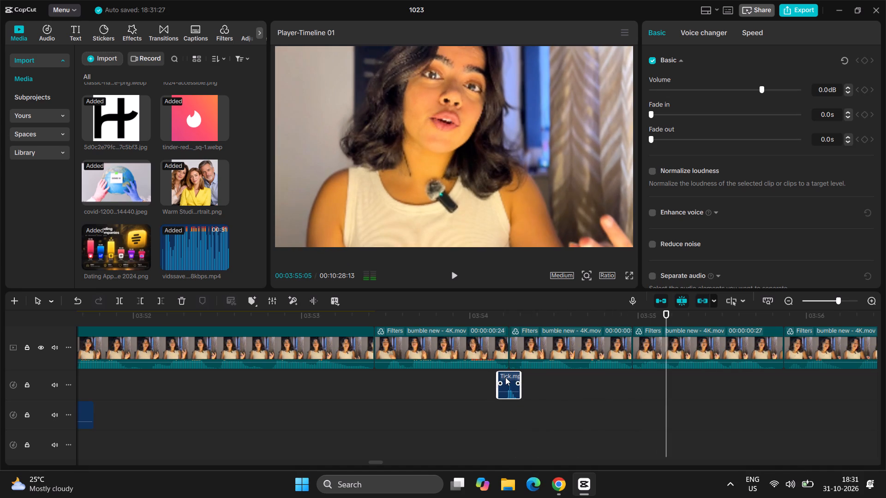
key(space)
key(space)
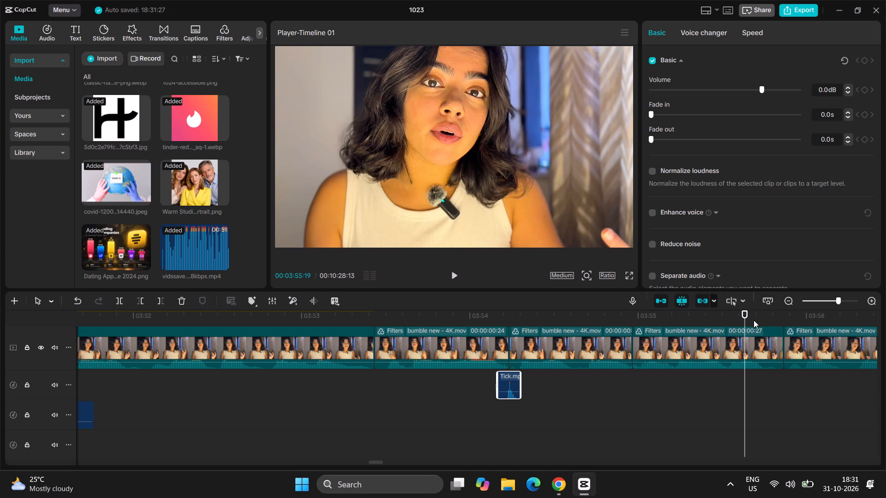
drag(752, 321, 445, 404)
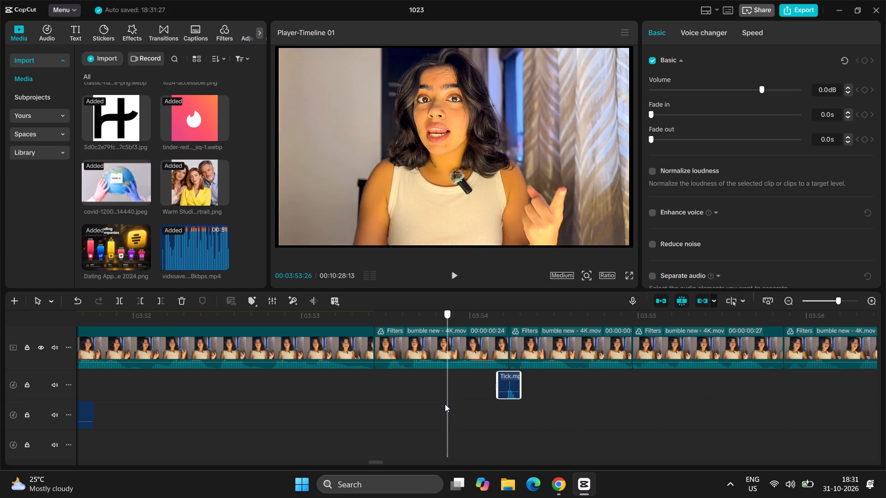
drag(445, 404, 443, 404)
key(space)
key(space)
key(space)
key(space)
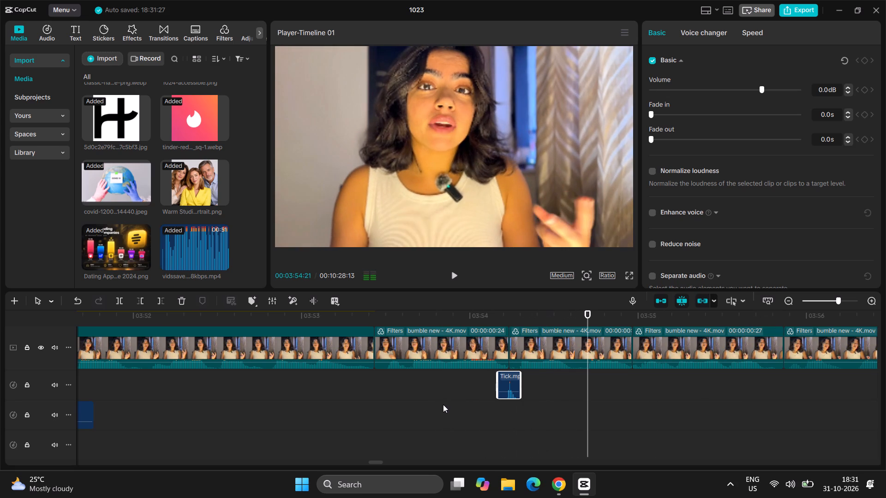
key(space)
key(space)
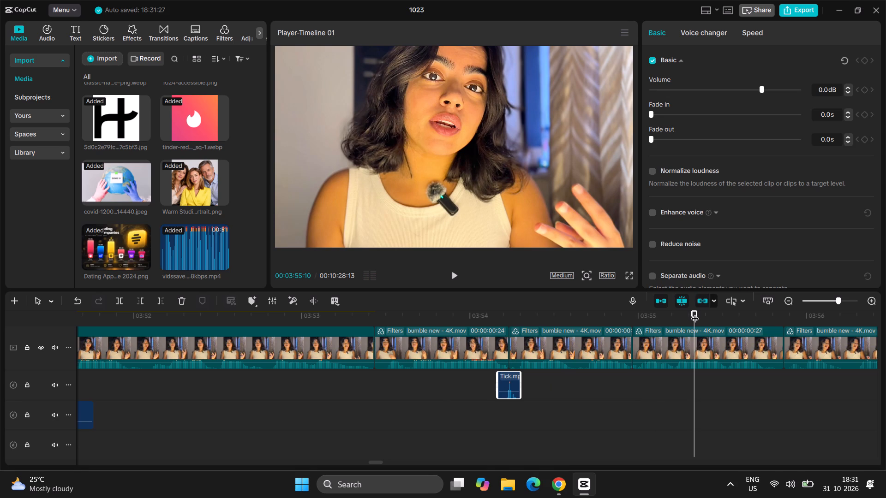
Paste another tick at 03:54:27, just before the next talking-head cut, and move it onto the topmost audio track.
drag(696, 313, 548, 394)
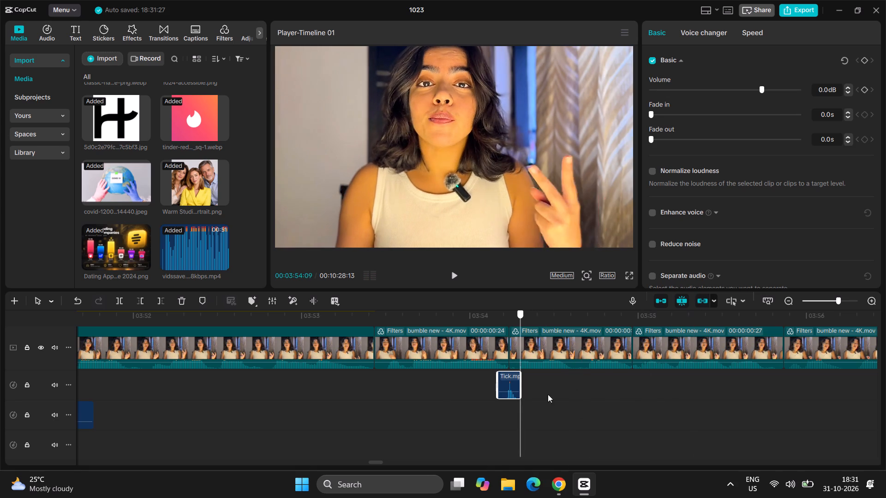
drag(548, 394, 623, 389)
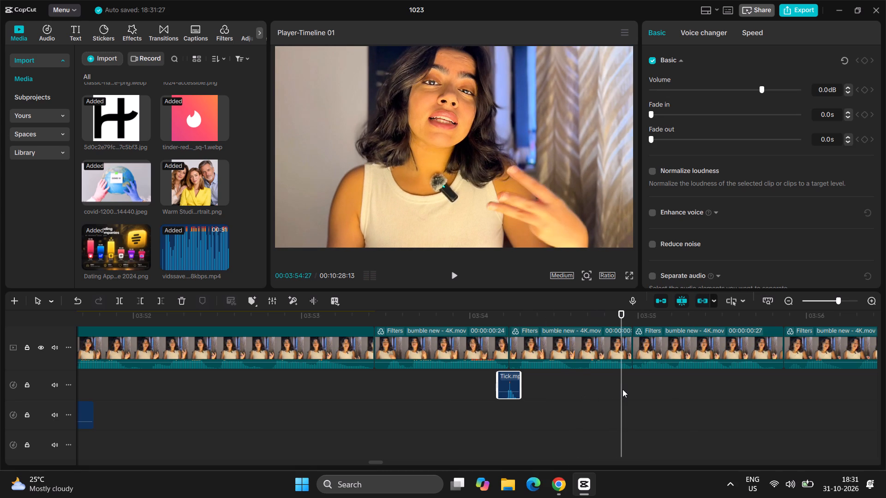
key(ctrl+v)
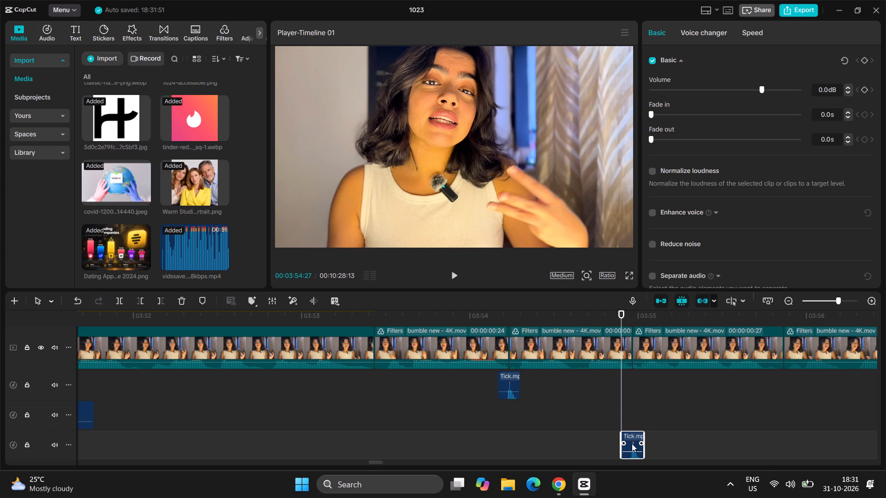
drag(632, 444, 635, 379)
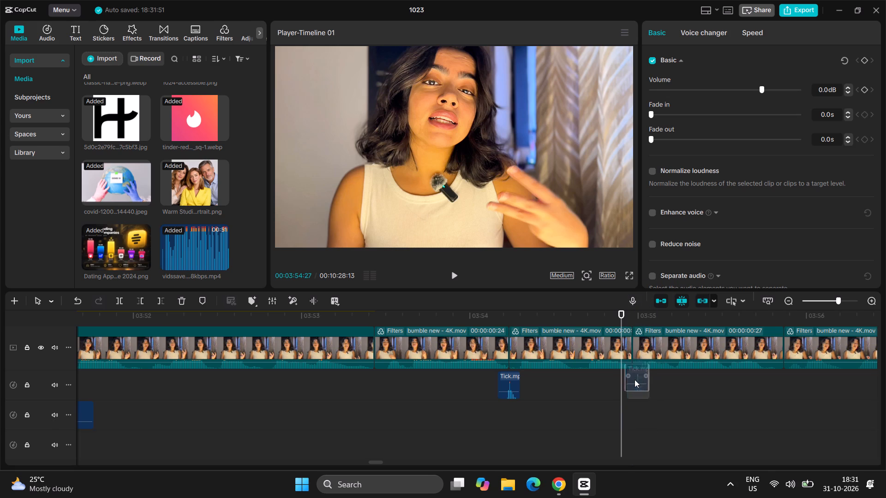
drag(635, 379, 631, 380)
Paste a third tick at 03:55:24, just before the following talking-head cut, and place it on the topmost audio track.
key(space)
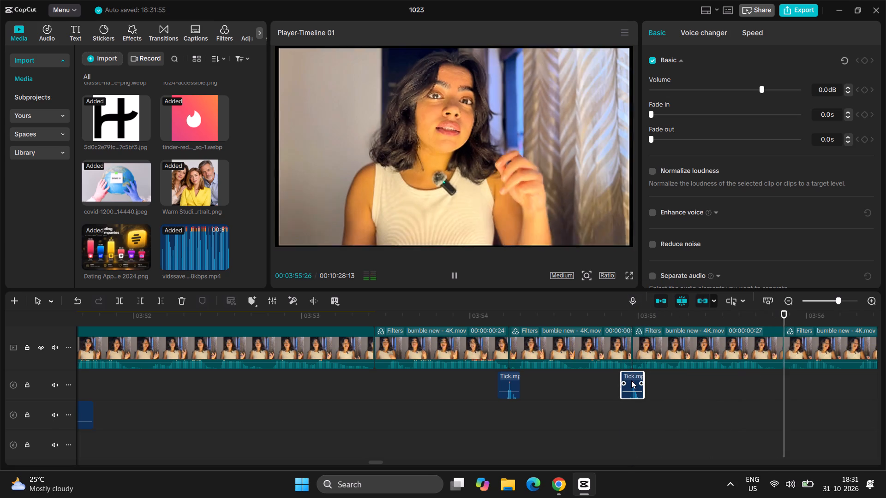
key(space)
key(Left)
key(Left)
key(Left)
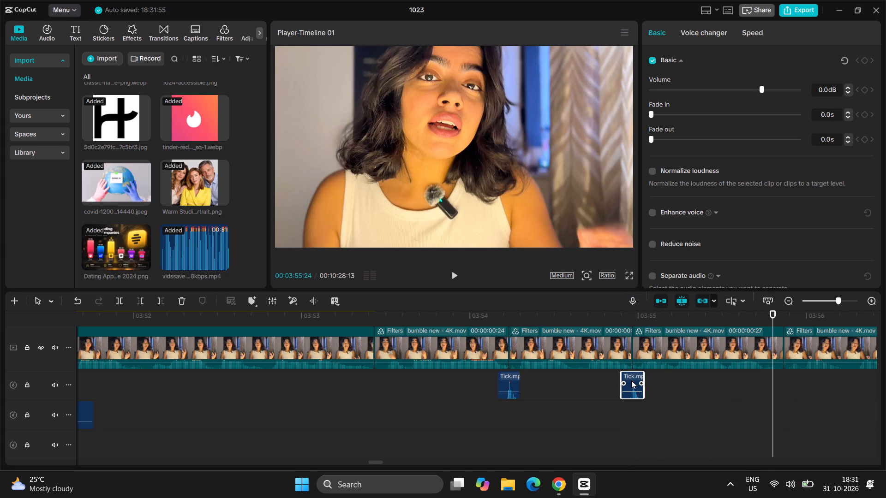
key(ctrl+v)
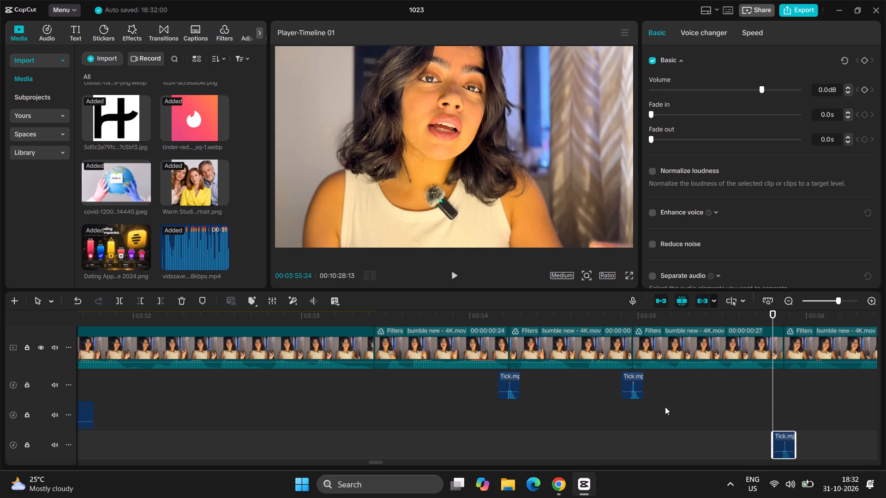
drag(787, 445, 797, 384)
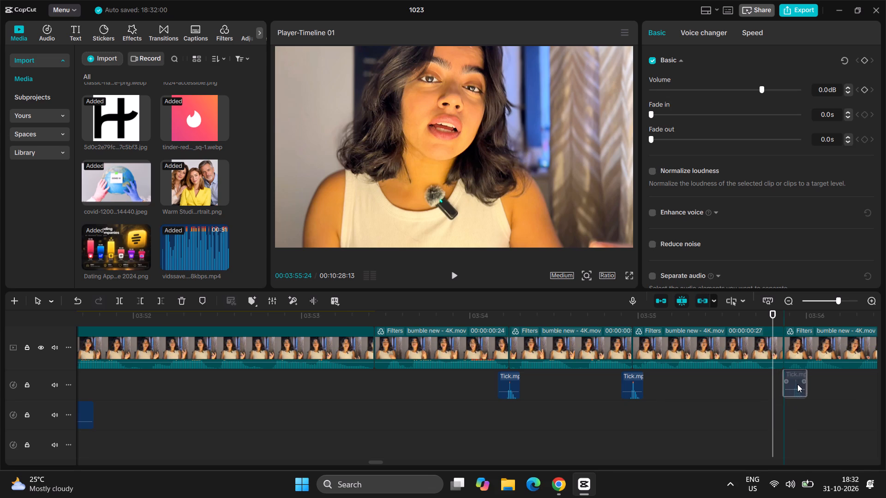
drag(797, 384, 788, 384)
Play on from the third tick through the talking-head clips and the Whoosh sound to the cut at 04:03:00.
key(space)
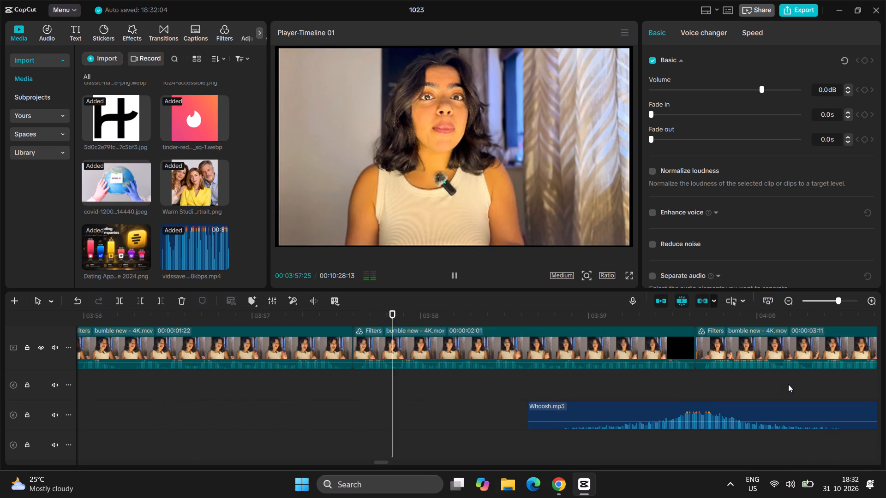
key(space)
key(space)
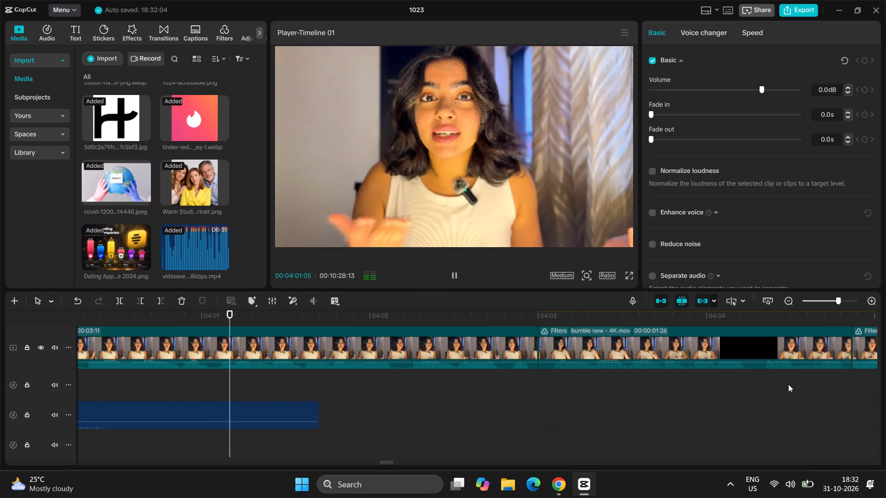
key(space)
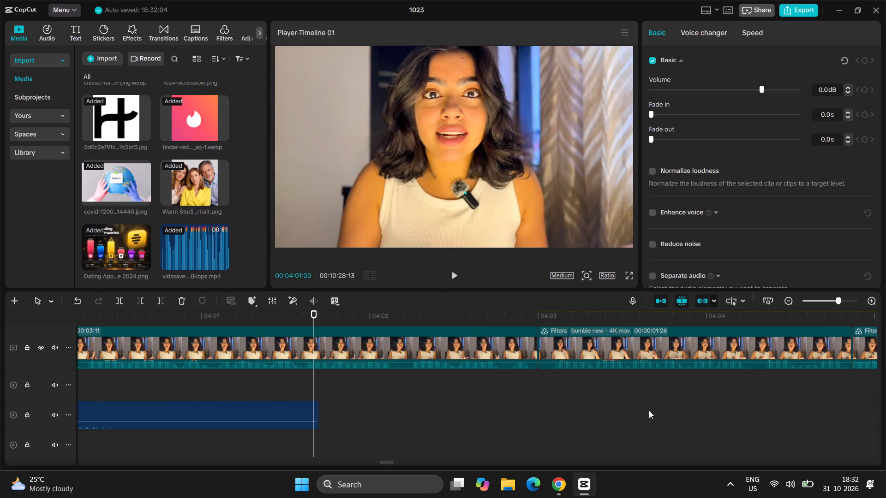
key(space)
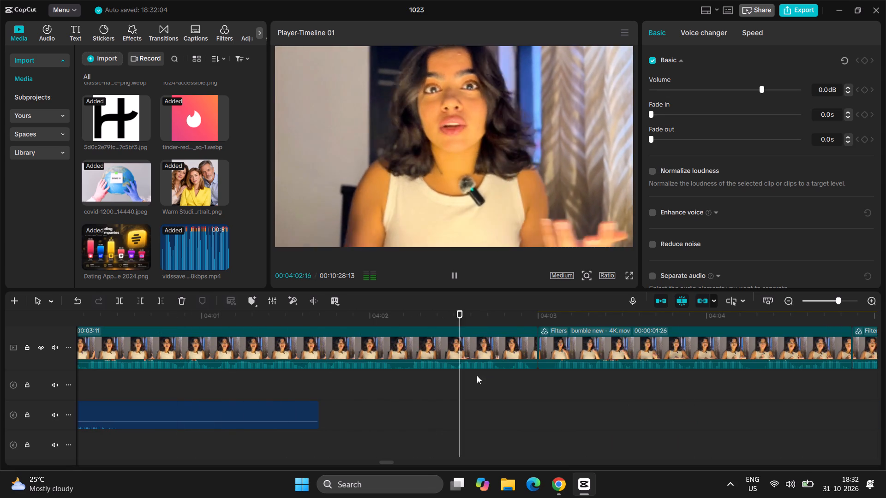
key(space)
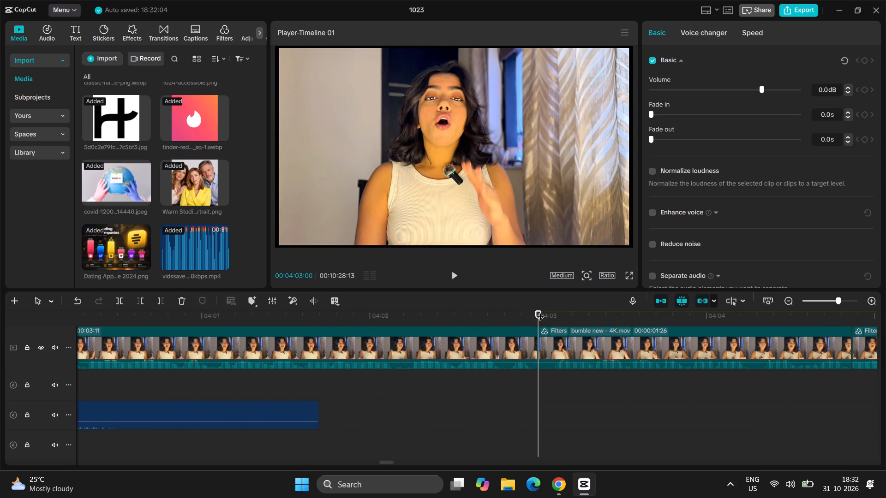
Replay the talking-head clip from about 04:00:23 in short stretches and stop the playhead at 04:01:12.
drag(540, 311, 160, 368)
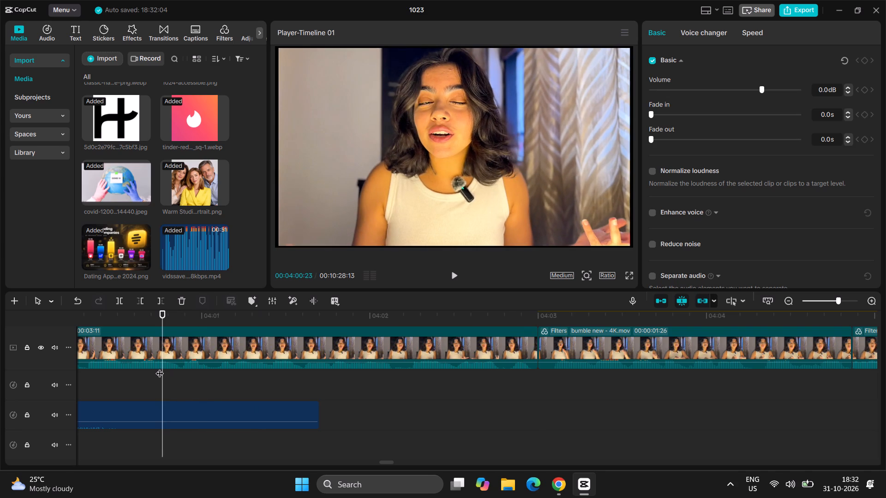
key(space)
key(space)
key(space)
key(space)
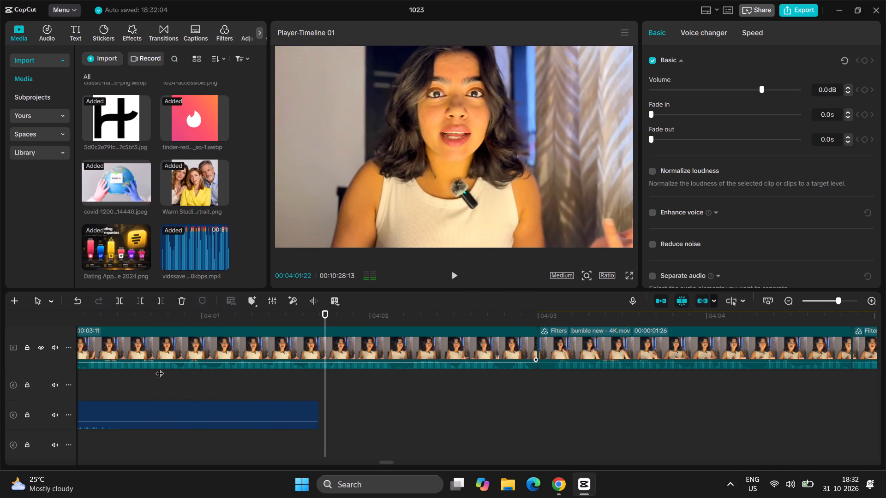
drag(321, 326, 162, 342)
key(space)
key(space)
key(space)
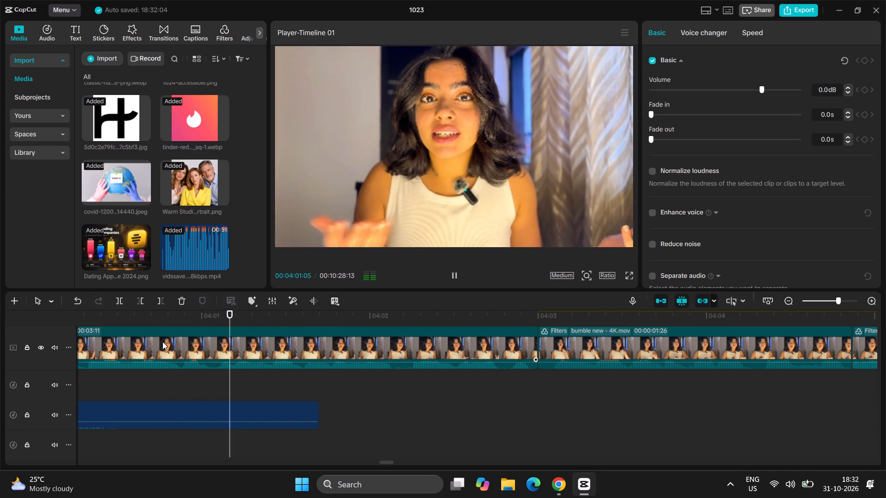
key(space)
key(space)
key(space)
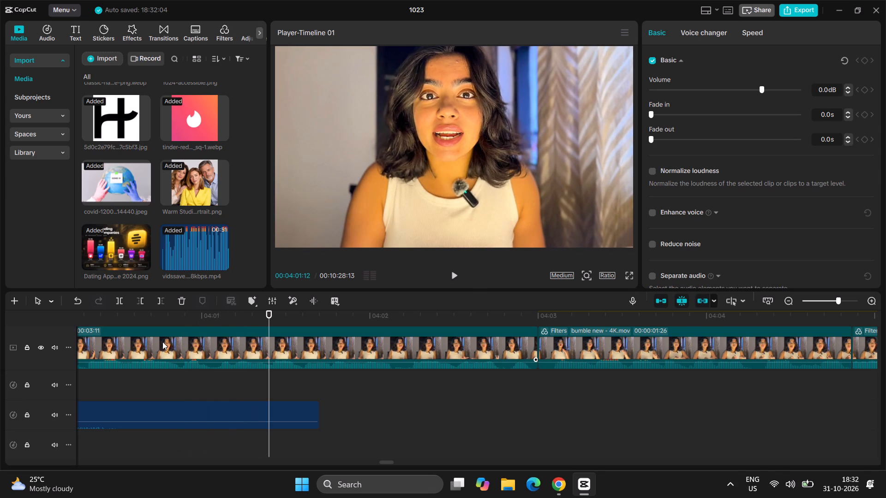
Add the imported Awkward Moment Meme Sound to the topmost audio track at 04:01:12.
scroll(179, 149, down, 1)
scroll(191, 104, down, 1)
scroll(185, 239, down, 3)
scroll(185, 239, up, 2)
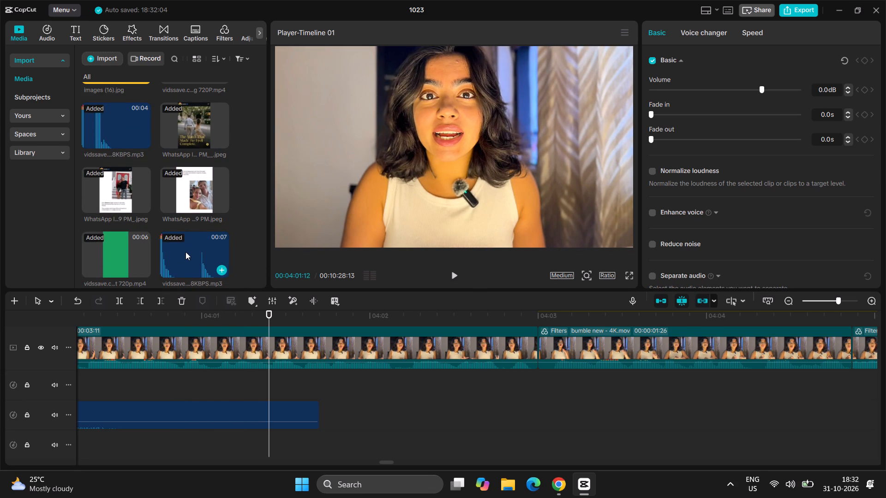
drag(186, 252, 277, 381)
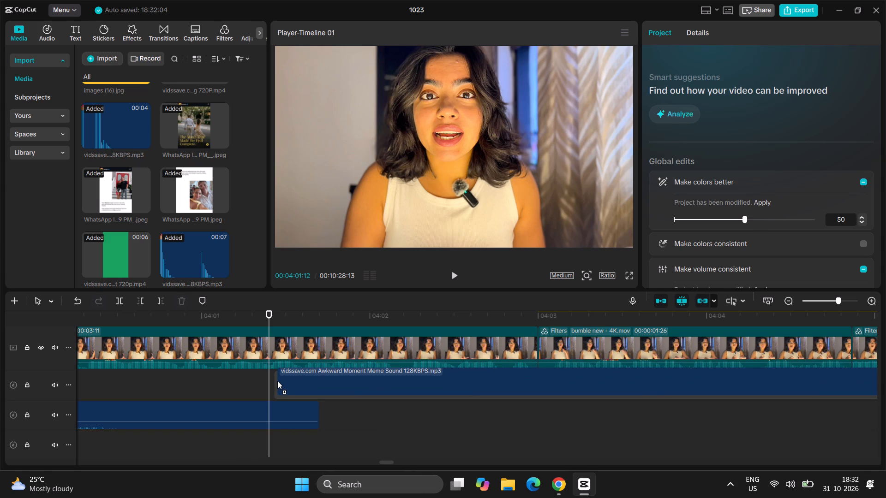
drag(277, 381, 269, 379)
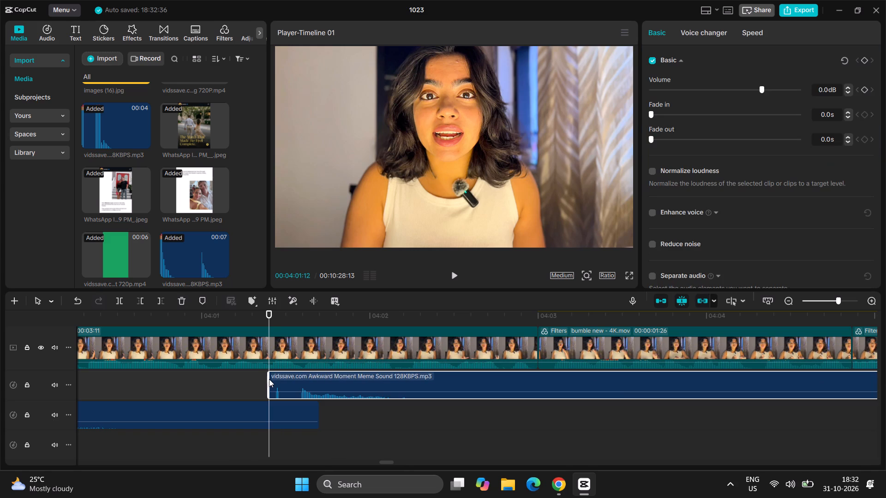
Move the Awkward Moment Meme Sound about five frames earlier and trim it to run from 04:01:12 to 04:02:01.
drag(285, 377, 249, 380)
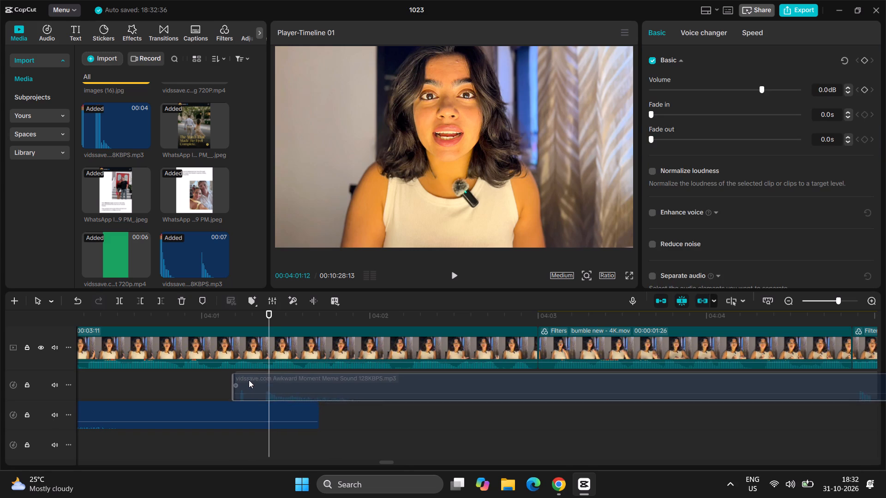
drag(249, 380, 256, 377)
click(256, 377)
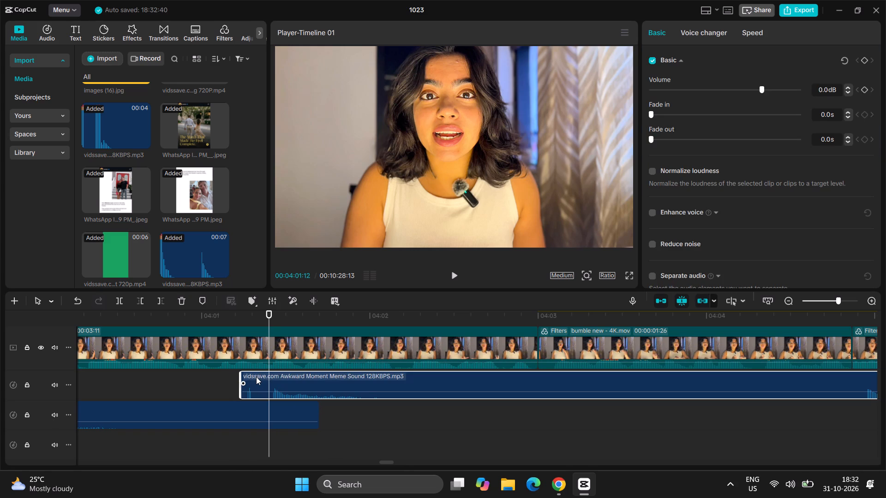
key(q)
key(space)
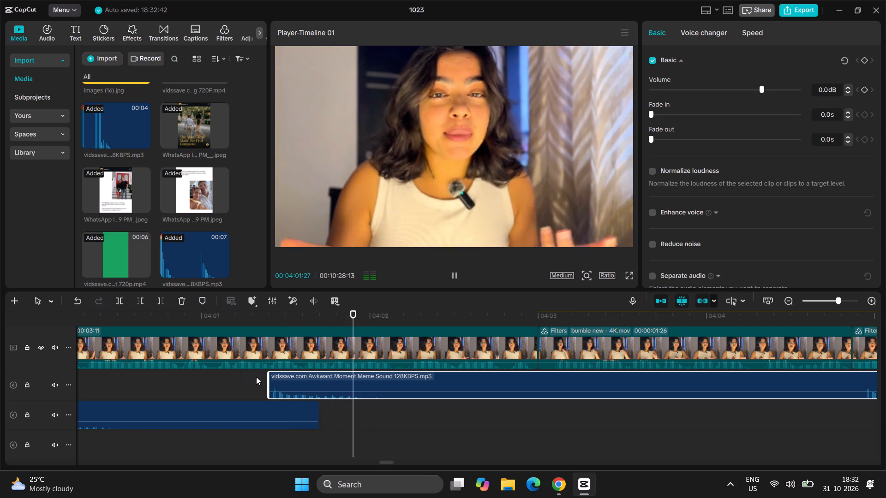
key(space)
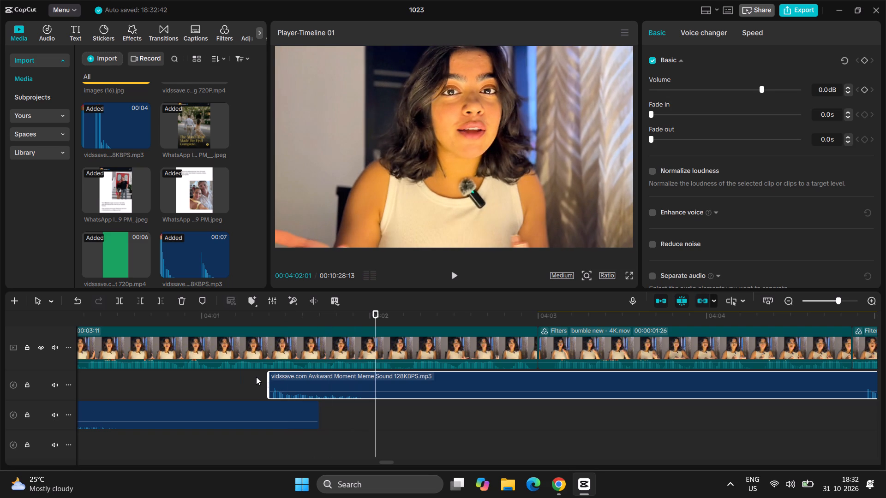
key(w)
Play on from 04:02:01 past the Awkward Moment sound, and replay the Youtube Logo animation overlay from its start at about 04:03.
key(space)
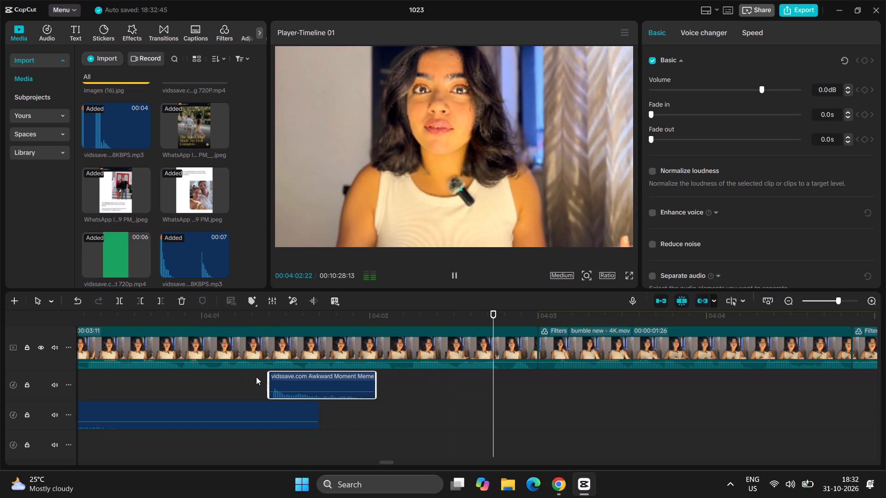
key(space)
key(space)
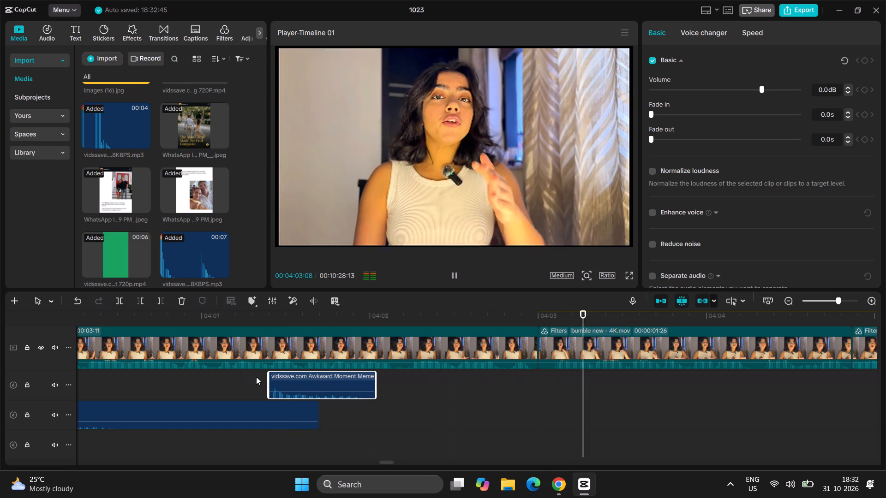
key(space)
key(space)
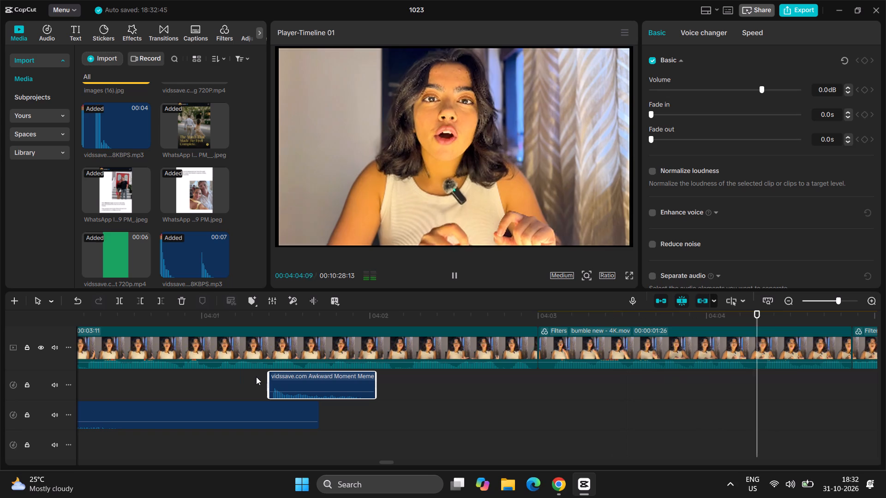
key(space)
scroll(474, 376, up, 2)
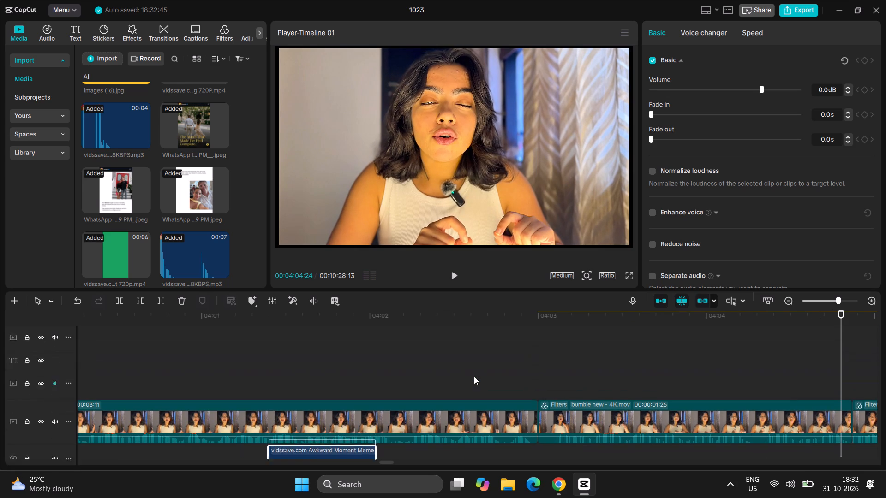
scroll(474, 376, up, 1)
scroll(474, 376, down, 1)
scroll(474, 376, left, 1)
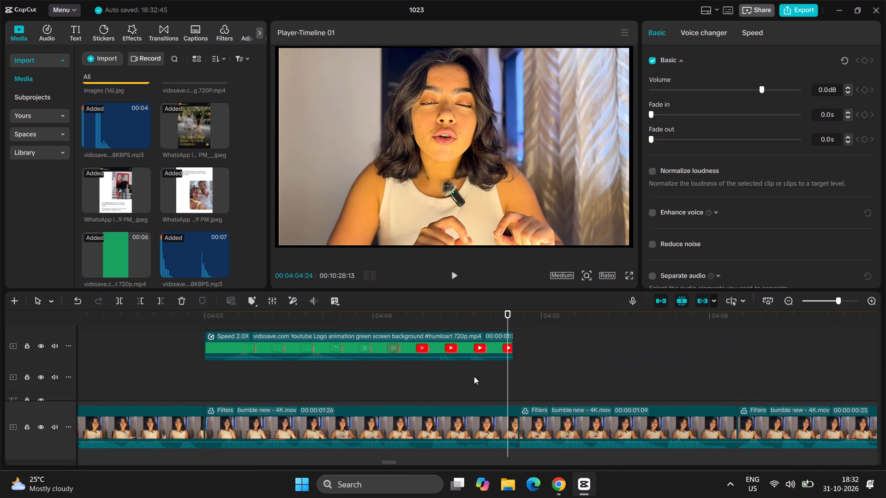
key(space)
key(space)
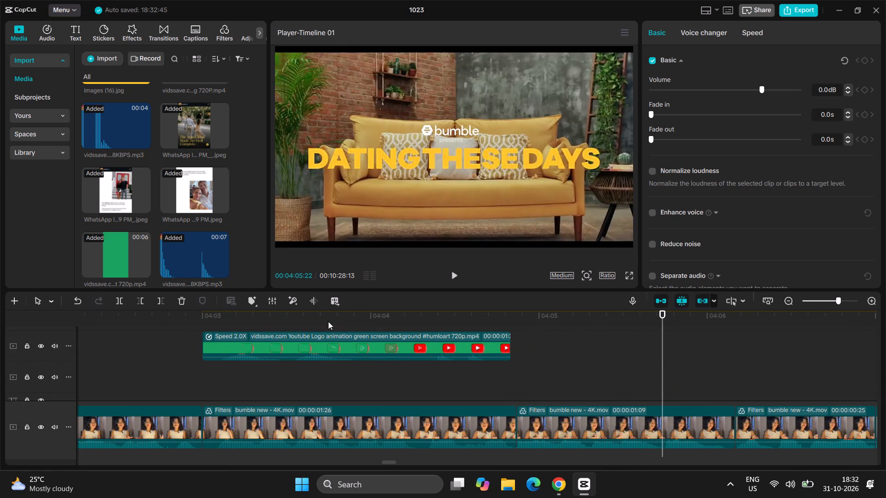
click(265, 320)
drag(265, 320, 191, 322)
key(space)
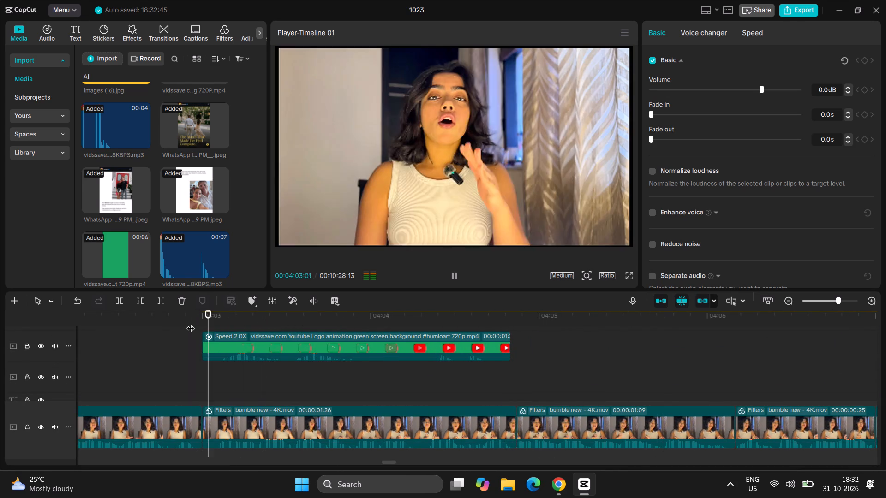
key(space)
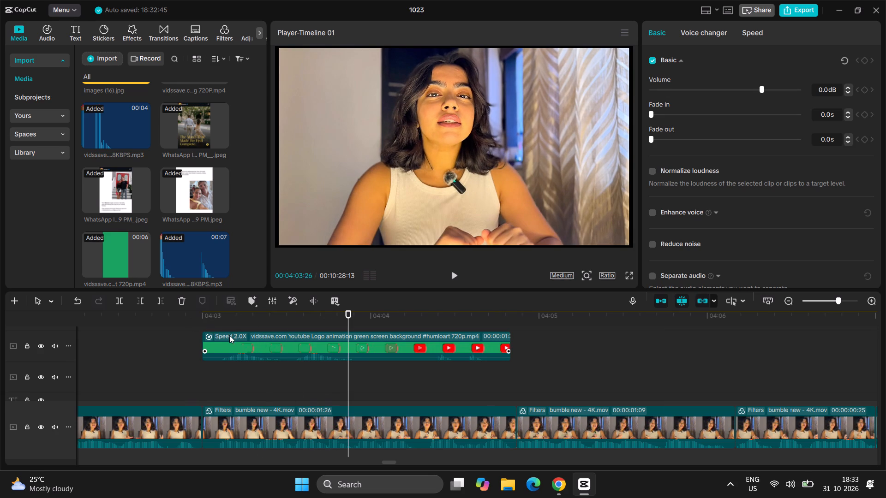
Move the Youtube Logo animation overlay up in the frame to Y position -266.
click(232, 342)
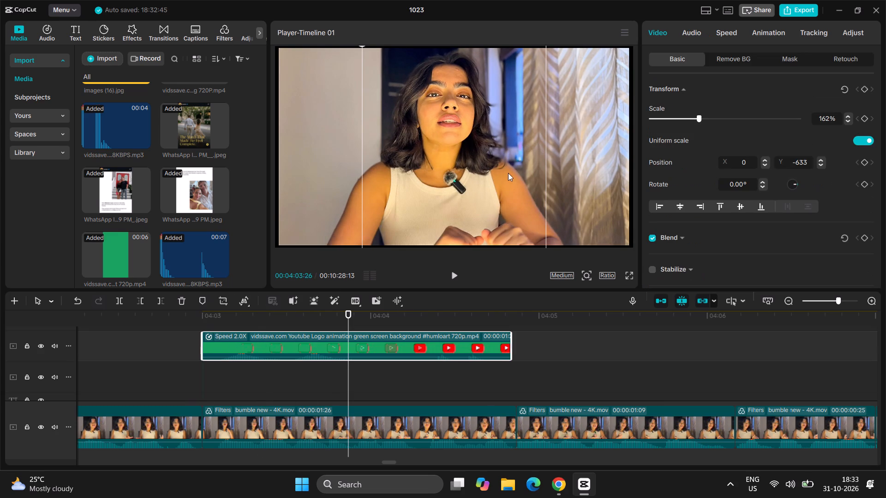
drag(501, 175, 498, 141)
Lower the chroma key intensity of the Youtube Logo animation overlay to 0 and play it to the clip's end.
click(741, 61)
key(space)
key(space)
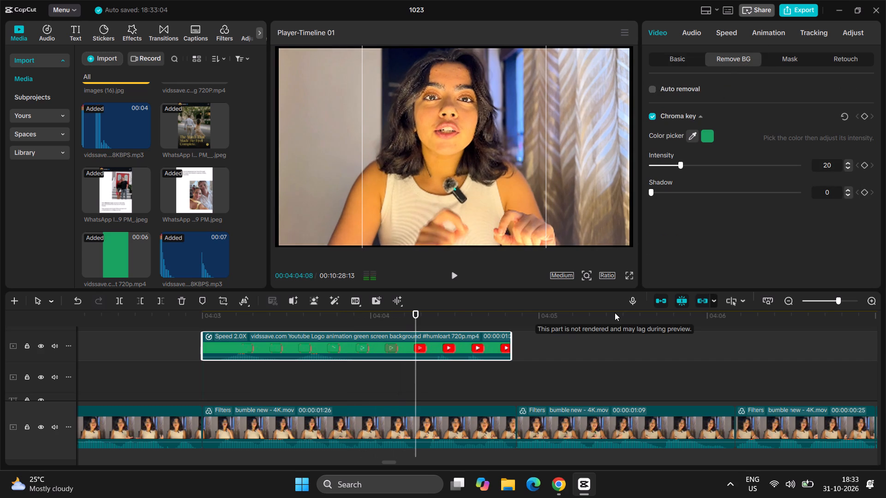
drag(676, 166, 624, 159)
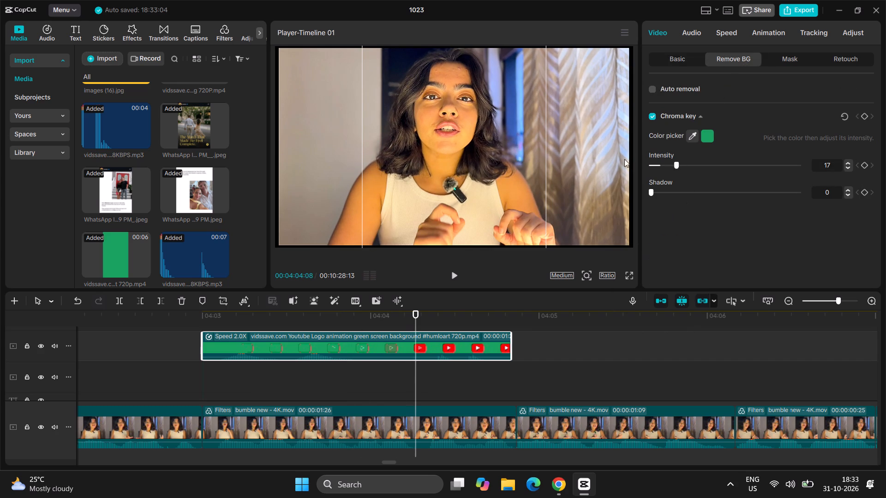
drag(624, 159, 608, 160)
key(space)
key(space)
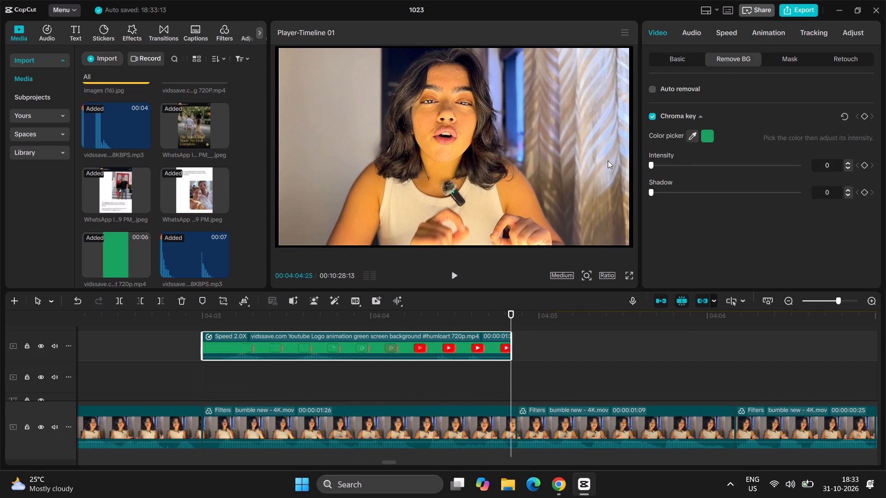
Play on to 04:09:20 and scrub through the Dating These Days overlay clips between about 04:07 and 04:10.
key(space)
key(space)
key(space)
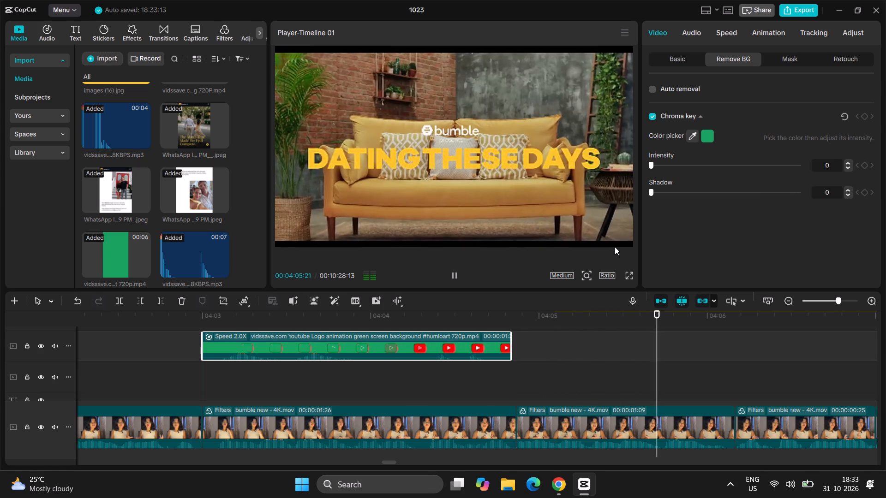
key(space)
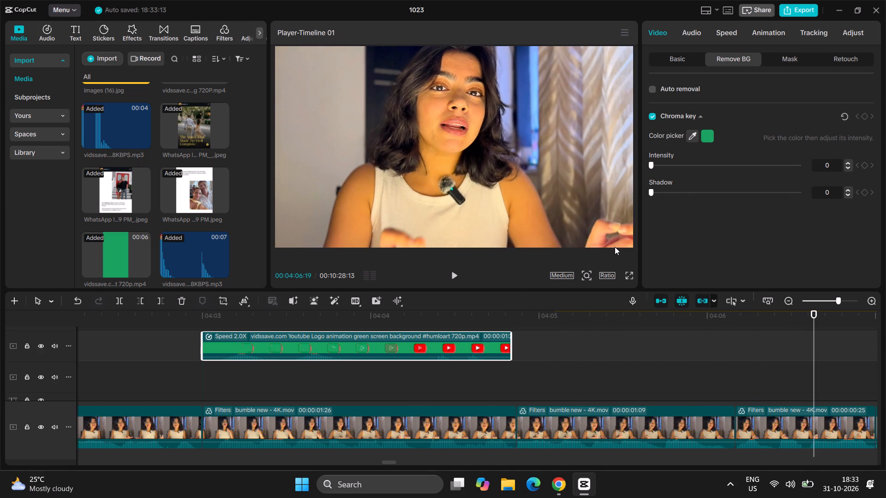
key(space)
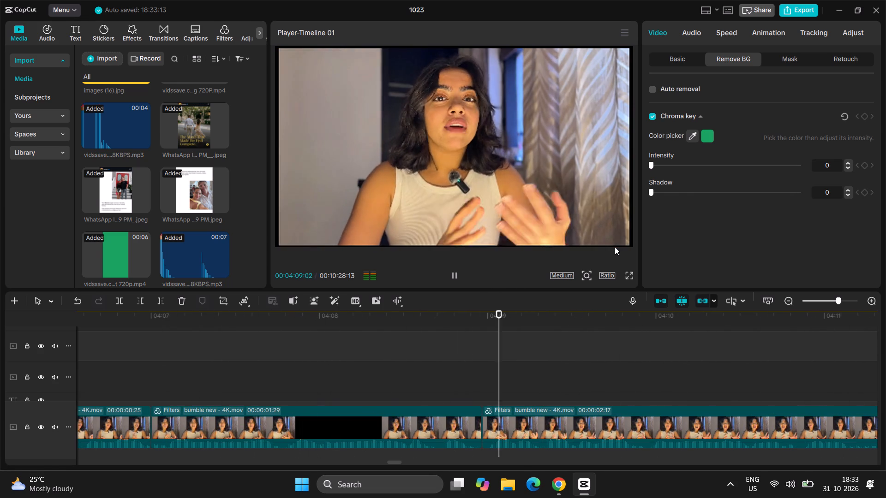
key(space)
scroll(615, 247, down, 2)
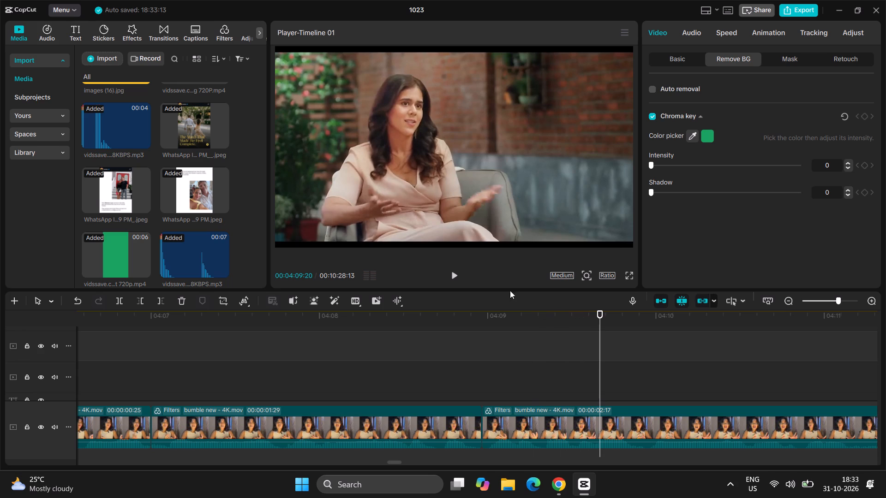
scroll(468, 356, down, 2)
scroll(468, 356, up, 1)
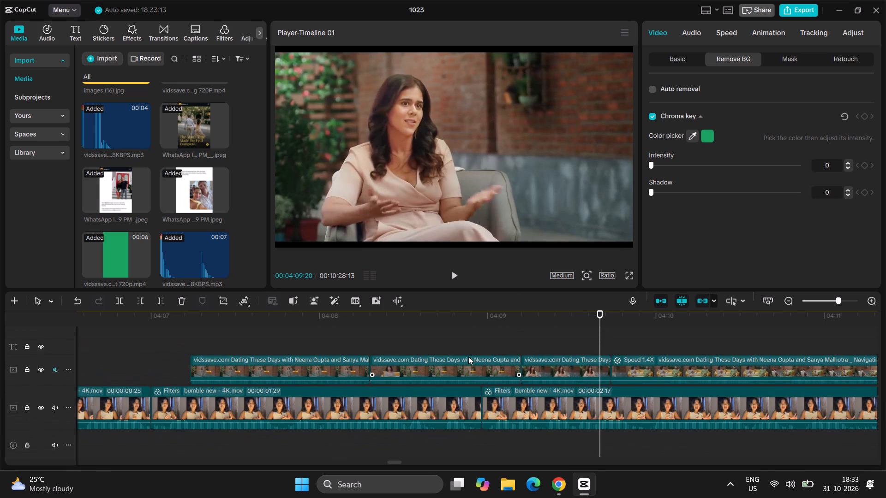
scroll(468, 356, right, 1)
scroll(468, 356, left, 1)
scroll(468, 356, right, 1)
scroll(468, 356, left, 1)
ctrl+scroll(468, 356, down, 3)
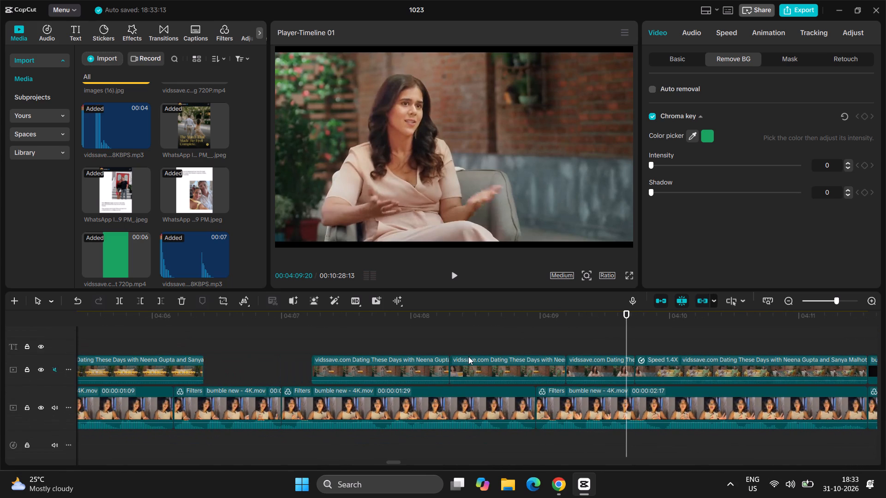
click(398, 327)
drag(398, 327, 446, 323)
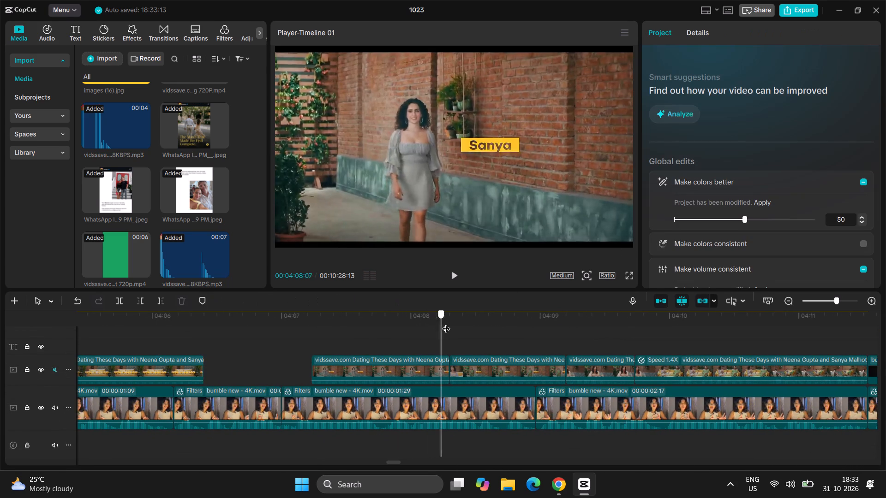
drag(446, 323, 637, 320)
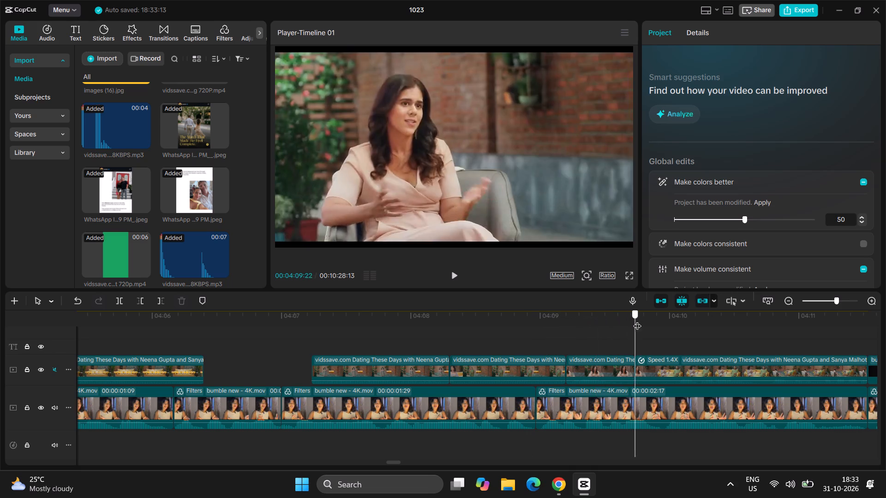
Copy the Whoosh sound at about 03:23 and paste it at 04:07:07, where the Dating These Days overlay starts.
drag(637, 320, 313, 463)
scroll(313, 463, down, 2)
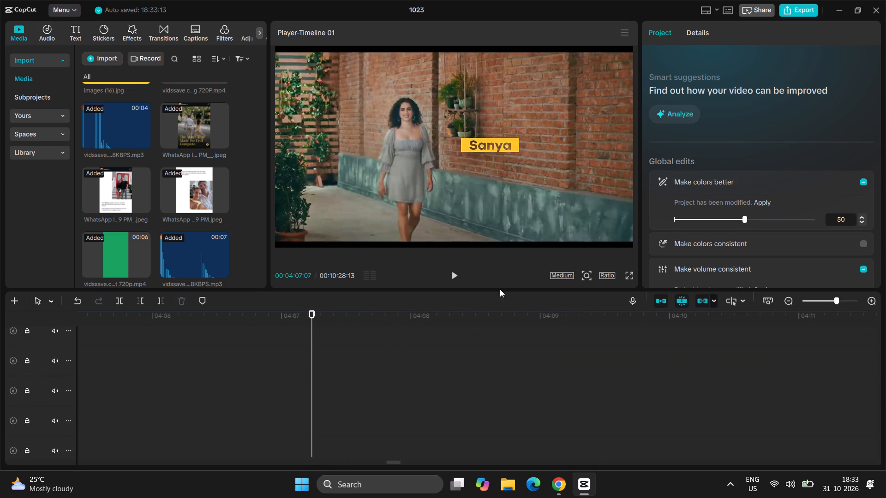
ctrl+scroll(482, 357, down, 10)
scroll(482, 357, up, 3)
ctrl+scroll(482, 357, down, 7)
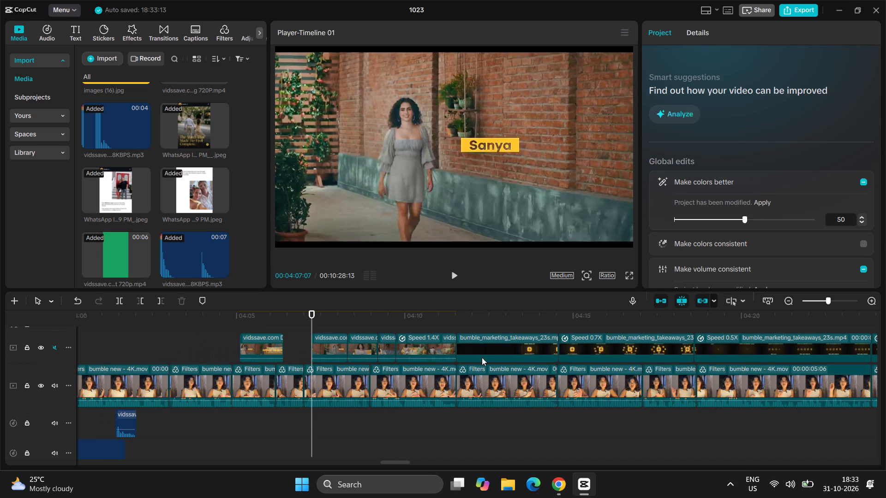
scroll(187, 410, right, 3)
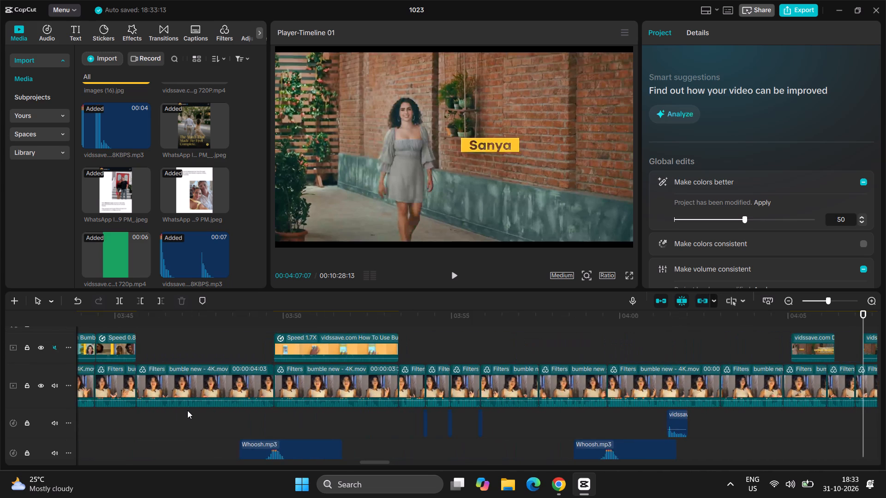
scroll(187, 410, right, 2)
scroll(187, 410, down, 1)
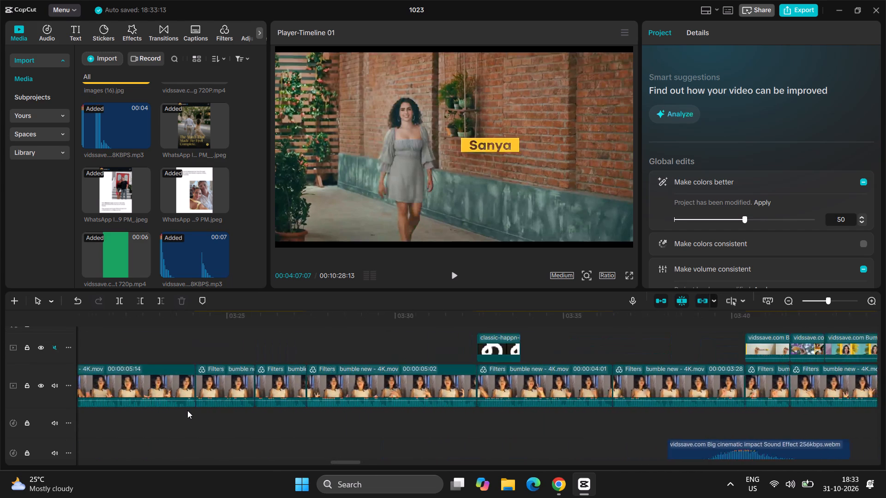
scroll(187, 410, down, 1)
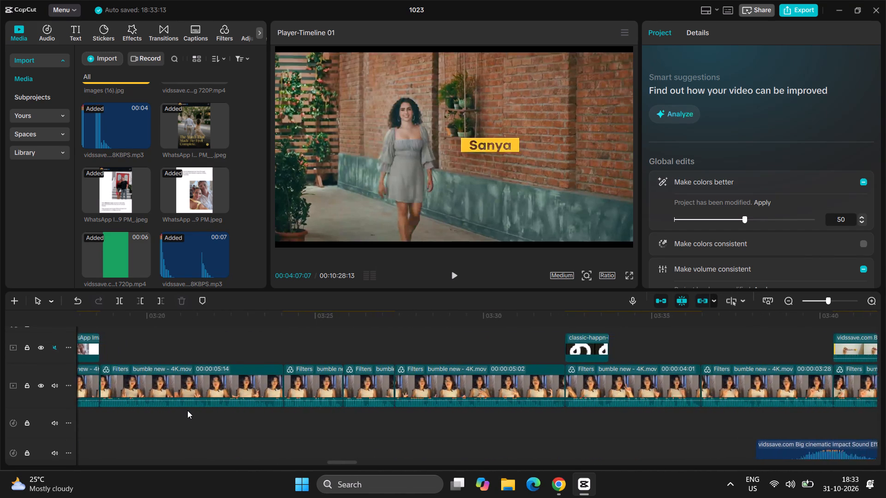
scroll(187, 410, down, 1)
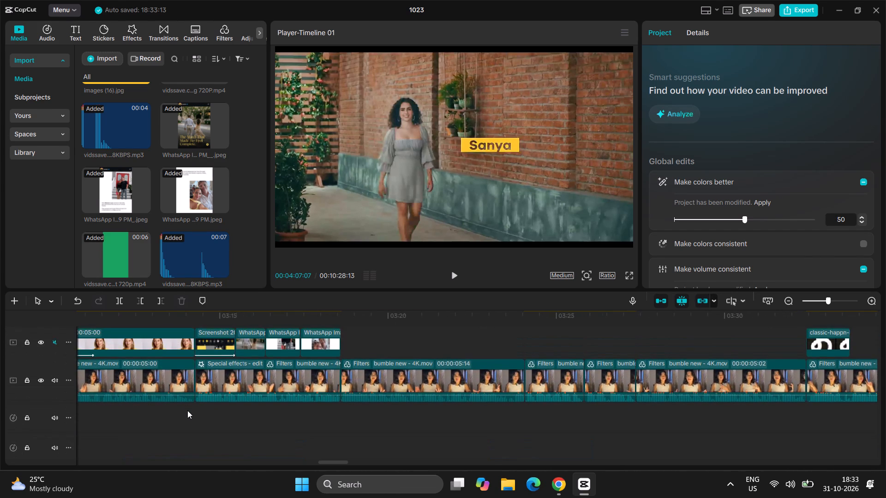
scroll(187, 410, down, 1)
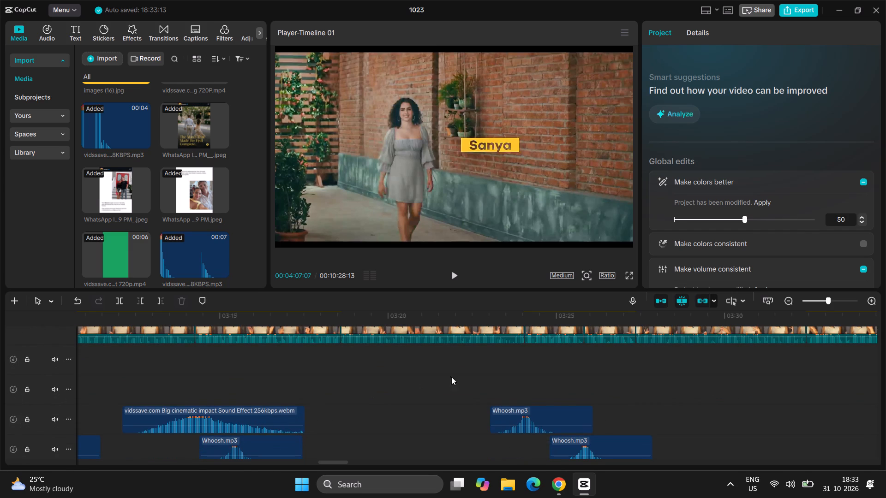
click(524, 413)
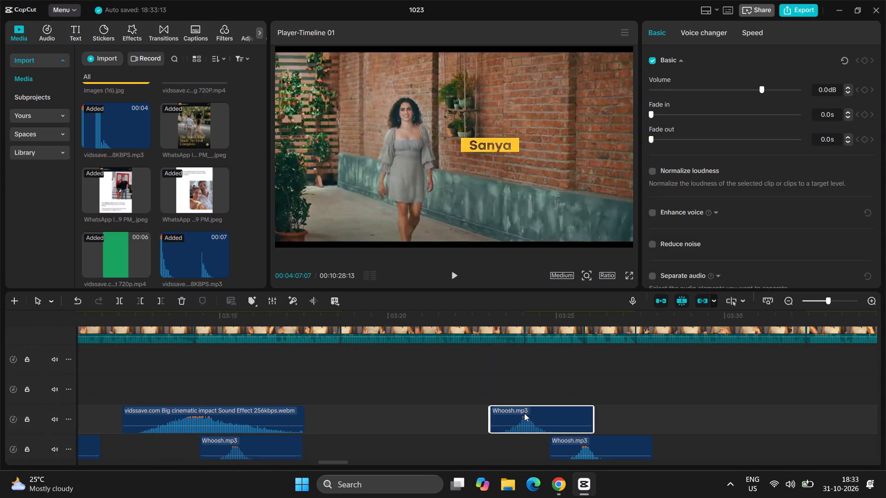
key(ctrl+c)
key(ctrl+v)
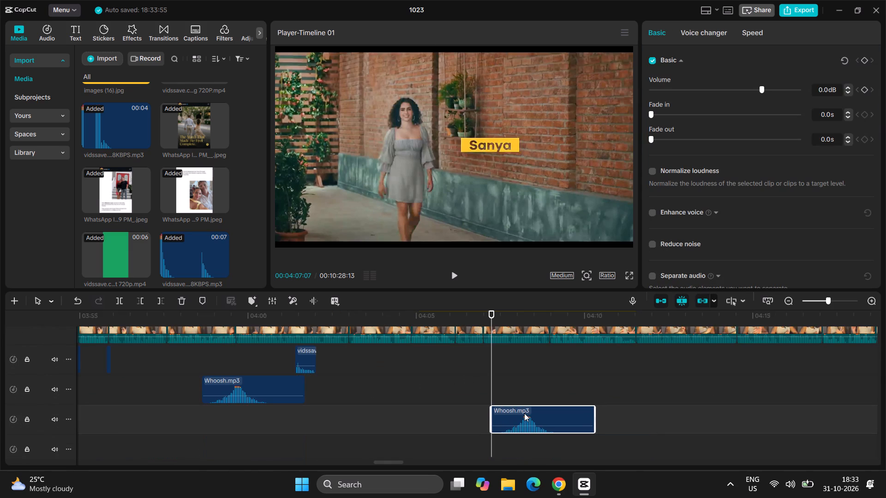
Move the pasted Whoosh sound up to the topmost audio track and about one second earlier, starting at about 04:06:02.
drag(528, 410, 489, 355)
ctrl+scroll(489, 355, up, 9)
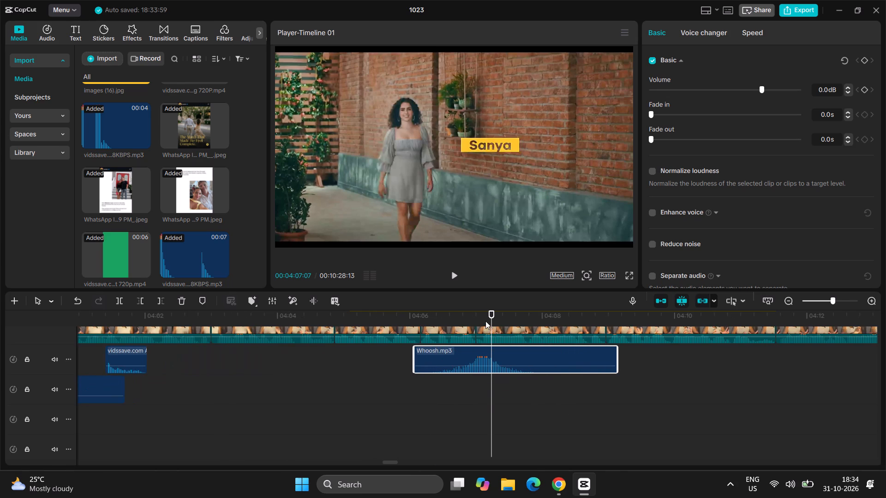
Play from 04:06:17 through the new Whoosh sound and the Dating These Days overlay in short stretches.
drag(493, 316, 448, 322)
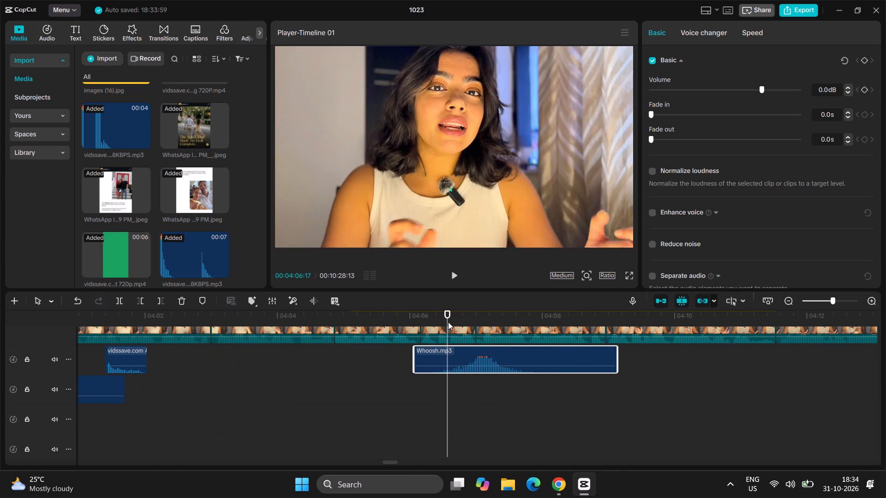
key(space)
key(space)
key(space)
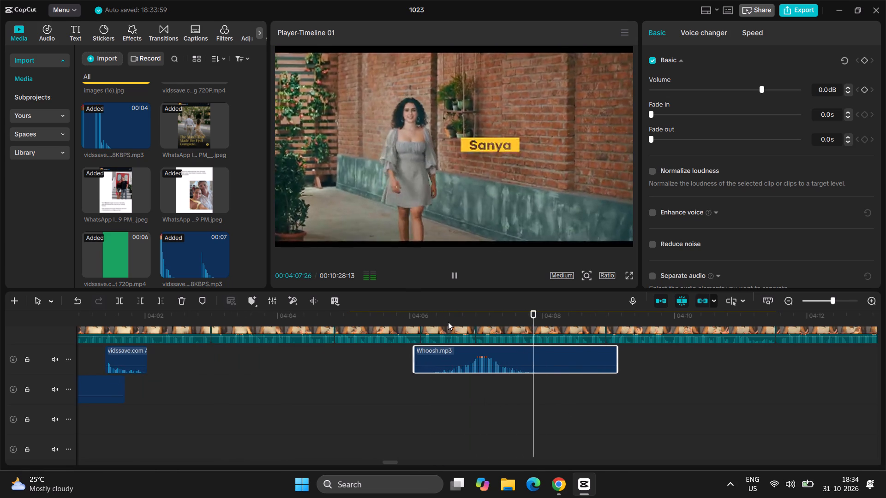
key(space)
key(space)
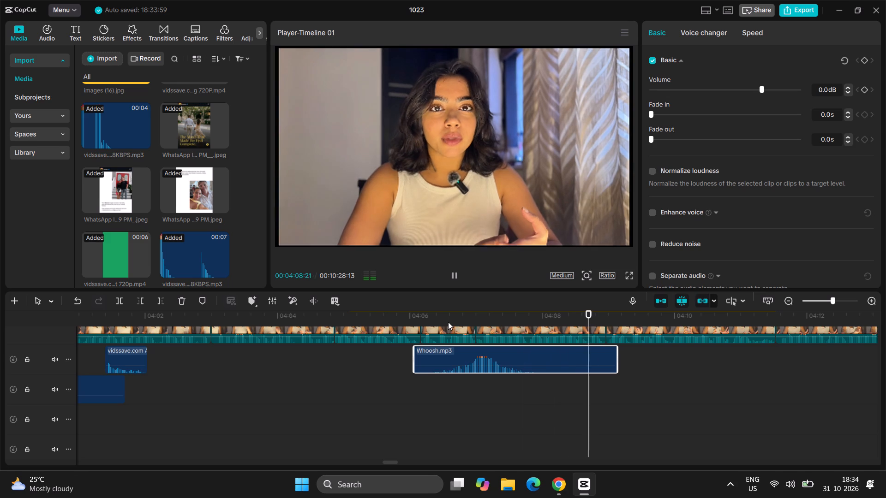
Paste another Whoosh sound at 04:08:04 and move it up one audio track, starting at about 04:07:07.
key(space)
scroll(587, 322, up, 2)
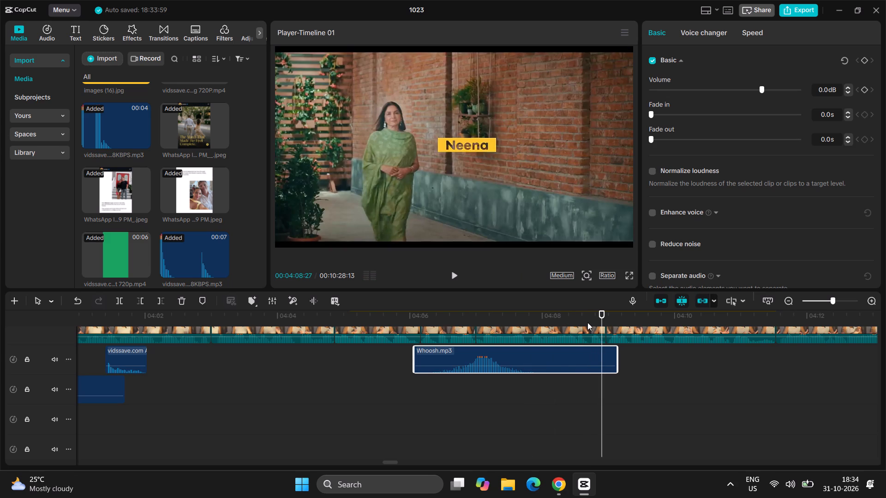
scroll(612, 357, up, 2)
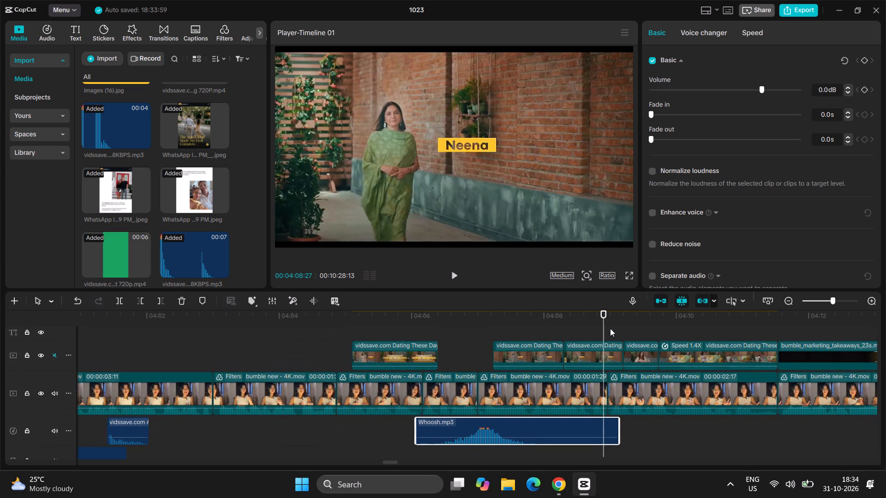
drag(604, 331, 553, 350)
key(ctrl+v)
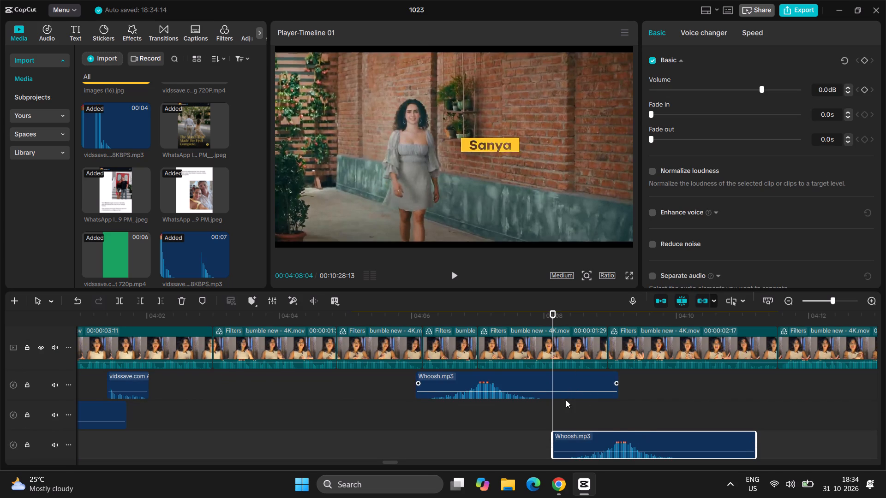
drag(629, 433, 575, 410)
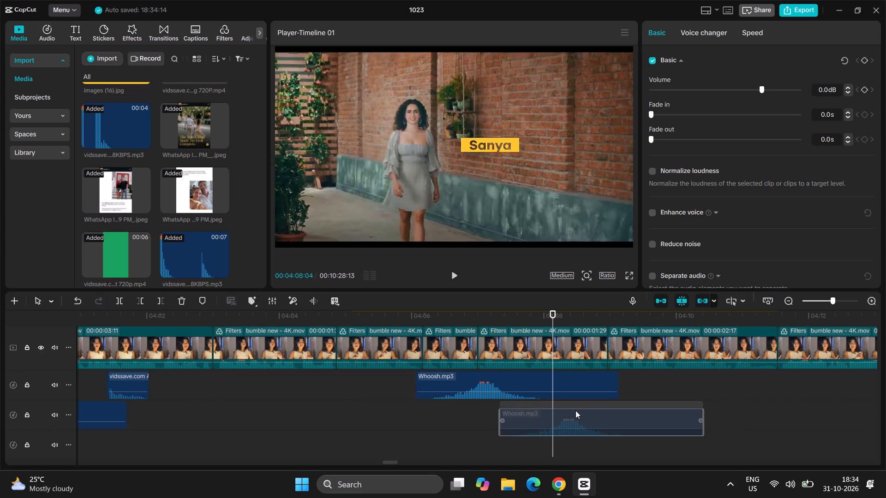
drag(575, 410, 571, 406)
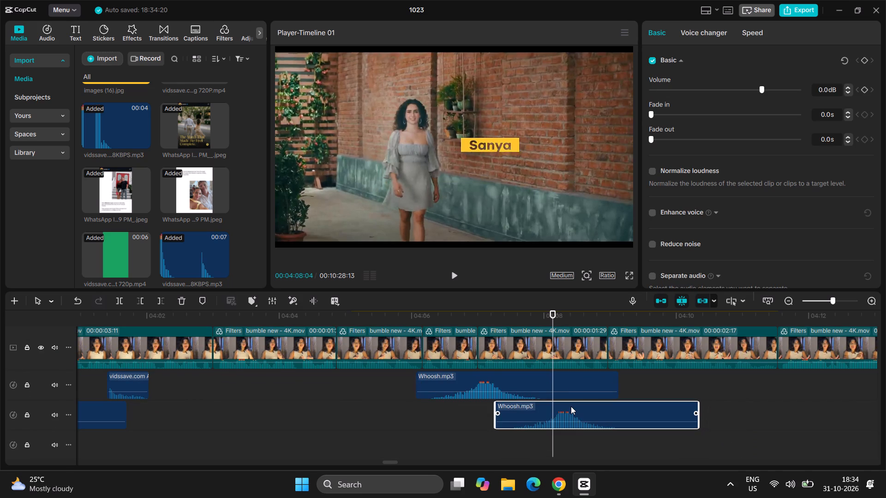
Play from 04:08:04 to about 04:12:02 in short stretches to check the second Whoosh sound against the overlays.
key(space)
key(space)
key(space)
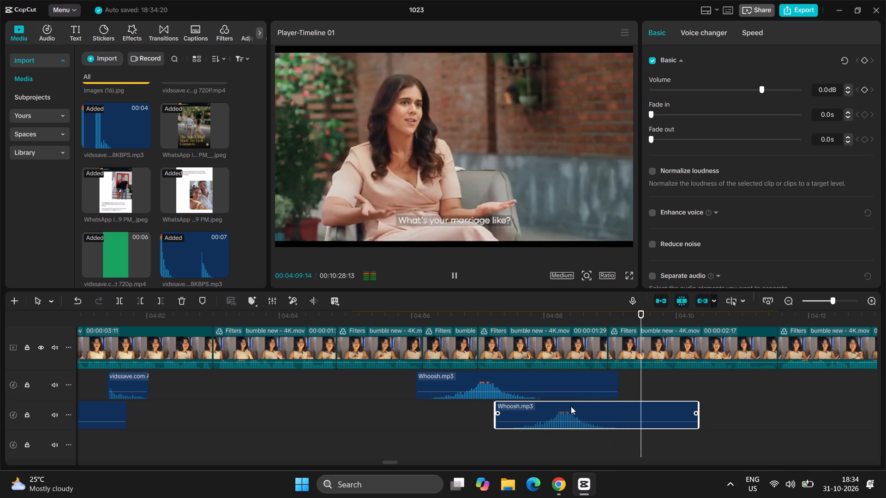
key(space)
key(space)
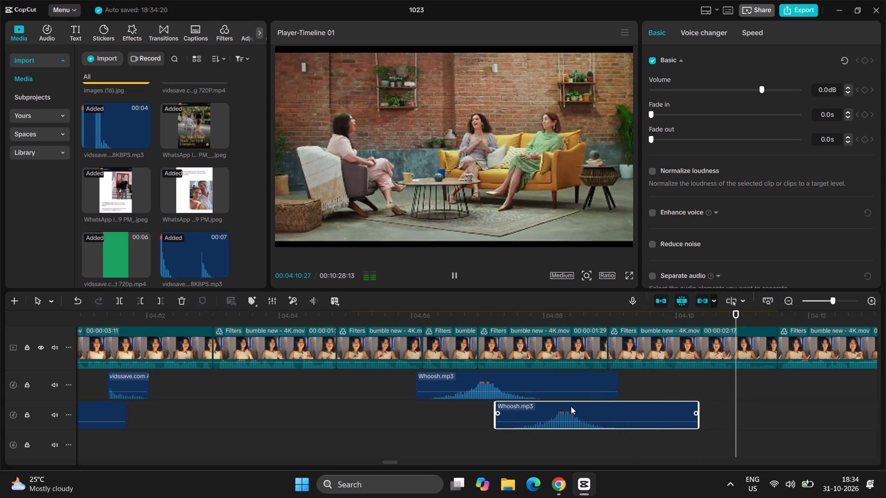
key(space)
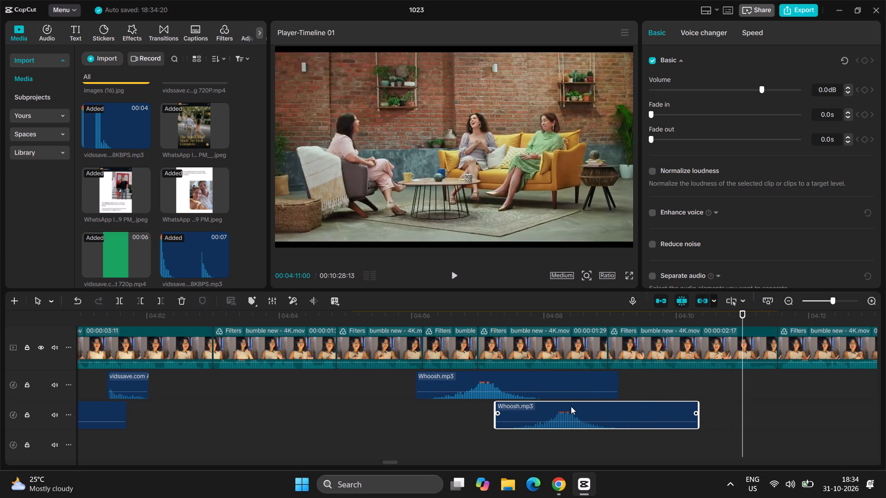
key(space)
key(space)
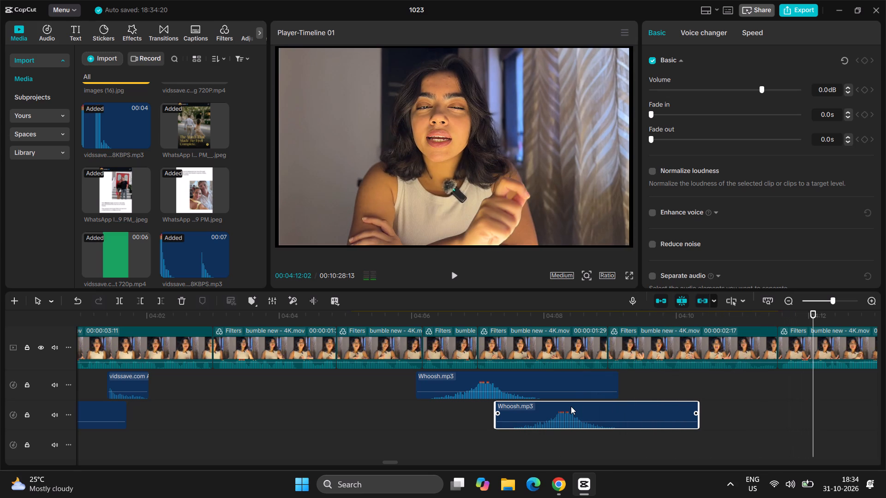
Scrub around 04:11:16, where the bumble_marketing_takeaways overlay begins, and play that overlay from 04:11:23 to about 04:20.
scroll(779, 373, up, 2)
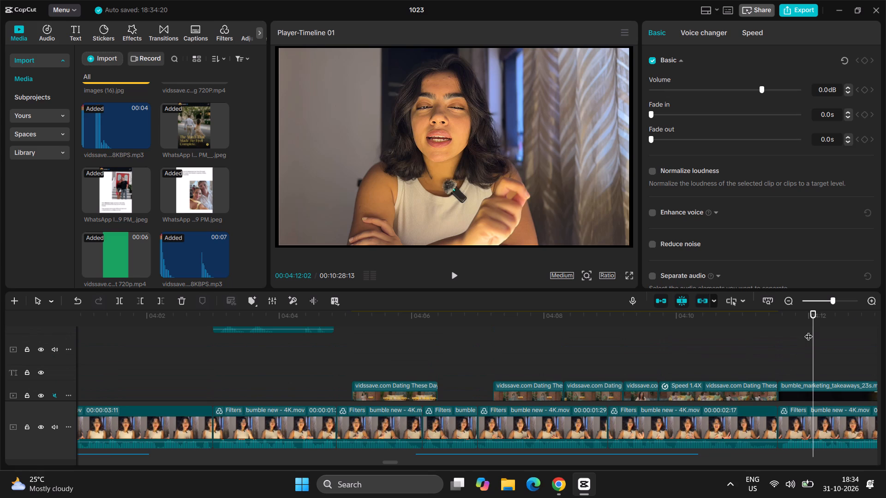
drag(814, 324, 776, 363)
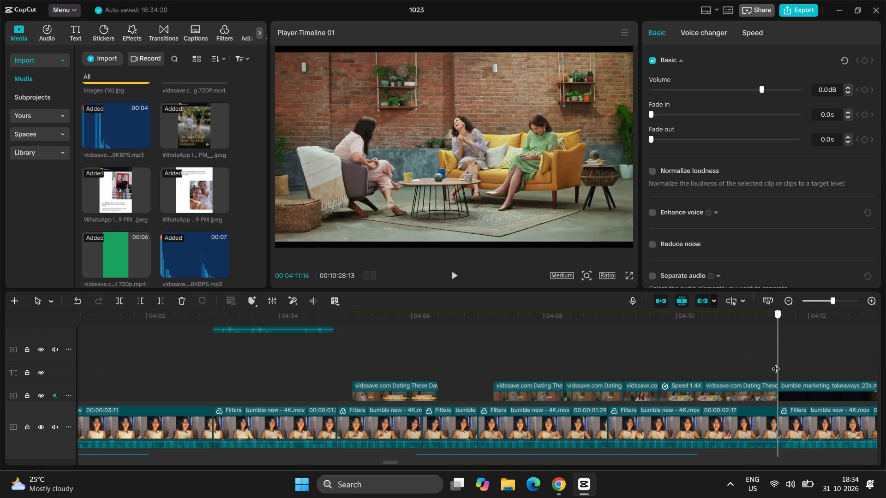
drag(776, 363, 794, 356)
scroll(794, 356, left, 3)
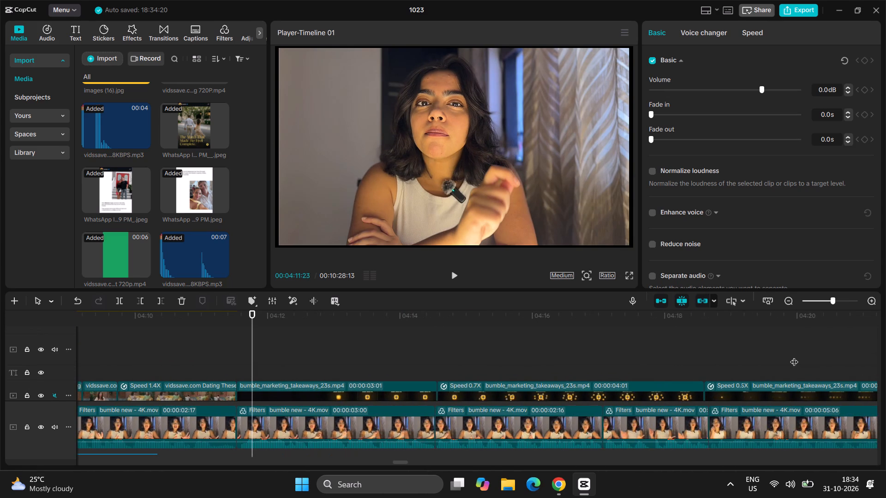
scroll(794, 356, down, 1)
scroll(794, 356, left, 1)
key(space)
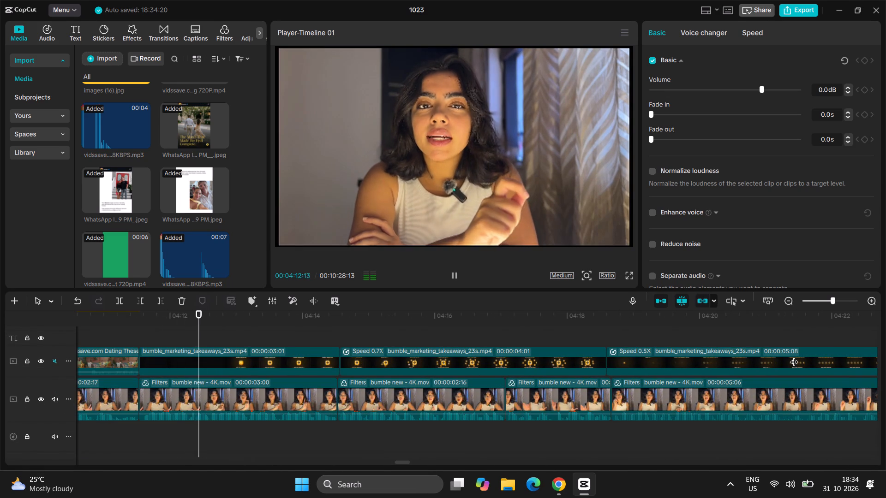
ctrl+scroll(794, 356, down, 5)
scroll(794, 356, left, 1)
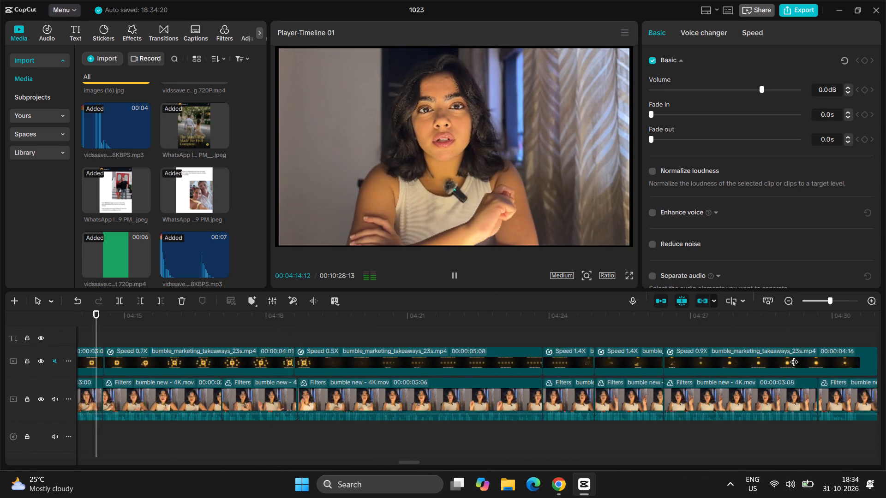
scroll(794, 356, left, 1)
ctrl+scroll(794, 356, down, 12)
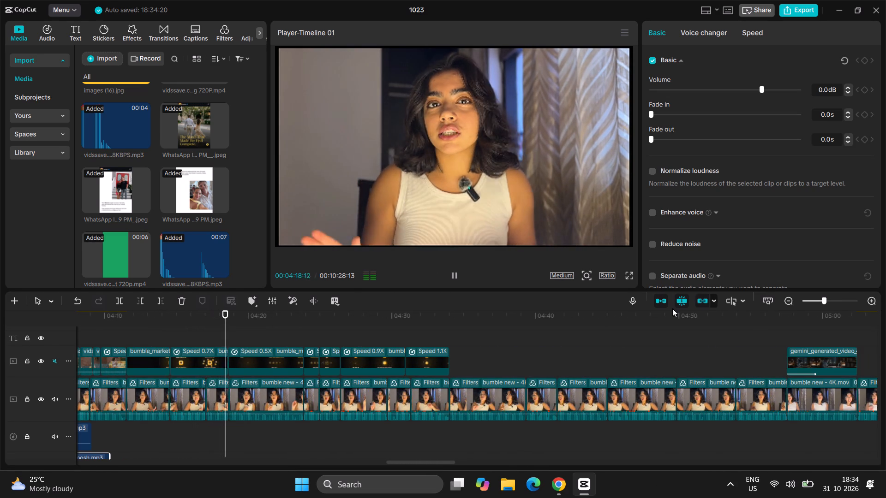
Jump to 04:34:01, where the bumble_marketing_takeaways overlays end, and play on to about 04:41:17 in short stretches.
click(449, 321)
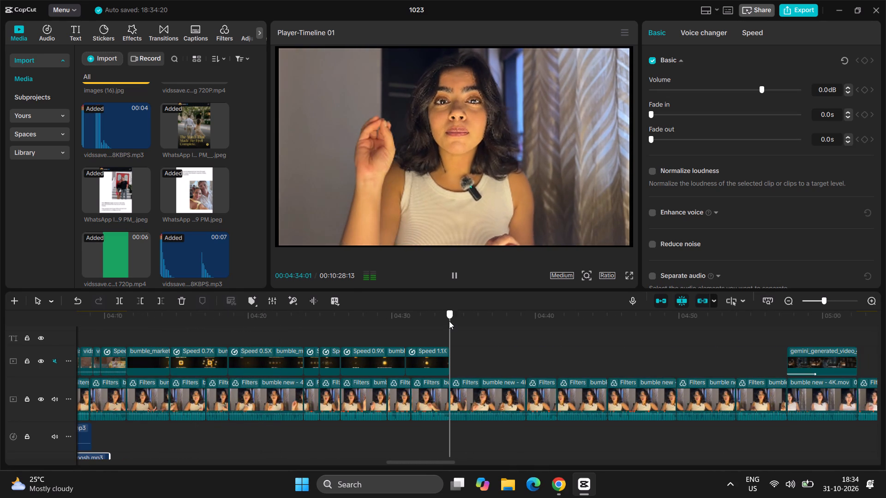
click(449, 321)
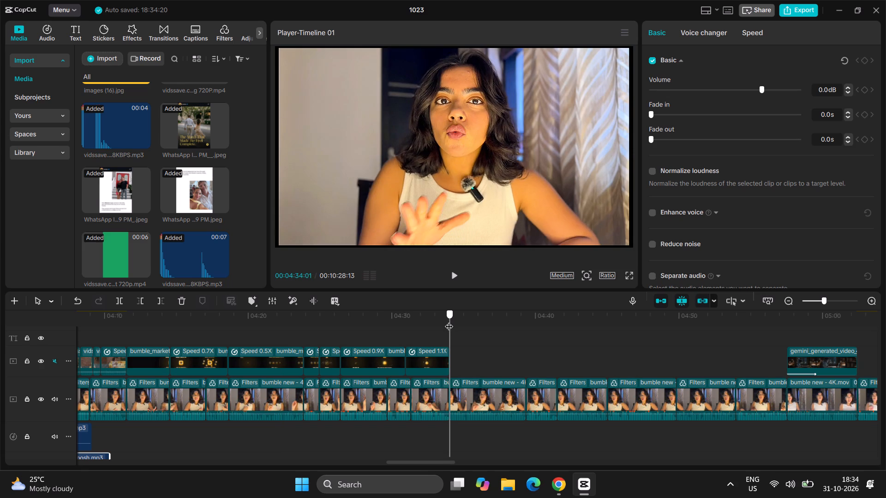
key(space)
key(space)
key(space)
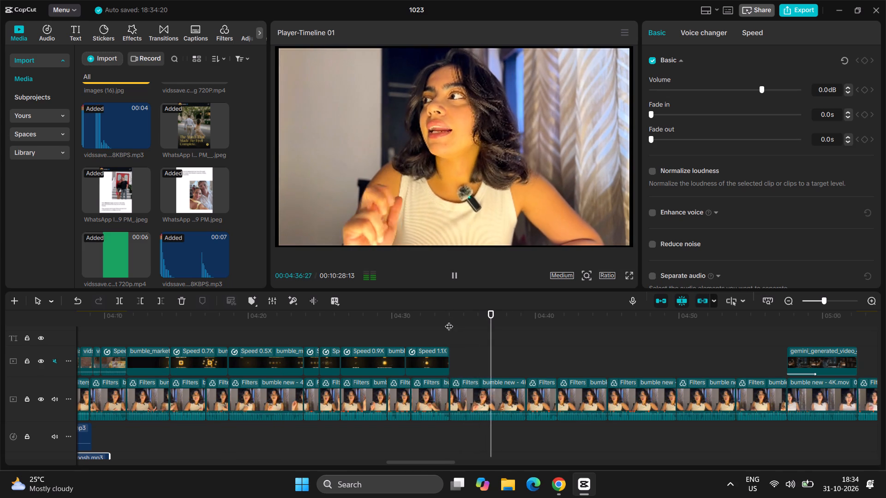
key(space)
key(space)
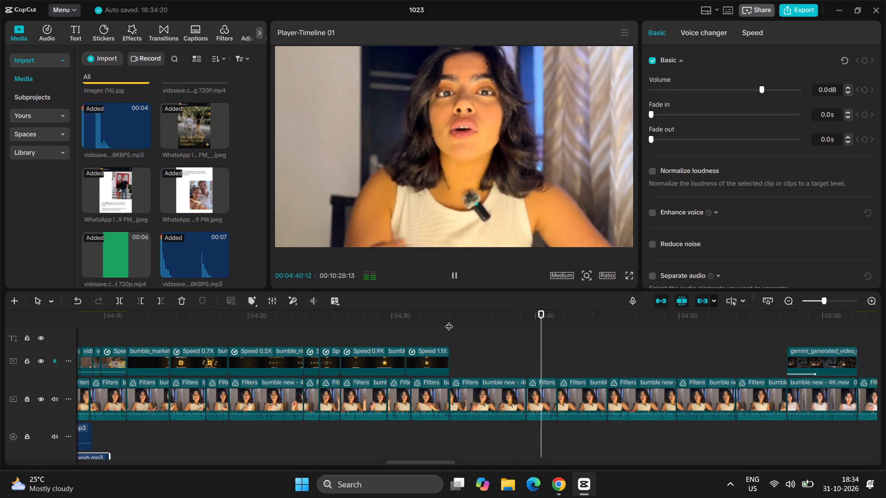
key(space)
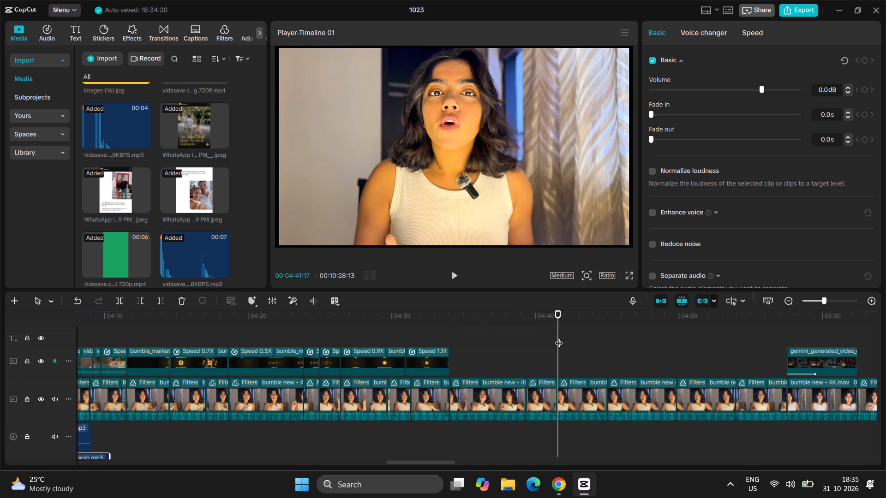
Replay the talking-head section without overlays from about 04:34 to 04:41:09.
drag(559, 337, 459, 370)
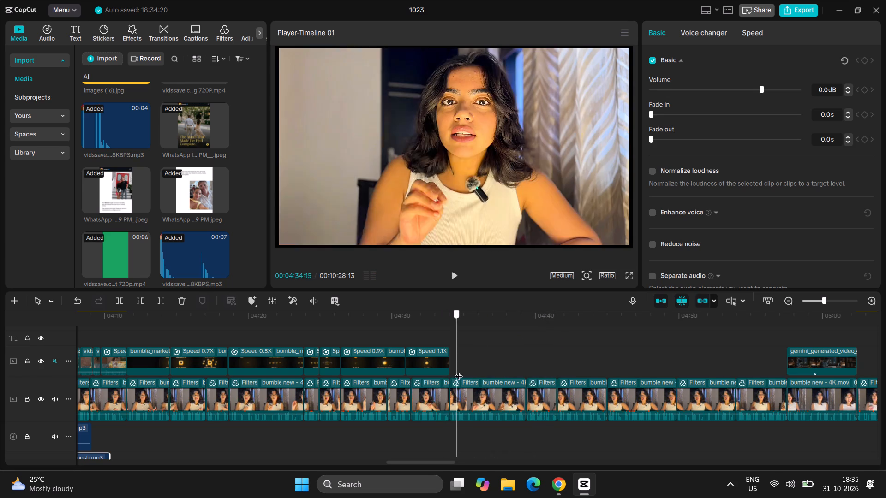
drag(459, 370, 454, 375)
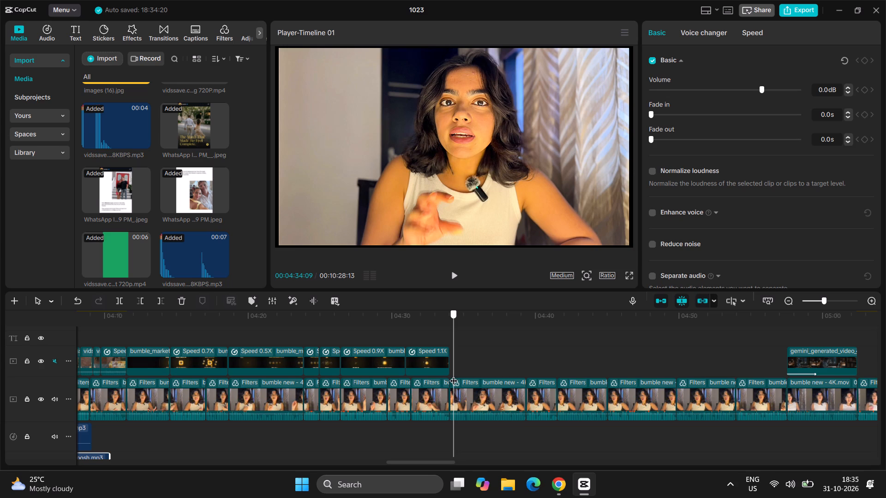
drag(454, 375, 450, 379)
key(space)
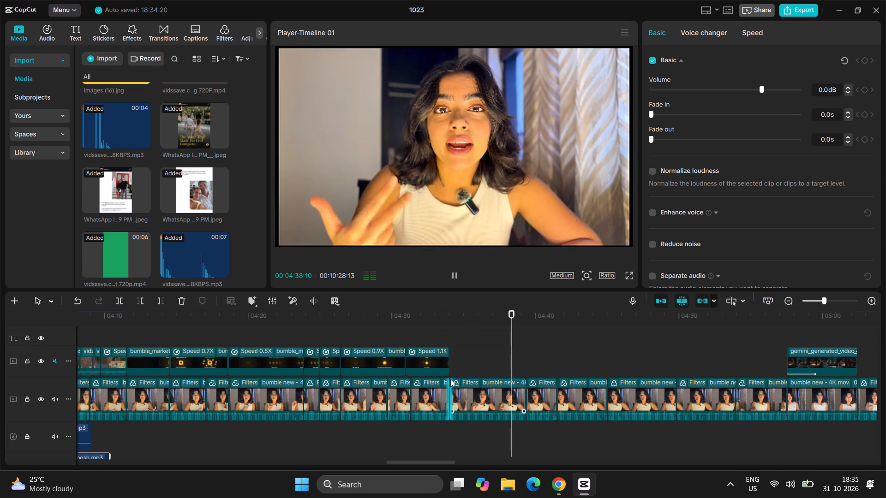
key(space)
key(space)
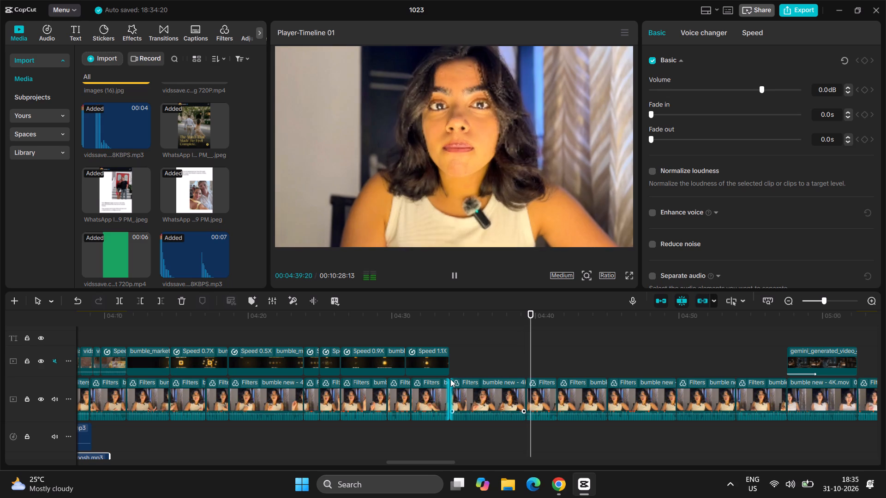
key(space)
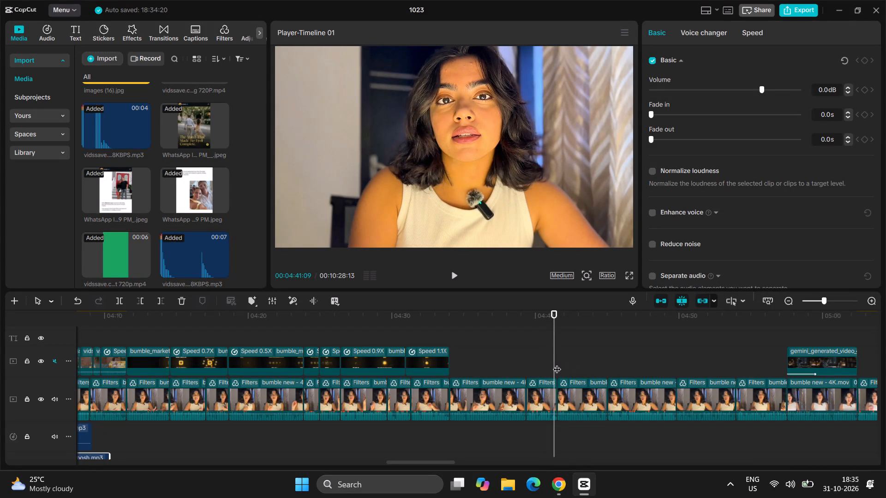
Place the yellow Bumble logo screenshot on the overlay track at 04:39:11 and trim it to the cut at about 04:41:17.
drag(557, 363, 528, 384)
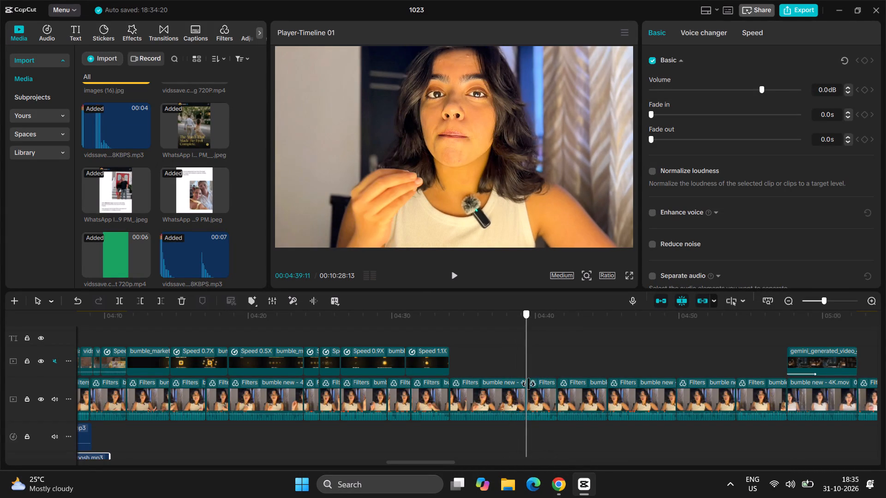
drag(528, 384, 529, 384)
key(ctrl+i)
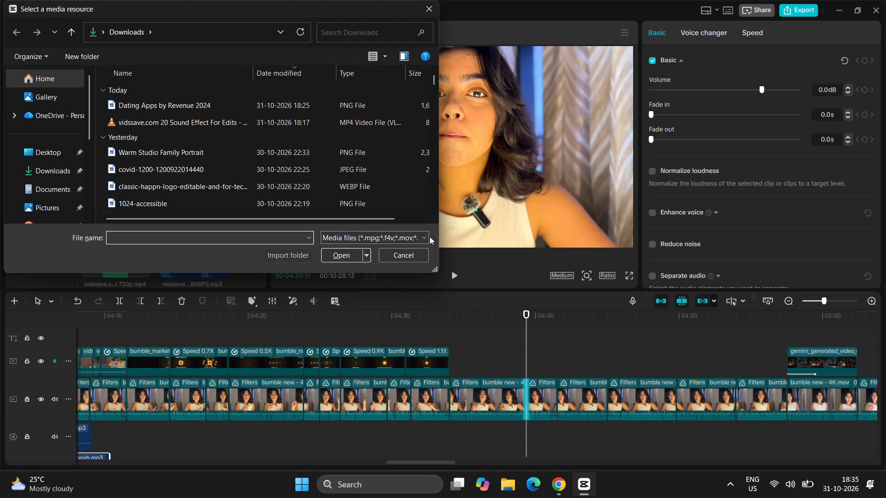
click(431, 14)
scroll(237, 129, down, 5)
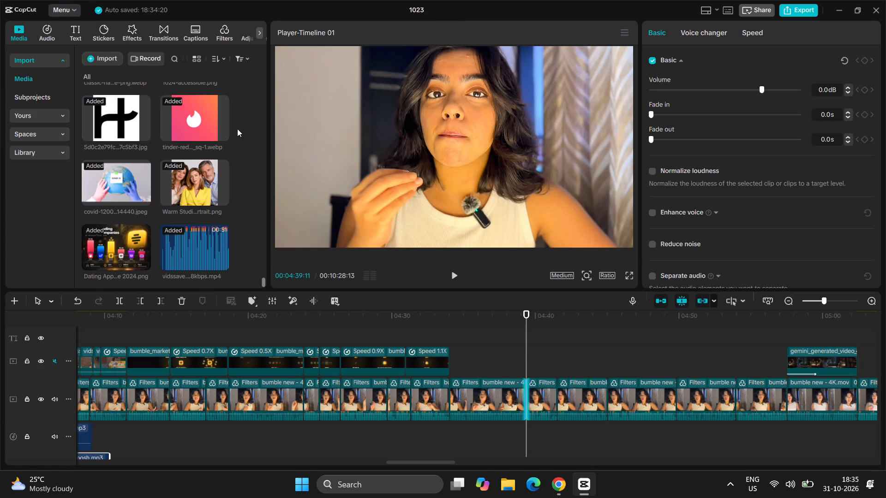
scroll(237, 129, up, 5)
scroll(237, 129, down, 1)
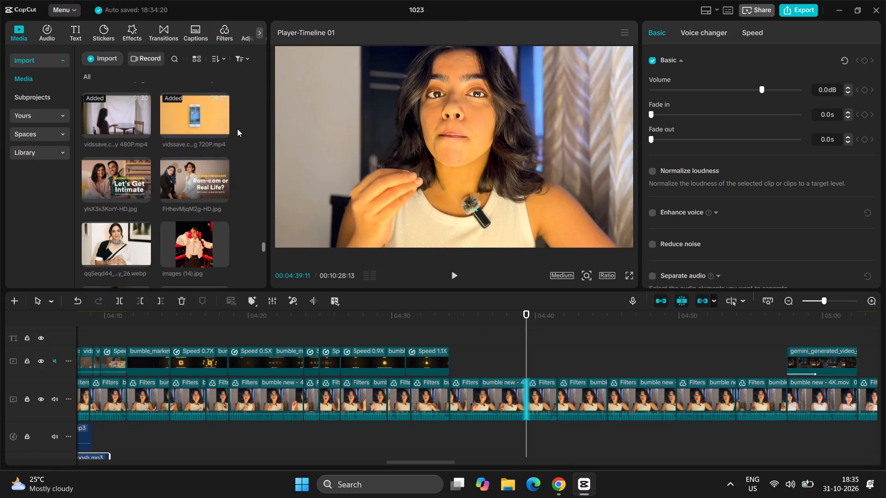
scroll(237, 129, down, 1)
scroll(237, 129, up, 2)
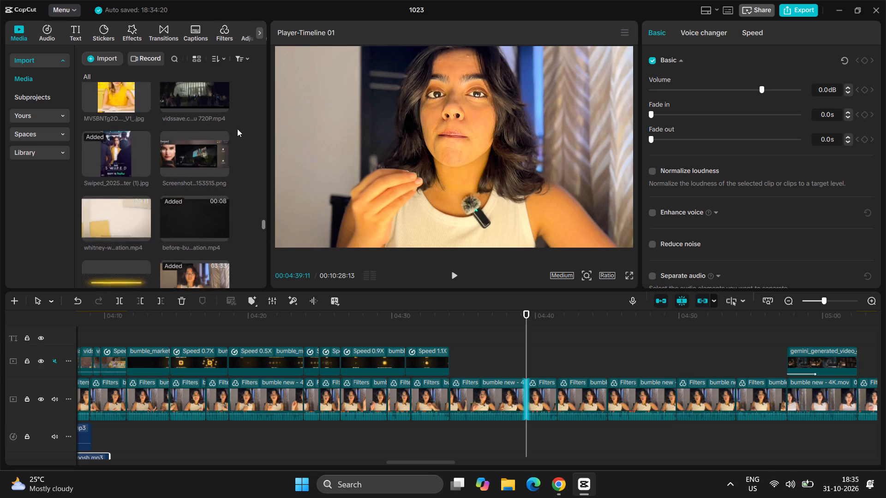
scroll(237, 129, up, 1)
drag(115, 145, 309, 196)
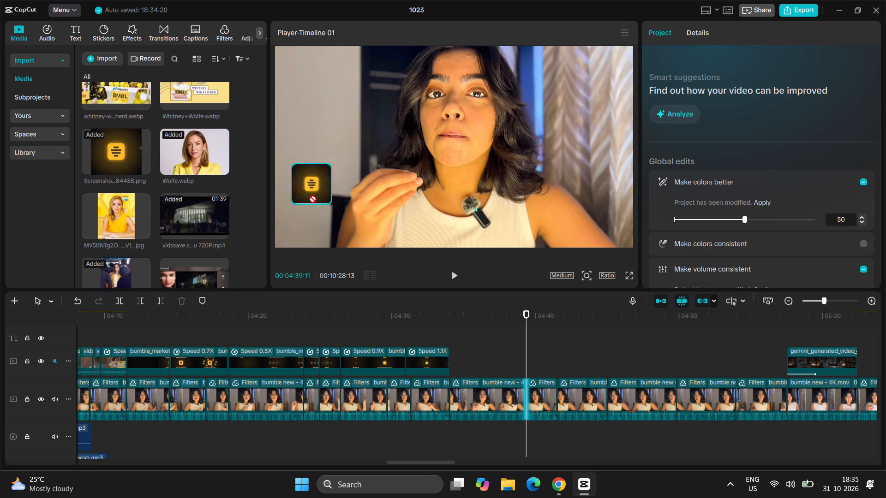
drag(309, 196, 527, 359)
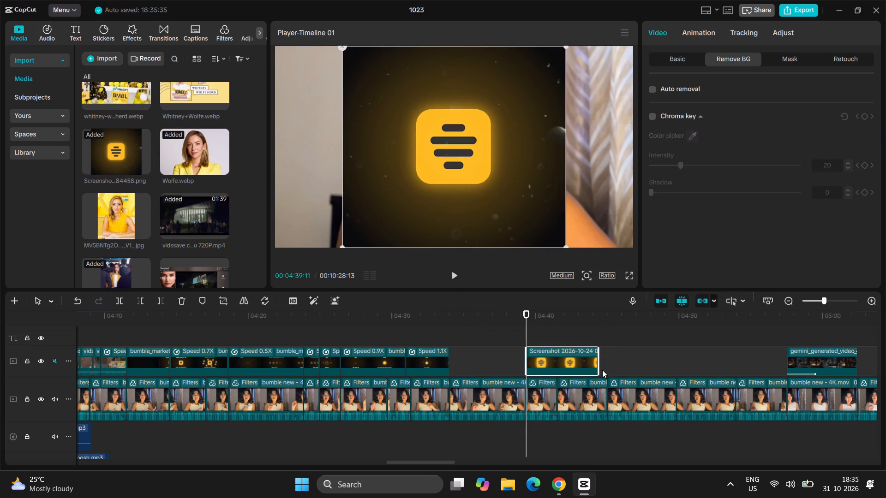
drag(597, 363, 556, 367)
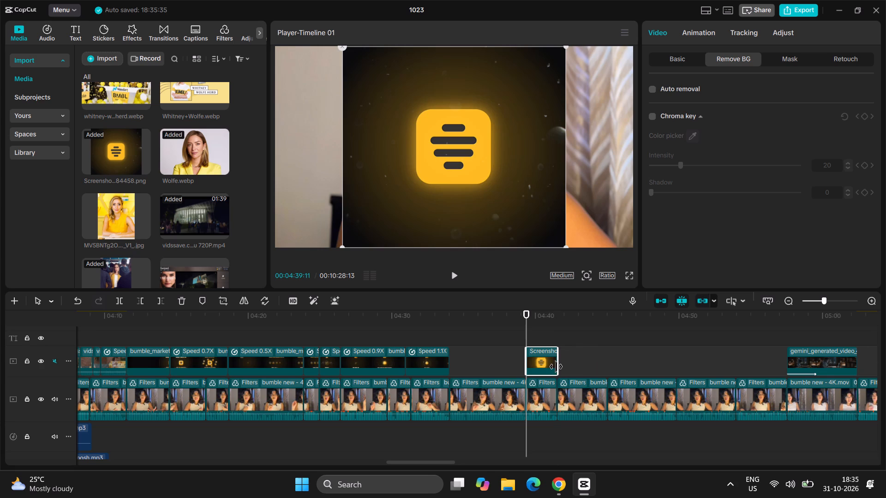
Set the blend mode of the yellow Bumble logo screenshot overlay to Screen.
click(685, 62)
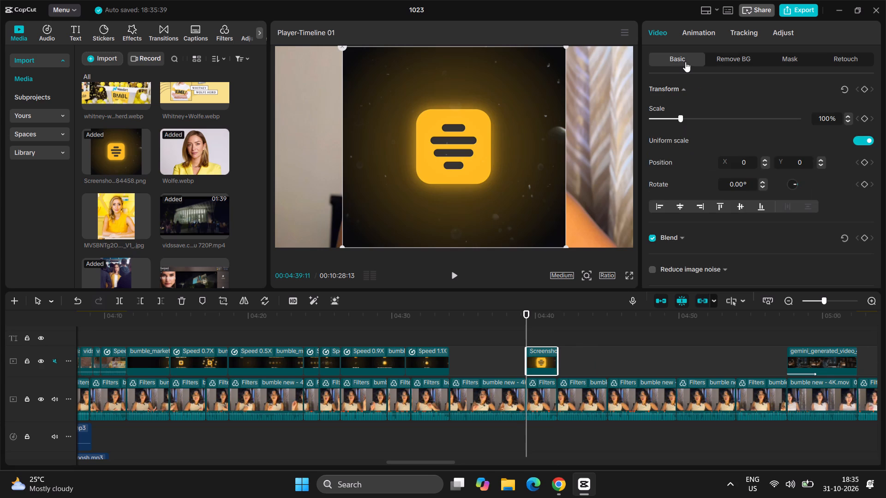
scroll(751, 220, down, 1)
click(681, 202)
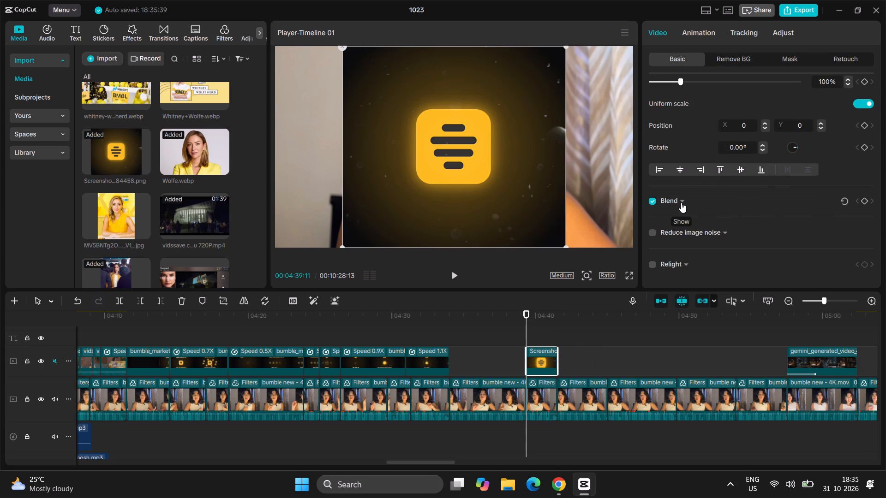
scroll(710, 240, down, 1)
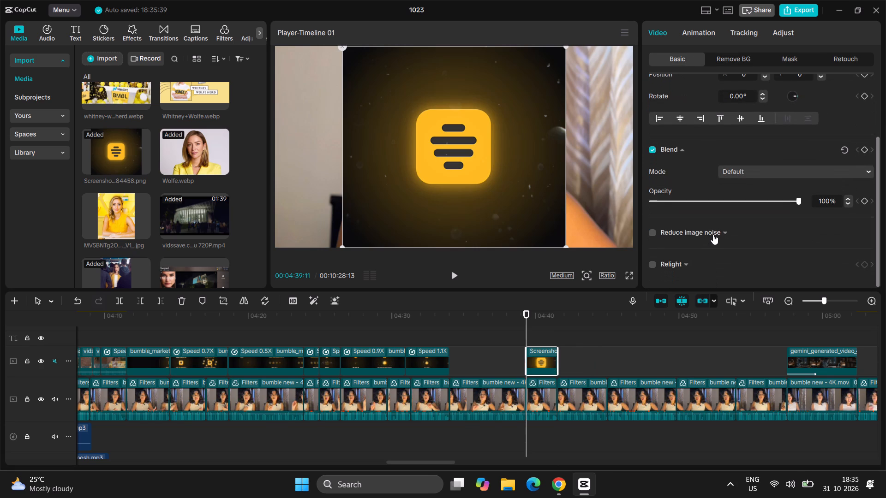
click(766, 167)
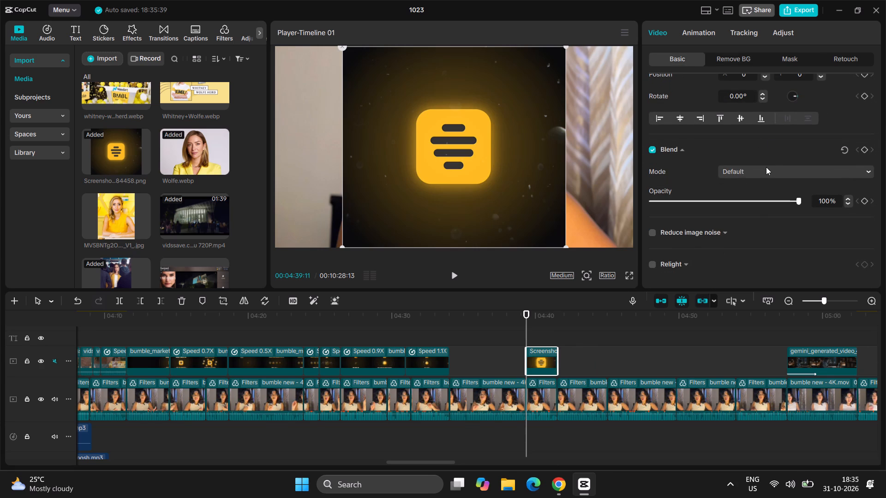
click(773, 234)
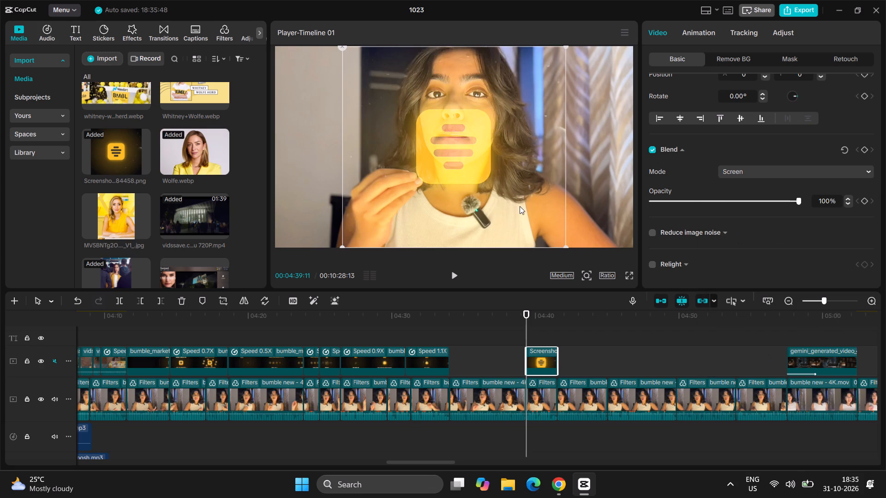
Move the Bumble logo overlay beside the speaker's face over the plain wall, keeping it vertically centred, and play it through to the cut.
drag(488, 192, 370, 188)
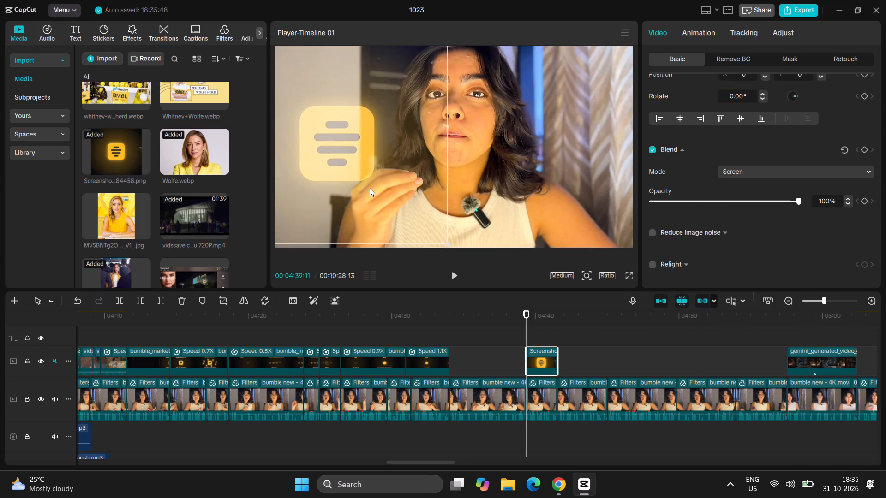
drag(370, 188, 366, 190)
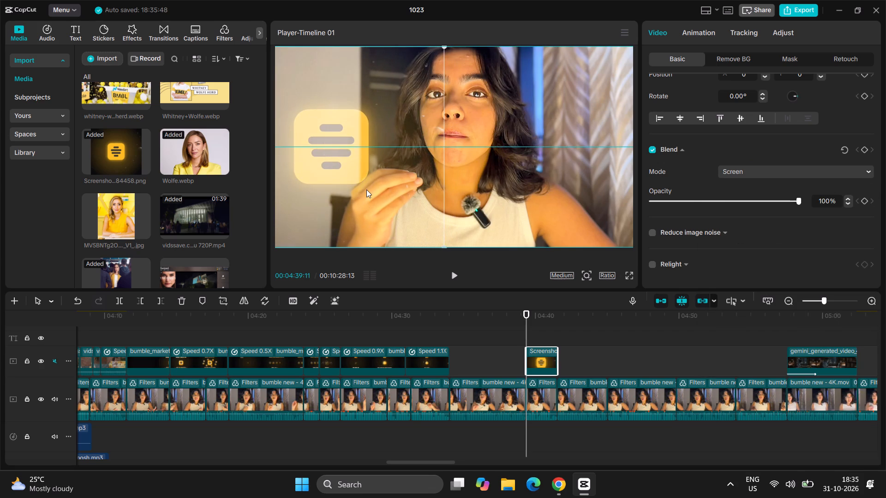
drag(366, 190, 361, 193)
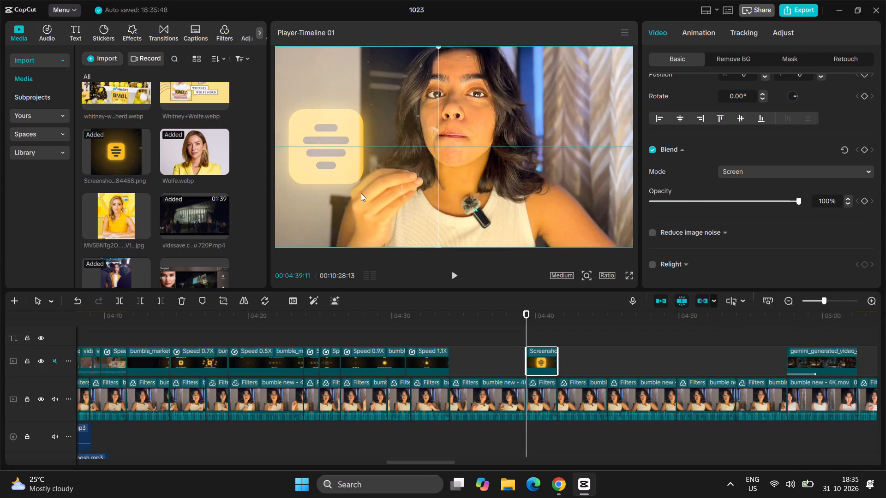
key(space)
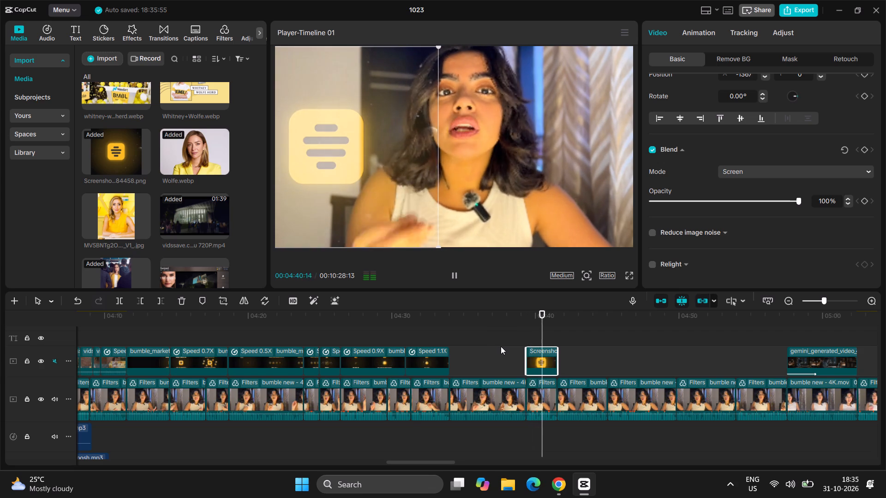
key(space)
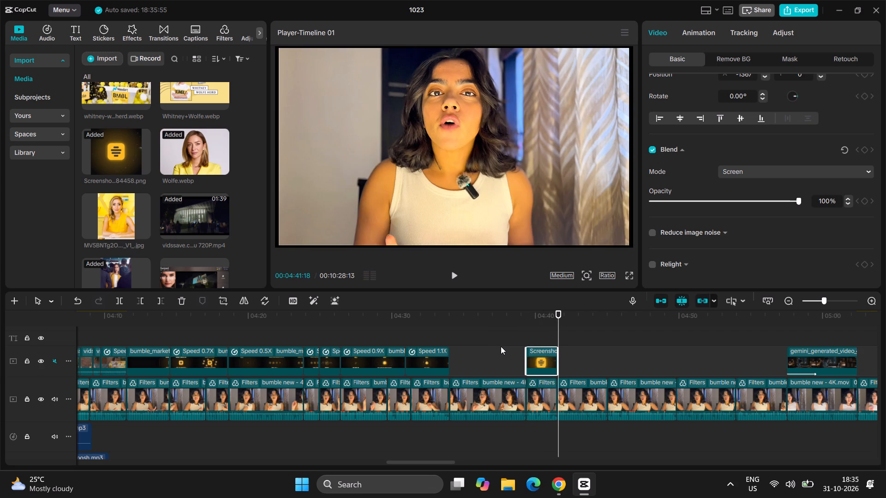
Trim the ends of the Bumble logo overlay and the talking-head clip beneath it to 04:41:15.
ctrl+scroll(601, 428, up, 13)
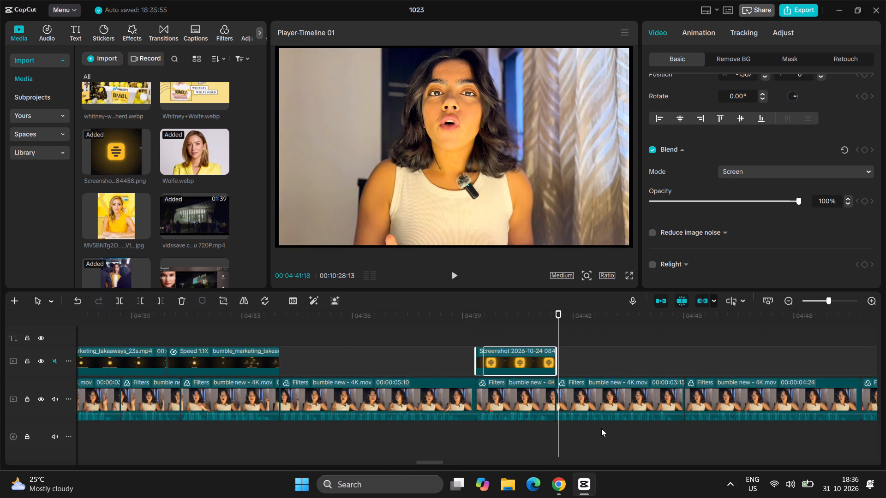
ctrl+scroll(601, 428, up, 11)
scroll(601, 428, right, 1)
scroll(601, 428, left, 1)
ctrl+scroll(601, 428, up, 4)
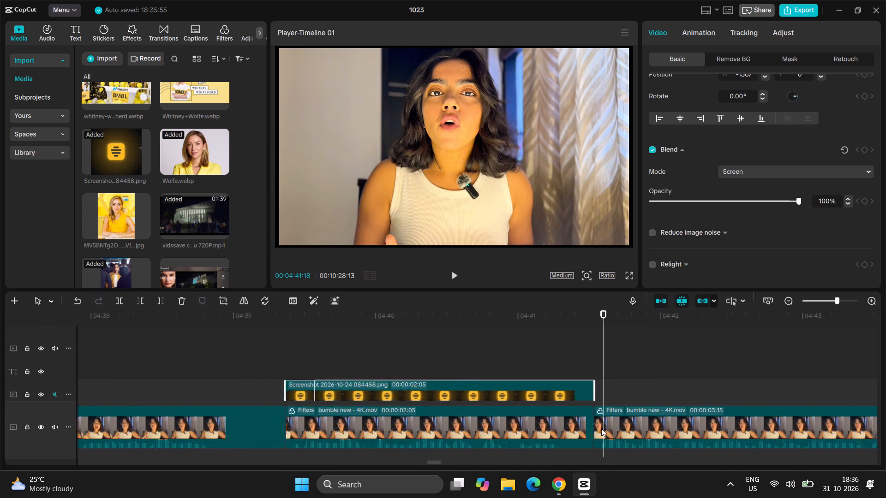
ctrl+scroll(601, 428, up, 12)
scroll(601, 428, down, 2)
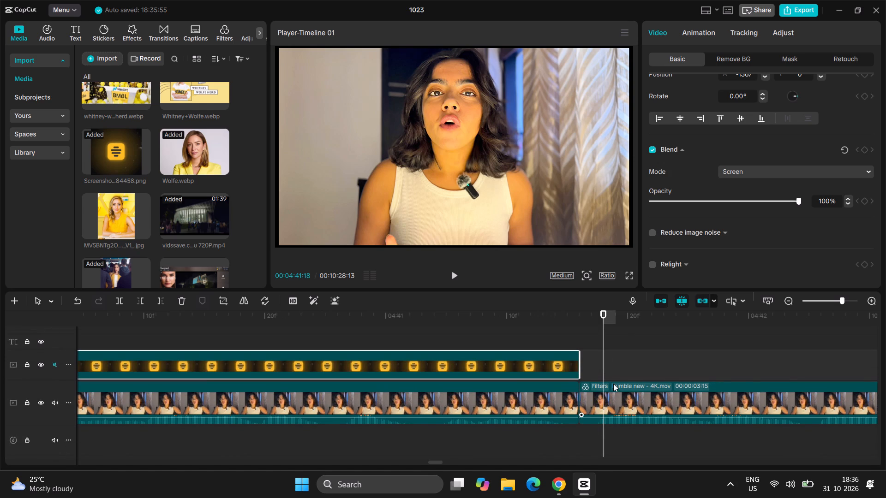
key(Left)
key(Left)
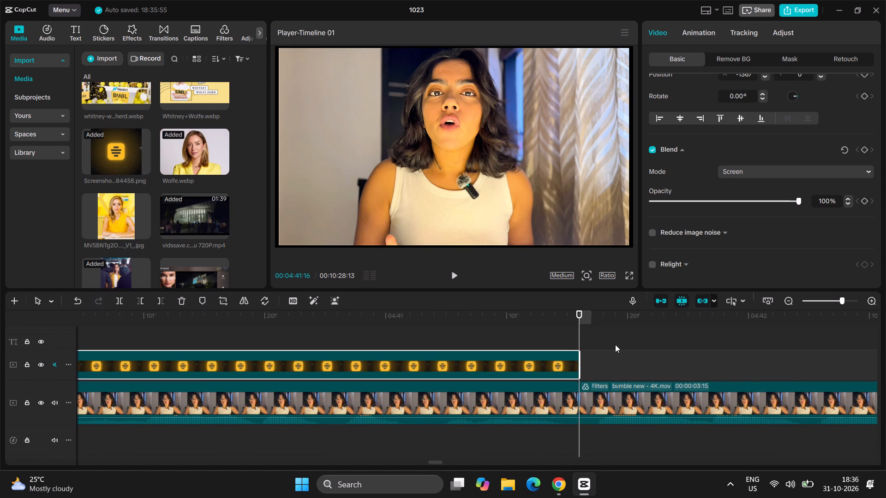
key(Left)
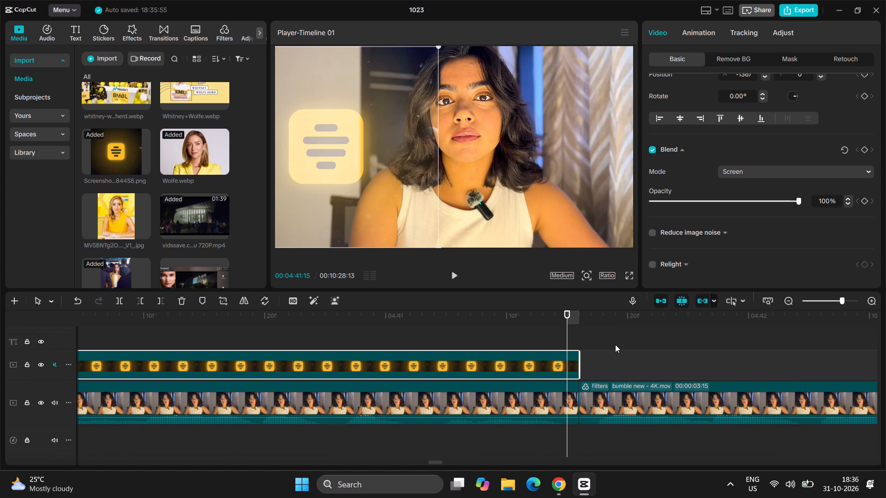
key(w)
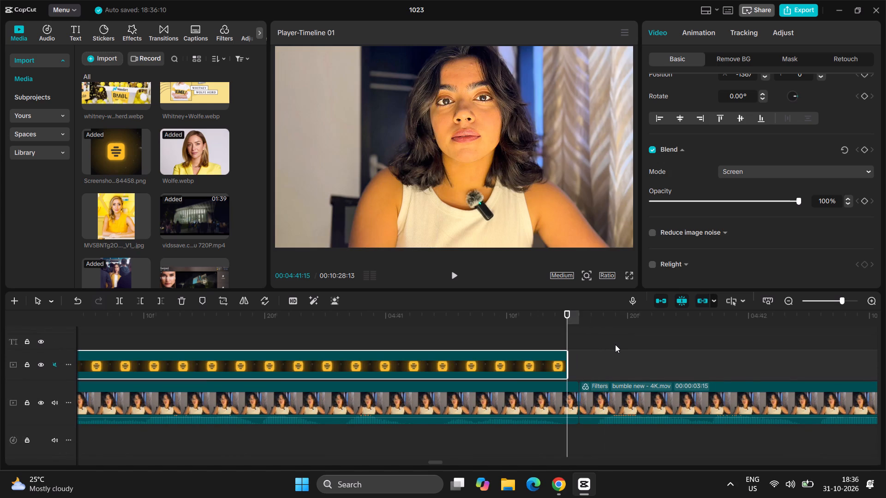
click(565, 406)
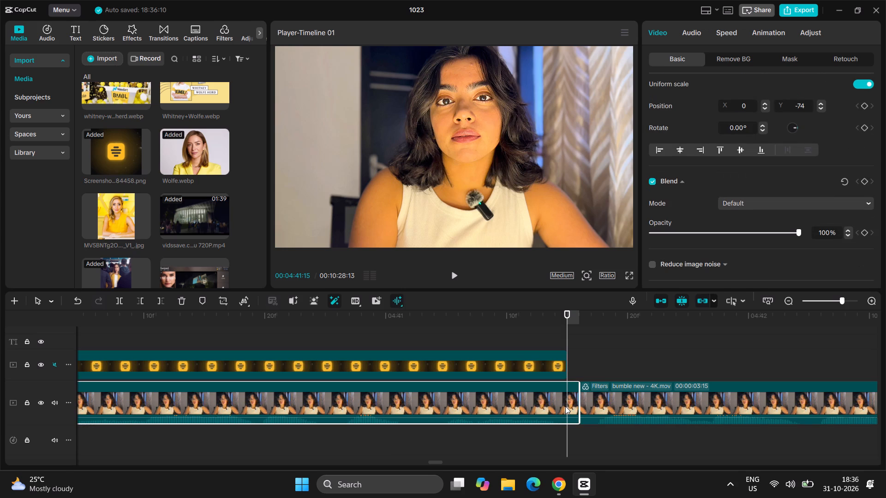
text(w)
Play the talking-head section from 04:41:15 to about 04:45:06 in short stretches to review what follows the logo overlay.
key(space)
key(space)
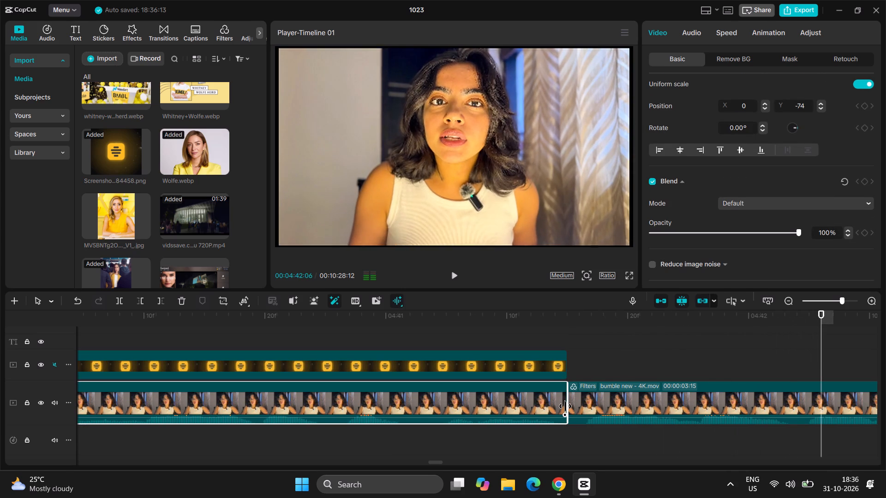
key(space)
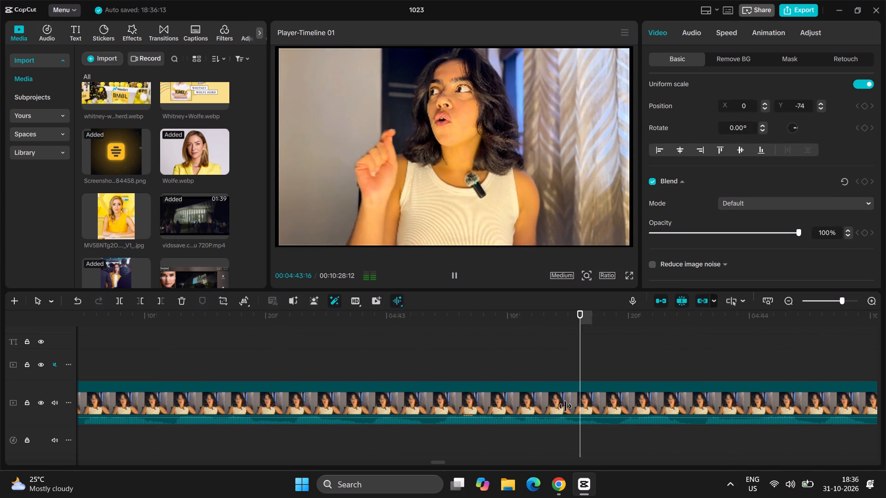
key(space)
key(space)
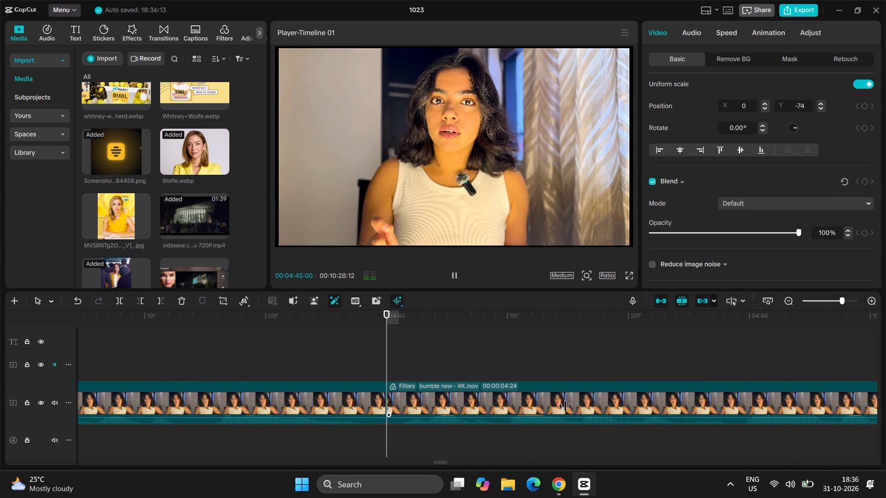
key(space)
scroll(565, 406, right, 1)
scroll(565, 406, left, 1)
scroll(565, 406, right, 1)
scroll(565, 406, left, 1)
scroll(565, 406, right, 1)
scroll(565, 406, left, 1)
scroll(565, 406, right, 1)
scroll(565, 406, left, 1)
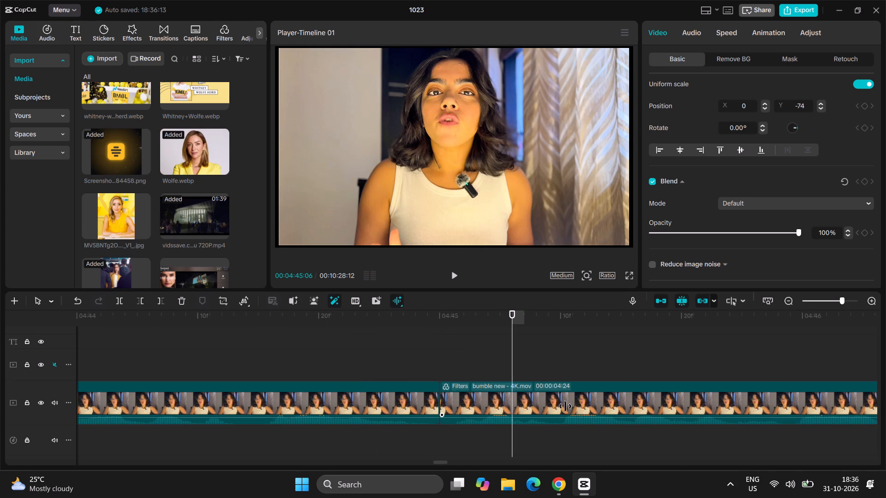
ctrl+scroll(565, 406, down, 11)
ctrl+scroll(605, 384, down, 7)
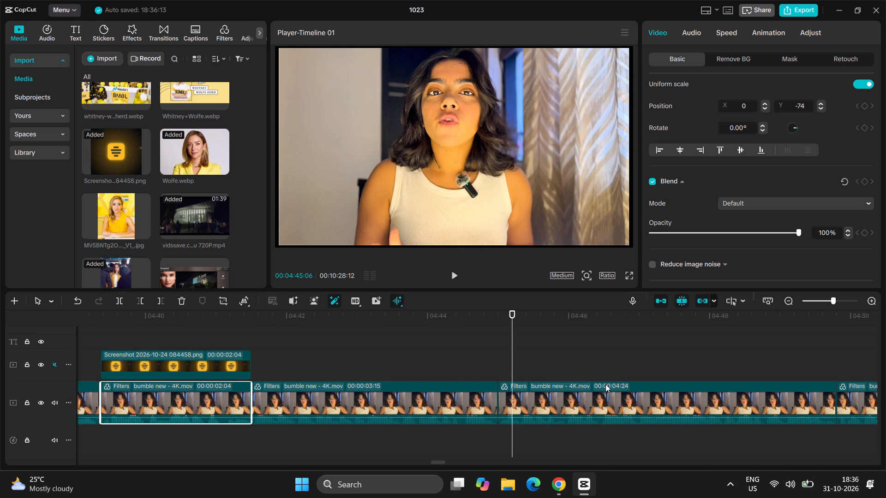
Switch to YouTube in Chrome and search for "bumble open letter".
click(563, 481)
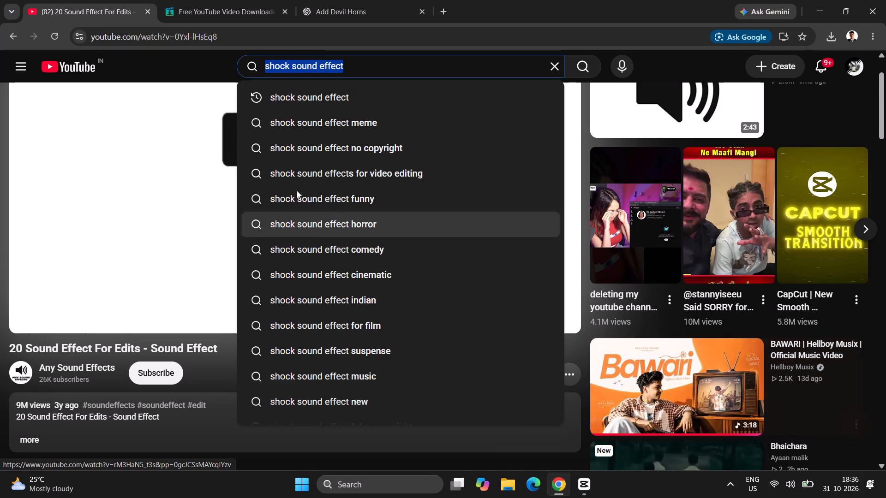
key(BackSpace)
text(bu)
text(mble ope)
text(n)
key(space)
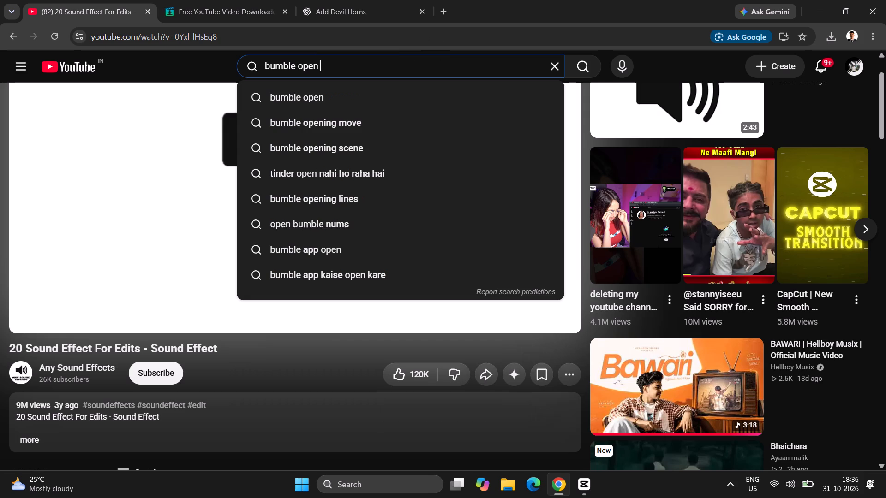
key(l)
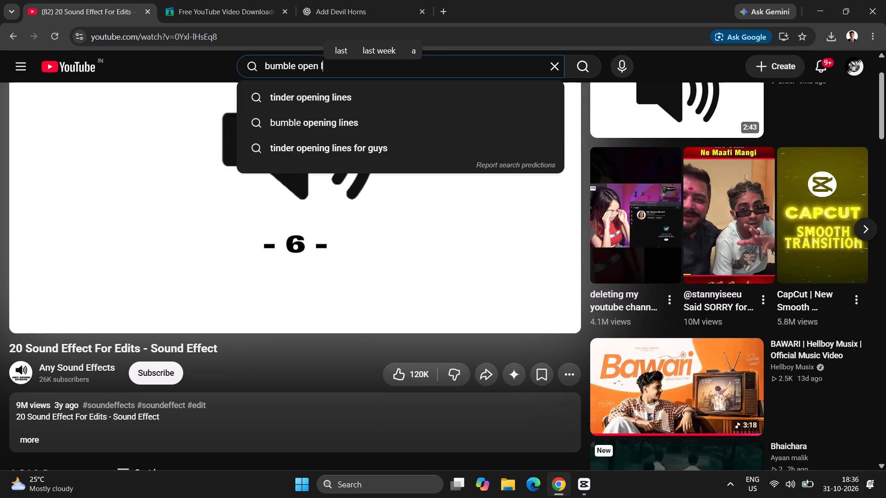
key(e)
text(tt)
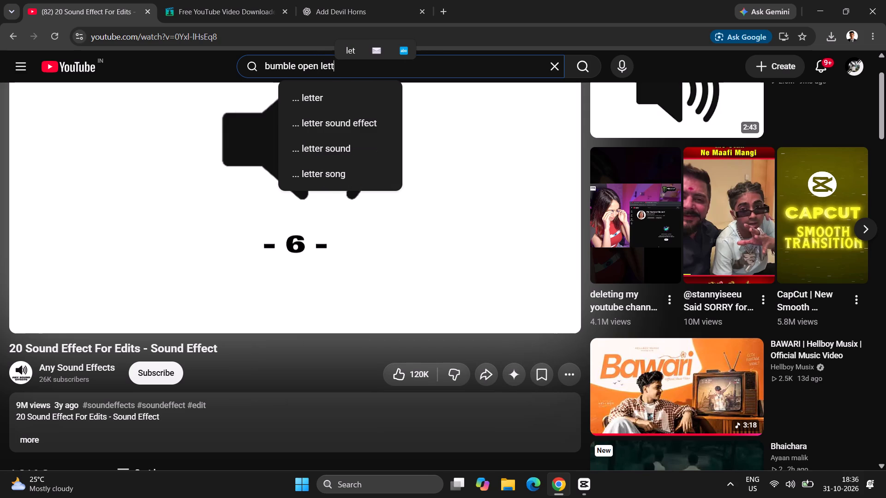
key(Down)
key(Return)
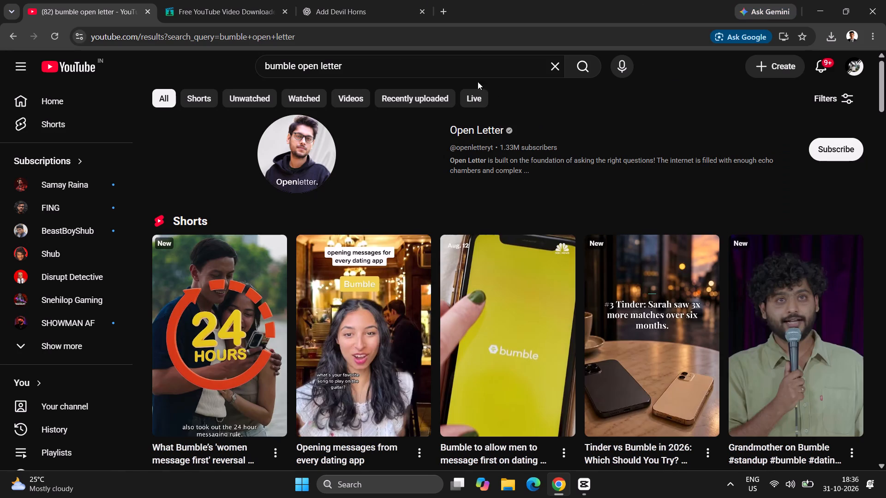
Extend the YouTube search to "bumble open letter to corner" and look through the results for usable footage.
click(466, 76)
key(space)
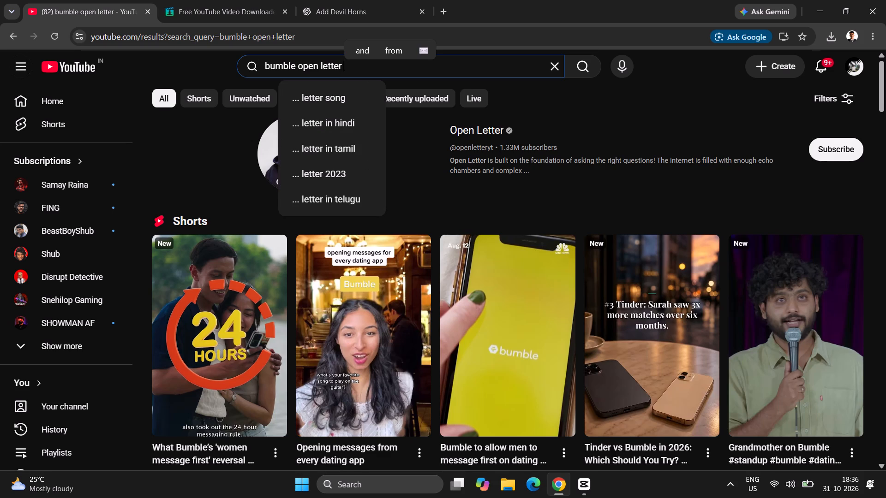
text(to)
key(space)
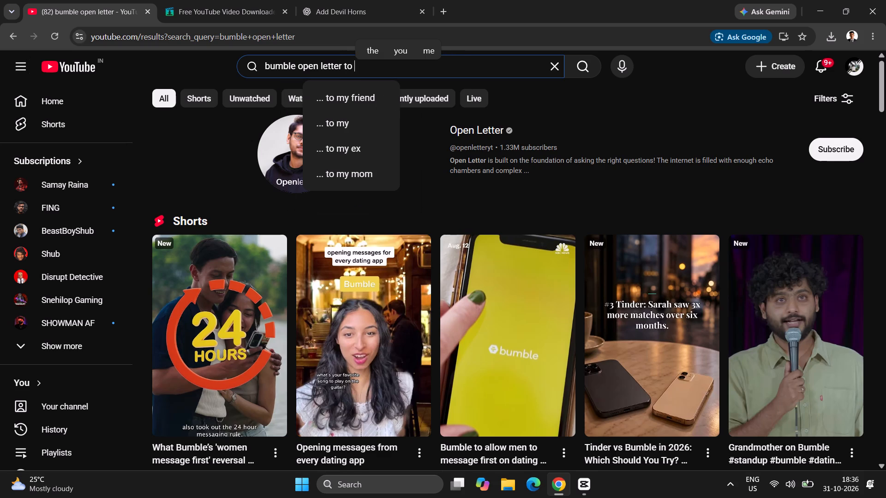
text(cor)
text(ner)
key(Return)
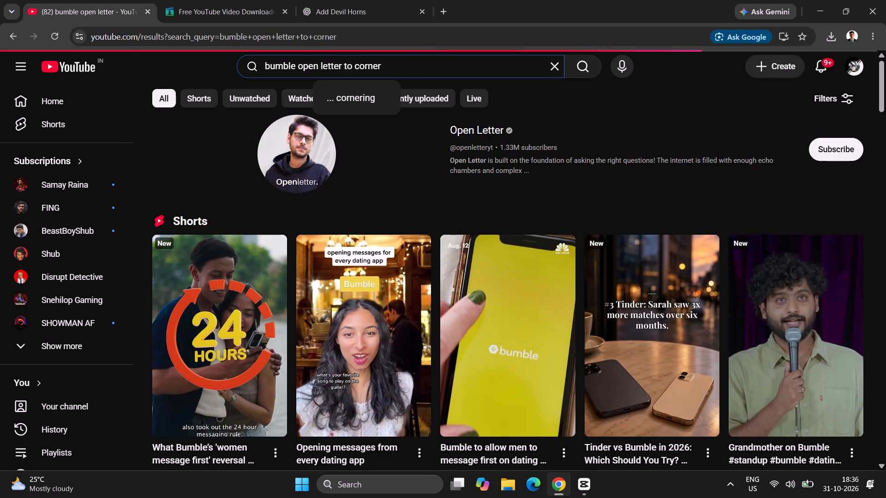
scroll(466, 76, down, 2)
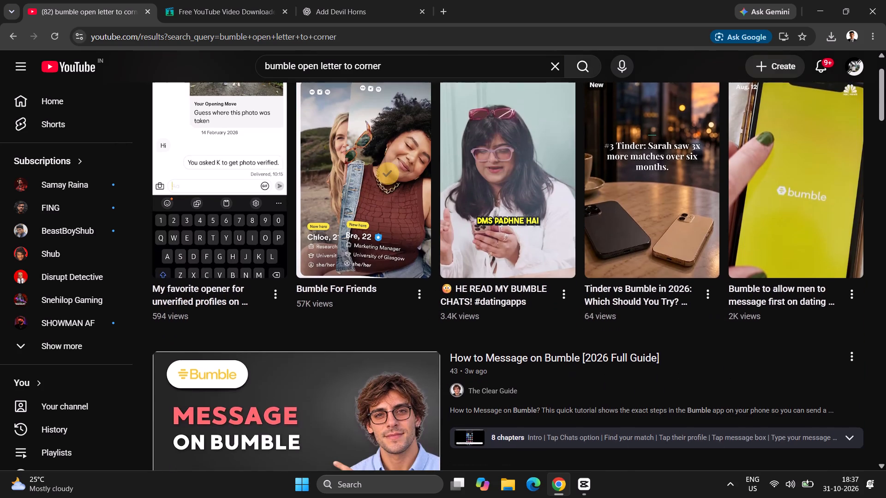
scroll(466, 76, down, 3)
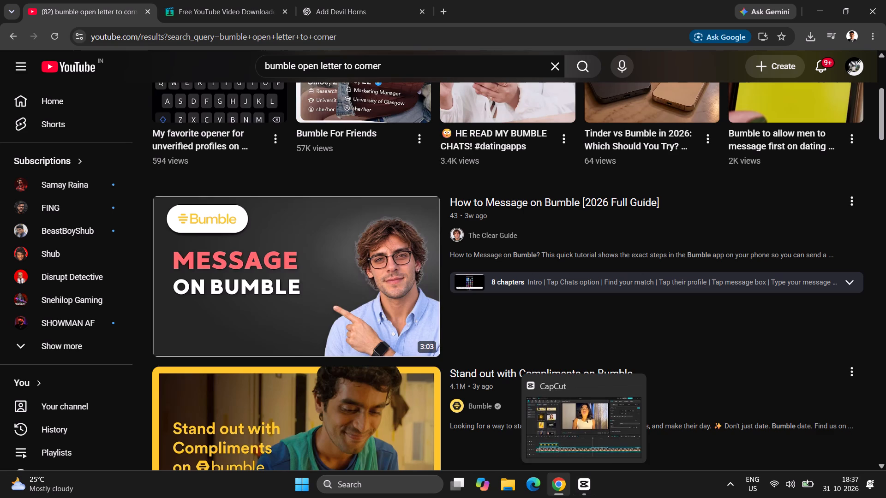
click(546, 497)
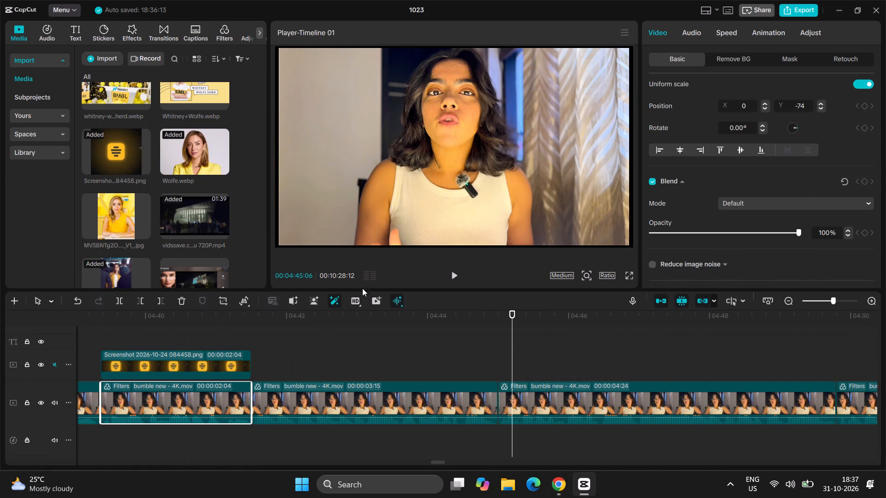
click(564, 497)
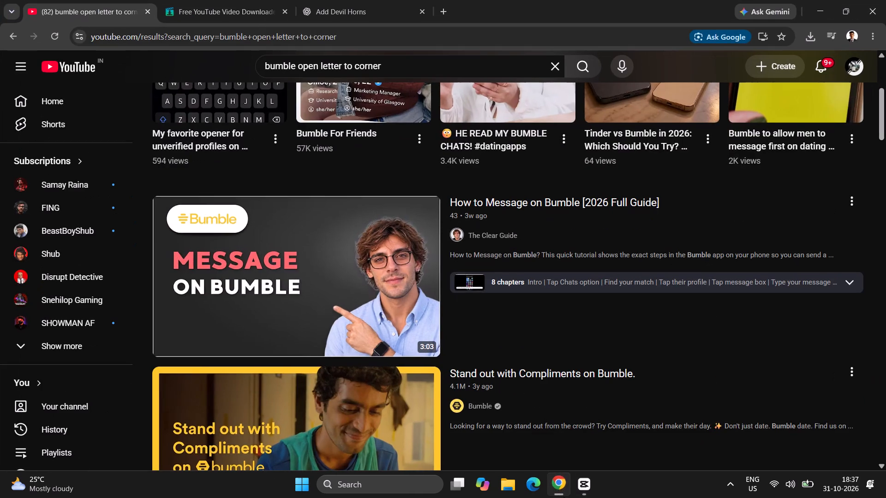
Search Google for "notion" in a new browser tab and open the Notion site.
click(438, 1)
click(443, 219)
text(no)
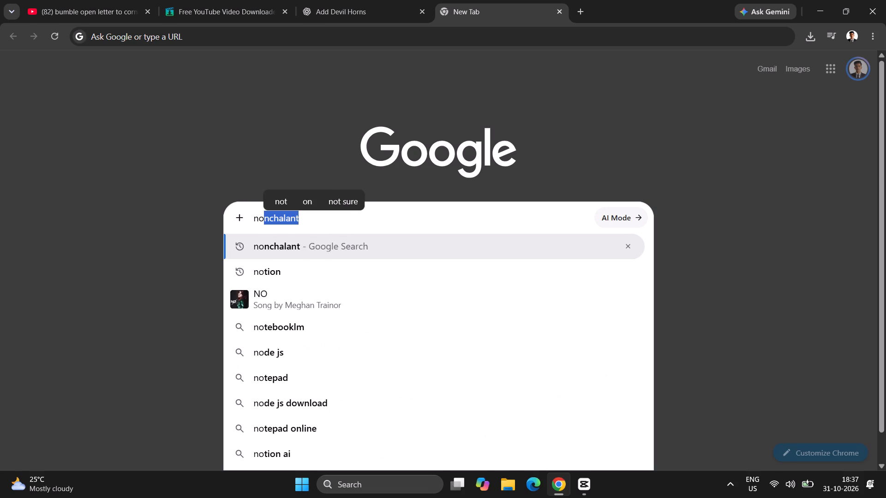
key(Down)
key(Return)
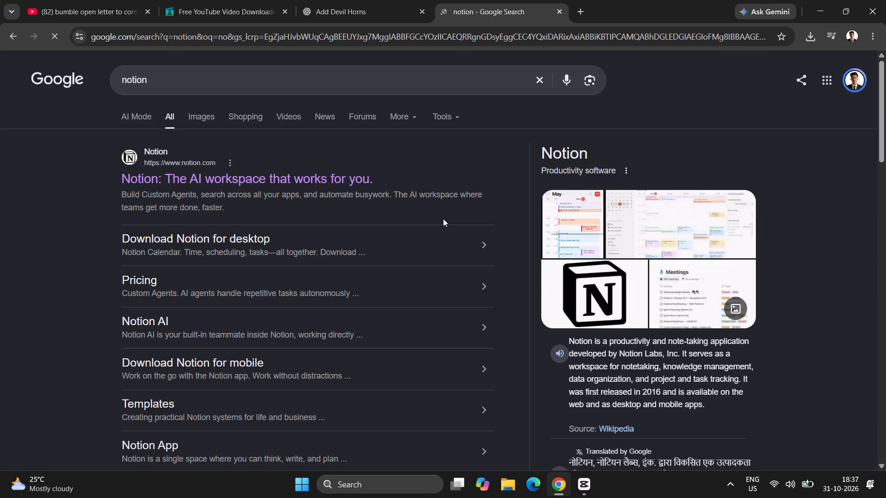
click(338, 181)
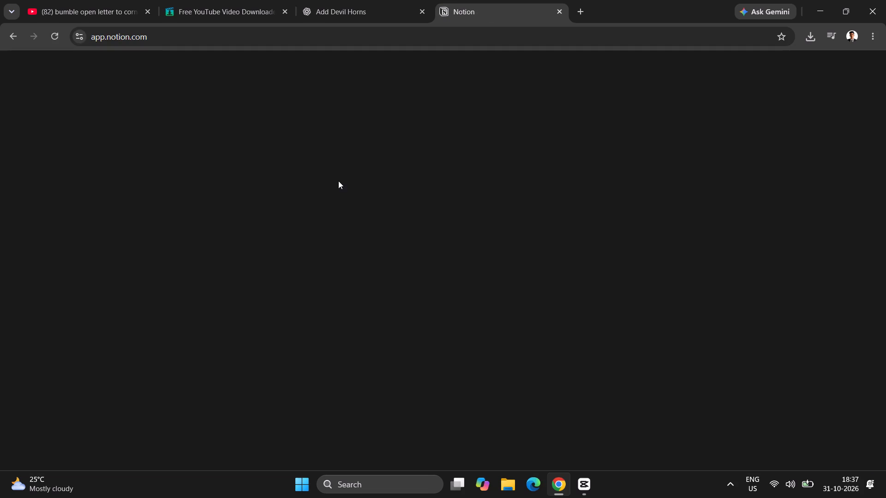
Read through the Bumble script in Notion to find the passage about the open letter.
scroll(483, 343, down, 2)
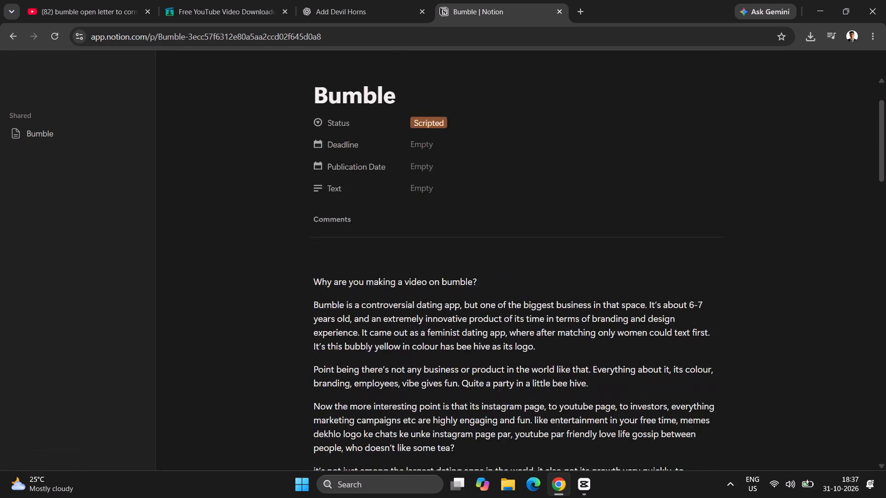
scroll(483, 343, down, 6)
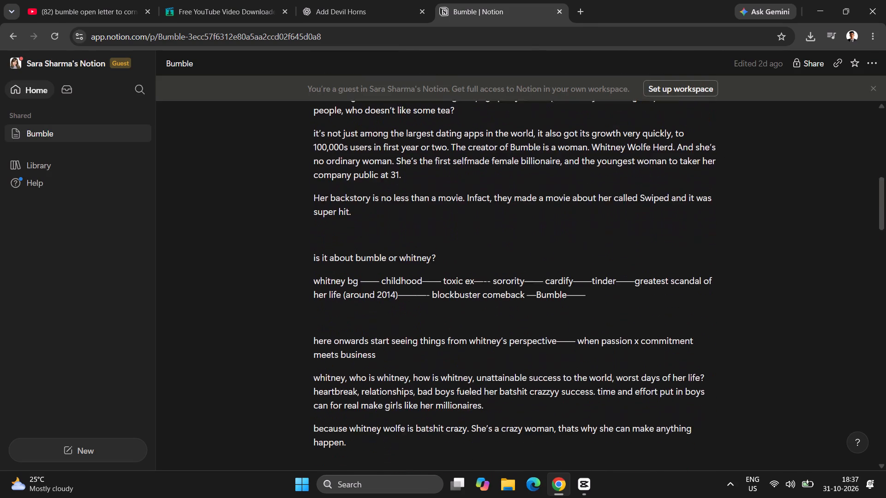
scroll(483, 343, down, 5)
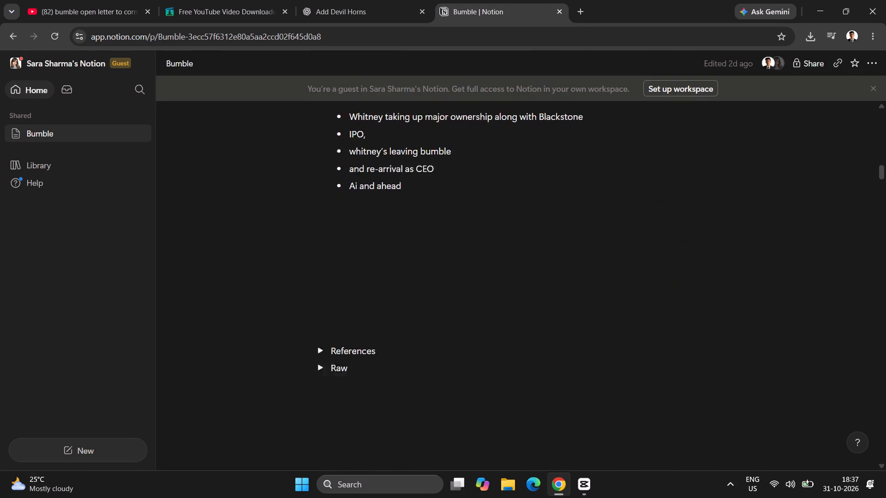
scroll(483, 343, down, 2)
scroll(483, 343, up, 2)
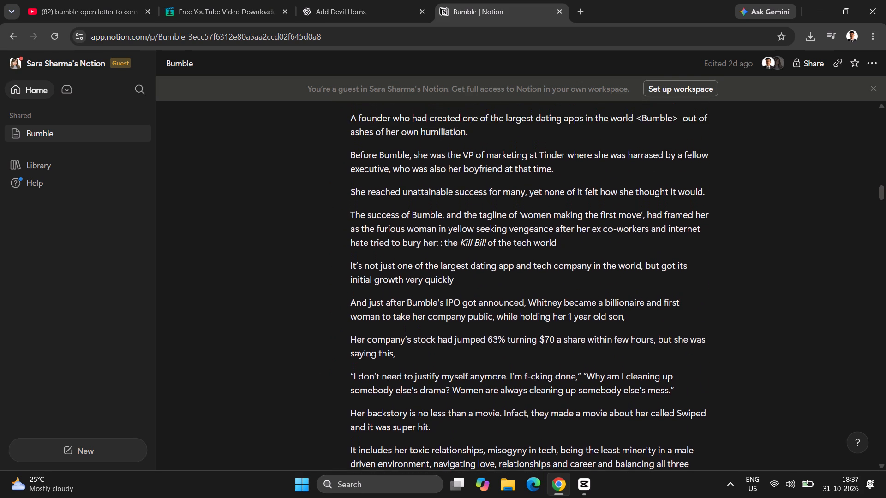
scroll(483, 343, down, 2)
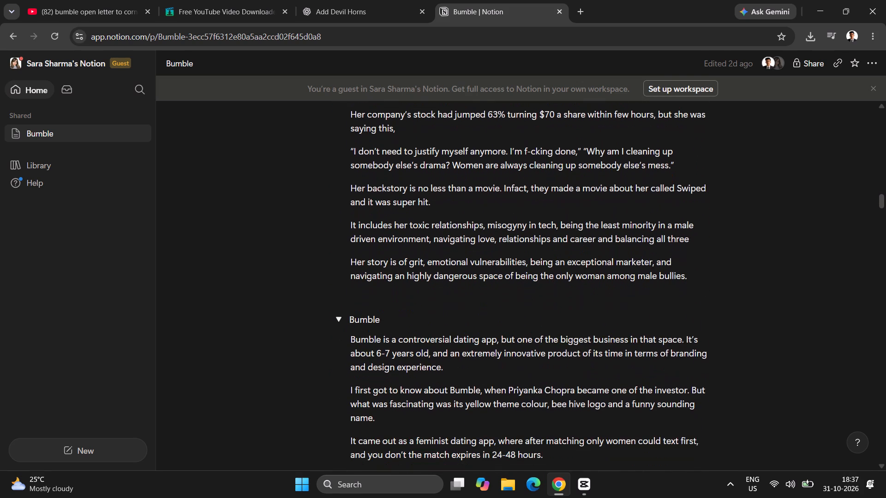
scroll(483, 343, down, 4)
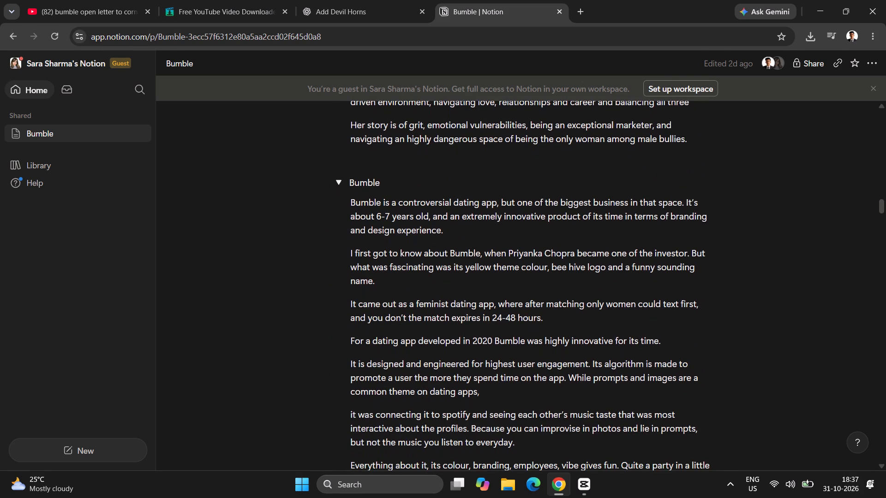
scroll(483, 343, down, 2)
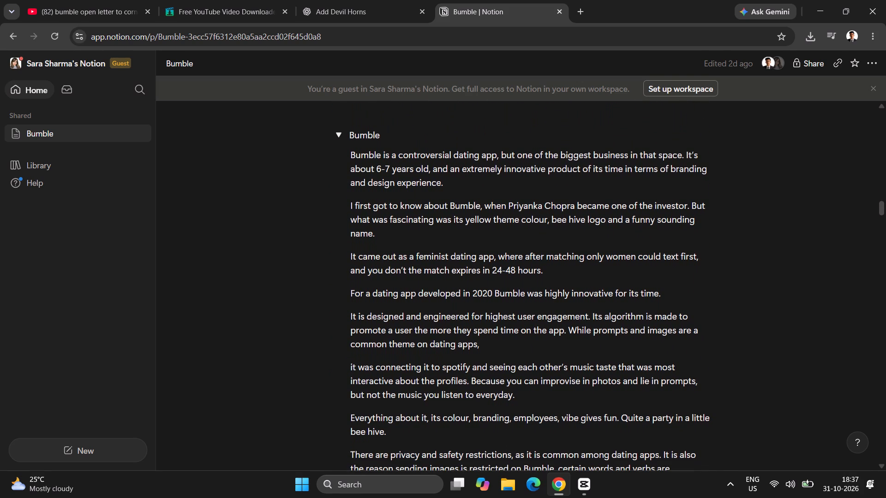
scroll(483, 343, down, 3)
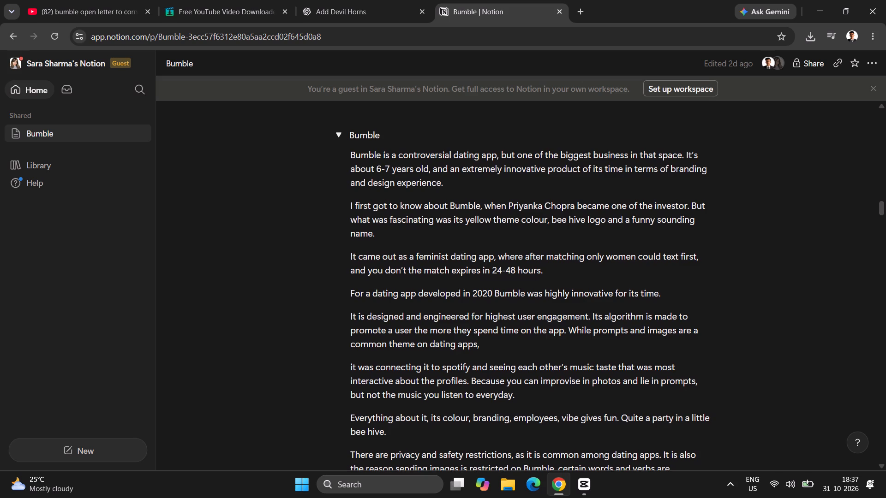
scroll(483, 343, down, 1)
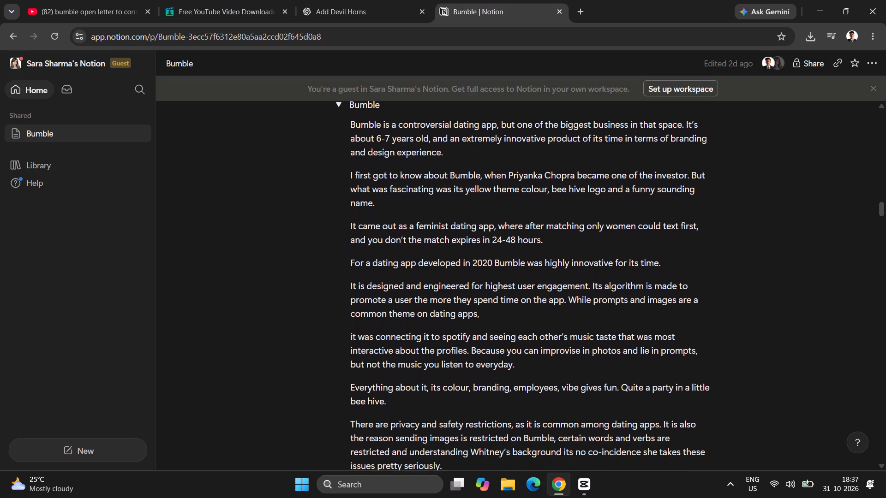
scroll(483, 343, down, 1)
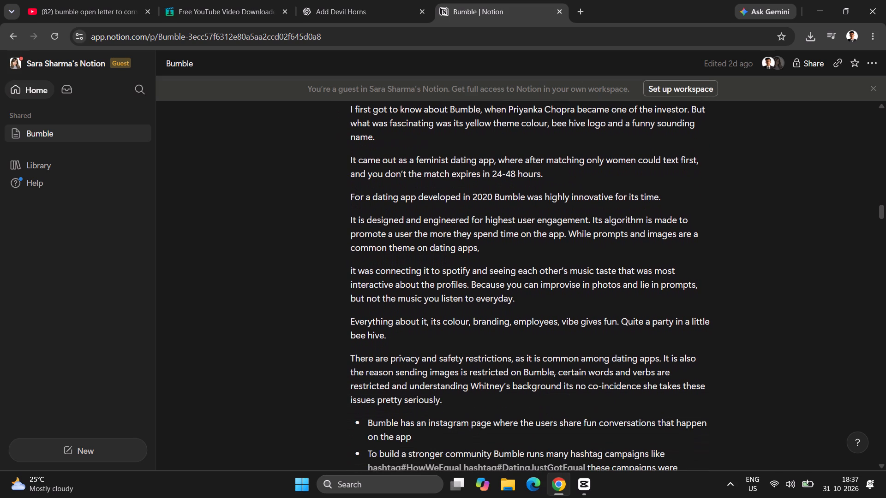
scroll(483, 343, down, 1)
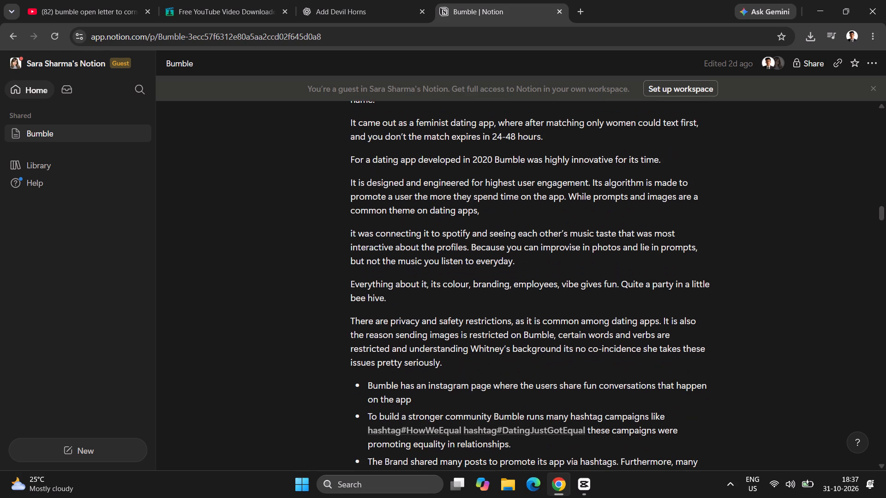
scroll(479, 264, down, 6)
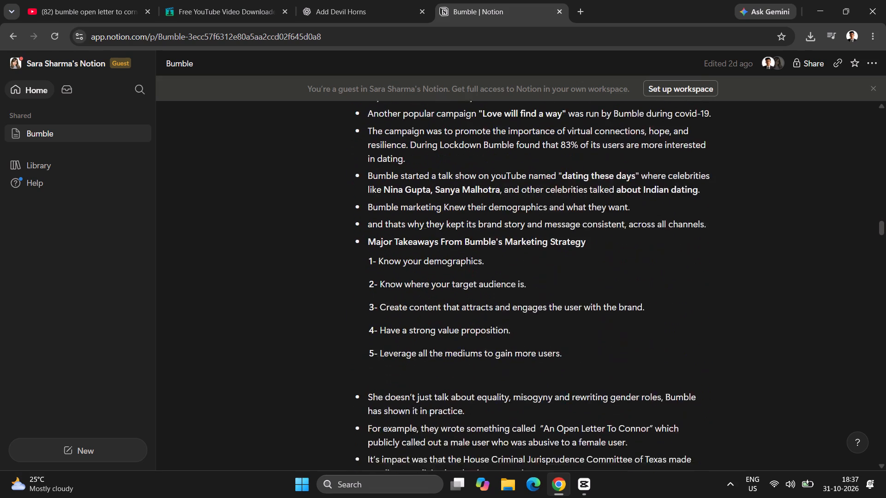
scroll(479, 264, down, 1)
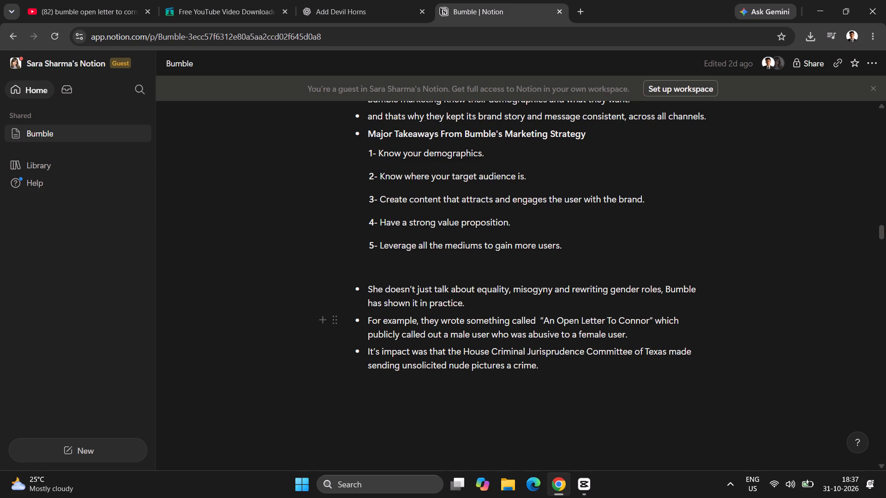
Copy the title "An Open Letter To Connor" from the Notion script and search YouTube for it instead of the earlier query.
drag(544, 320, 628, 323)
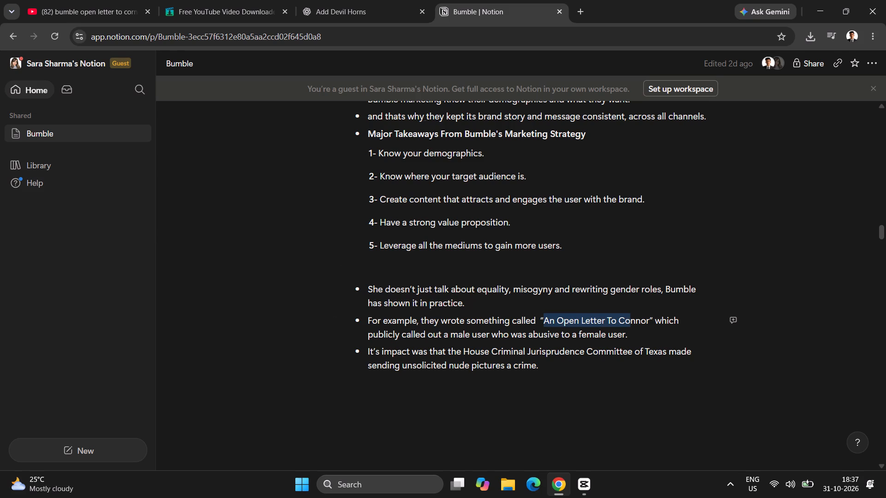
drag(628, 323, 648, 322)
drag(648, 322, 648, 323)
key(ctrl+c)
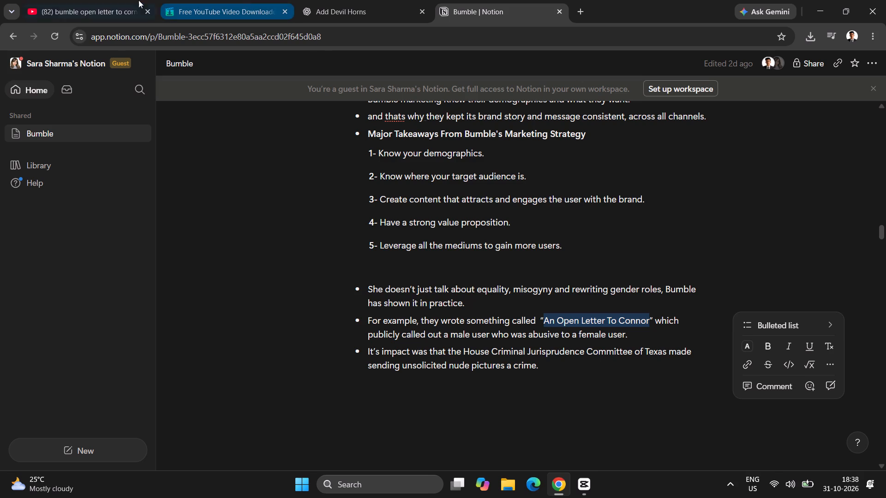
click(82, 0)
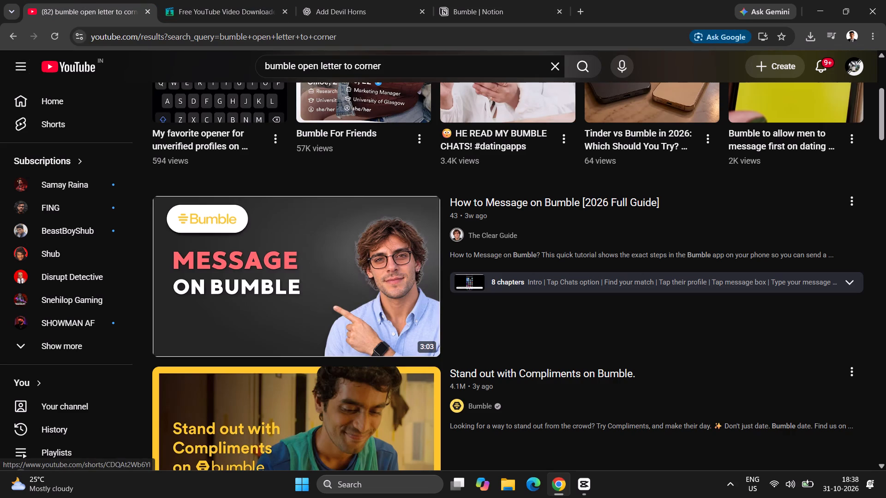
click(372, 70)
key(ctrl+a)
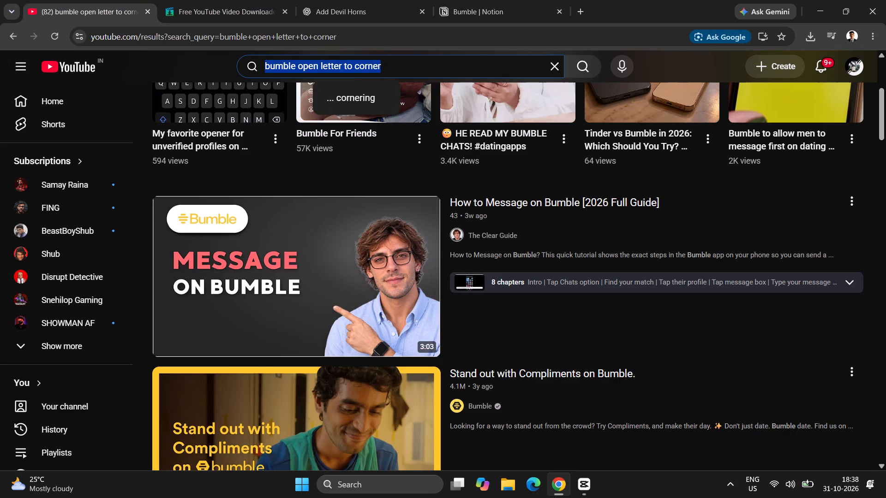
key(BackSpace)
key(ctrl+v)
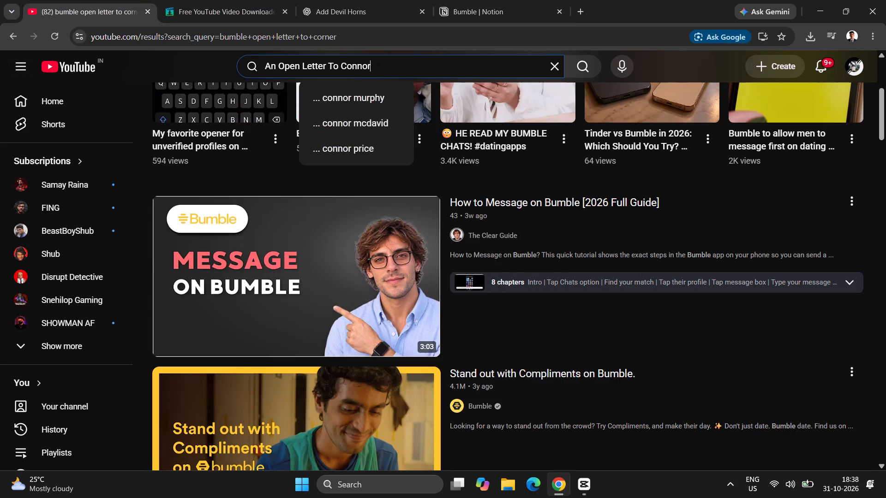
key(Return)
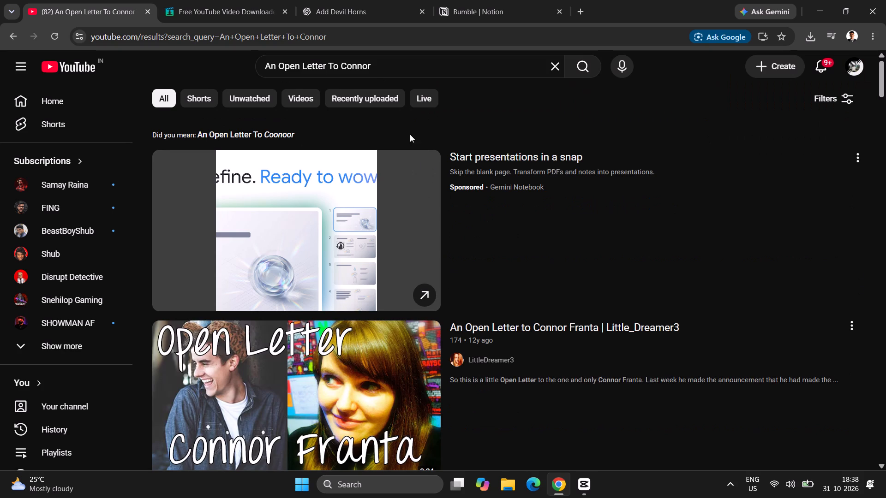
Look through the YouTube results for "An Open Letter To Connor" for footage related to Bumble.
scroll(706, 190, down, 2)
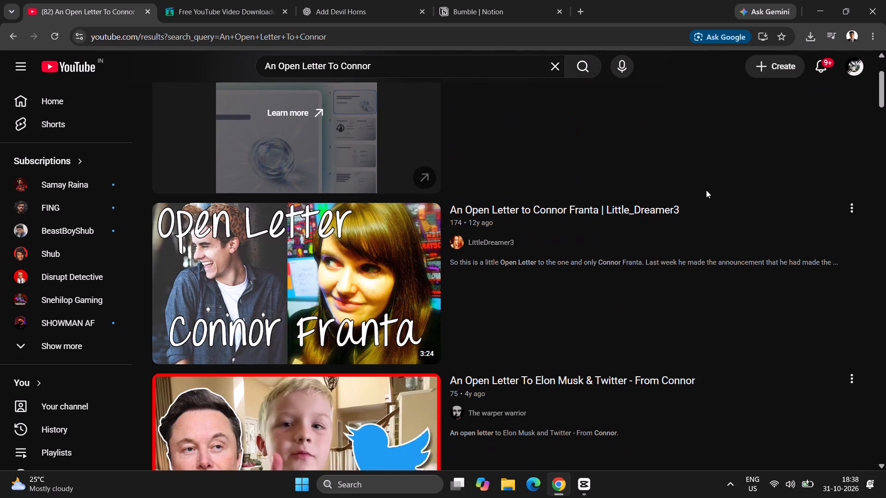
scroll(706, 190, down, 2)
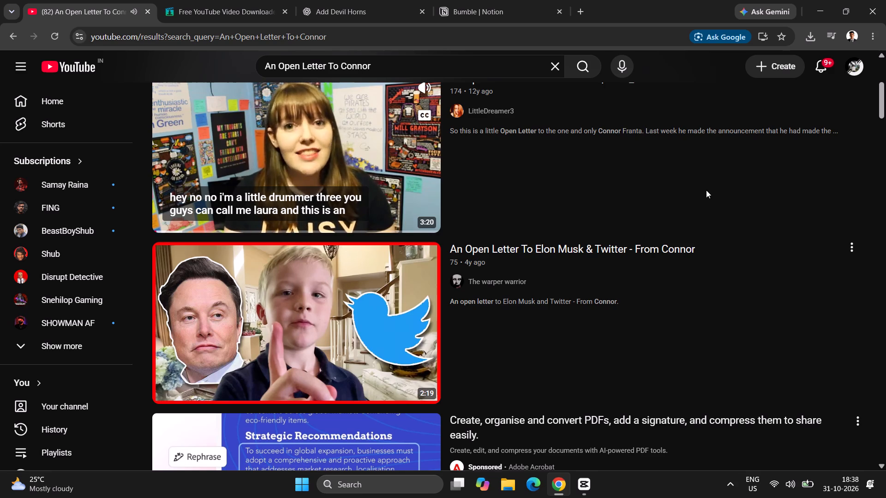
scroll(615, 320, down, 3)
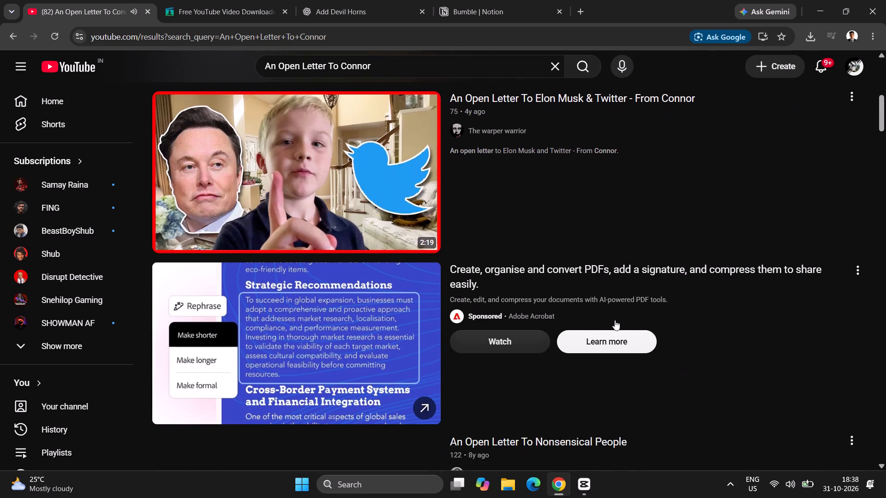
scroll(615, 320, down, 4)
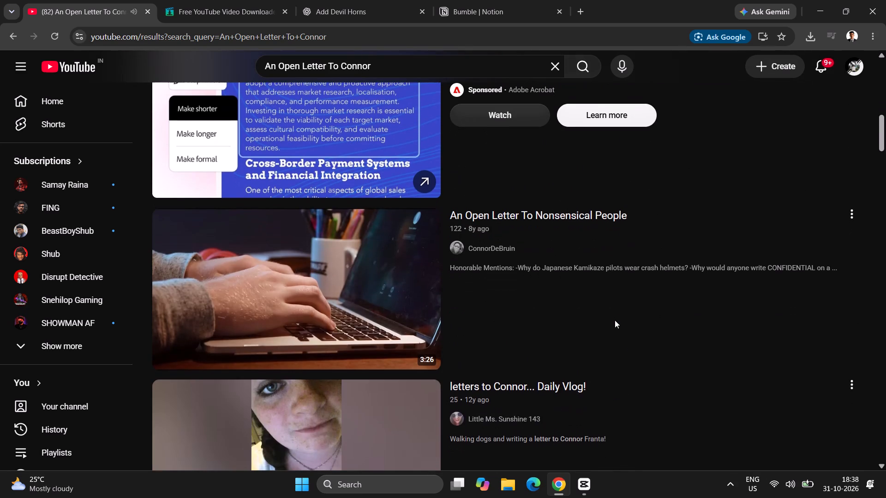
scroll(615, 320, down, 4)
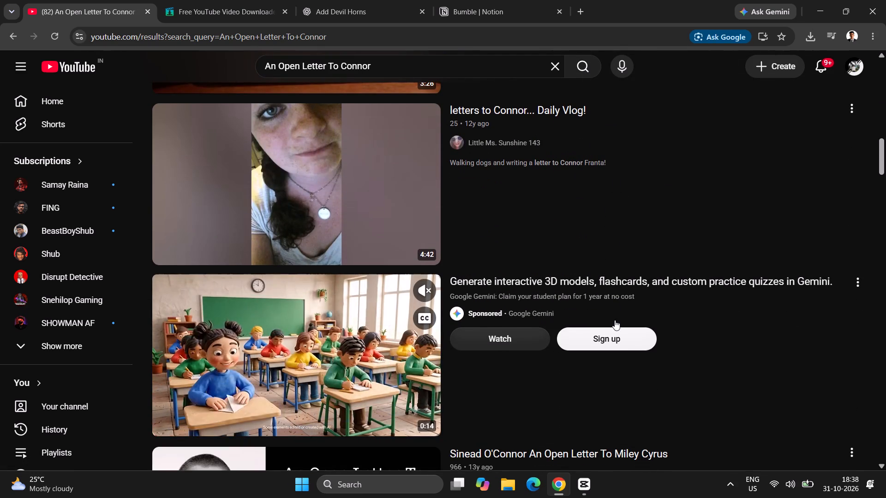
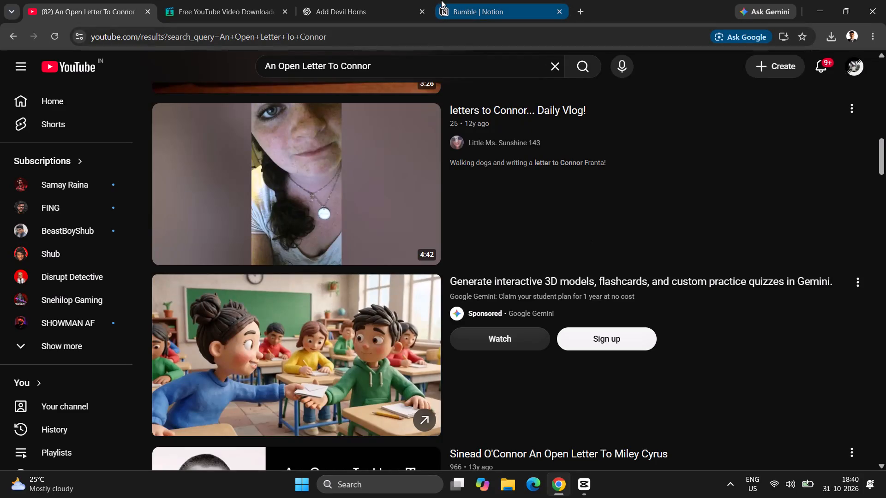
Search Google for "An Open Letter To Connor" in a new browser tab and open Bumble's own article from the results.
click(580, 9)
click(462, 202)
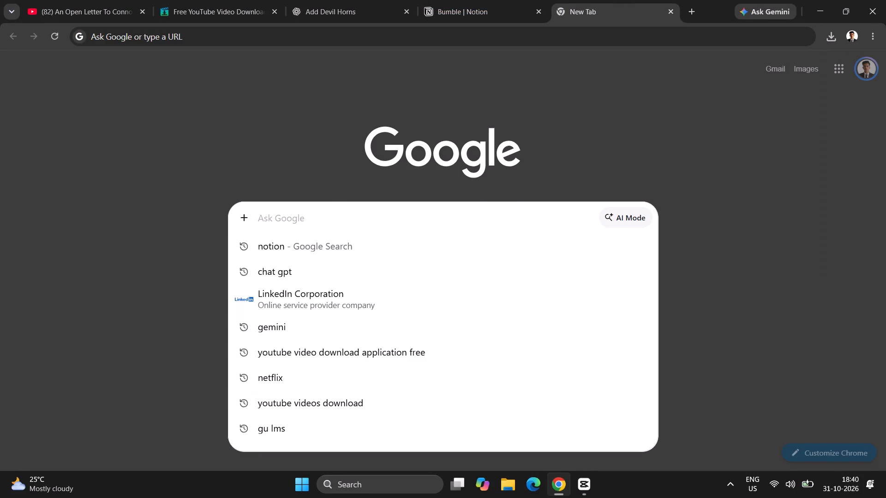
key(ctrl+v)
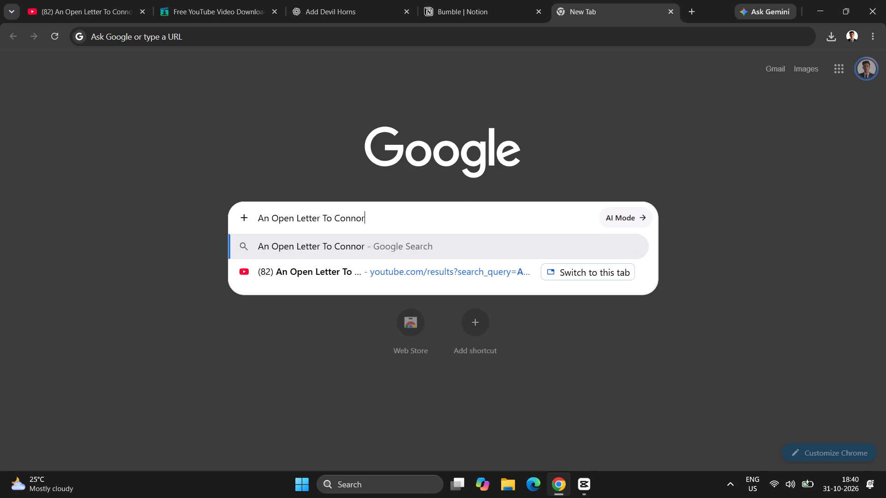
key(Return)
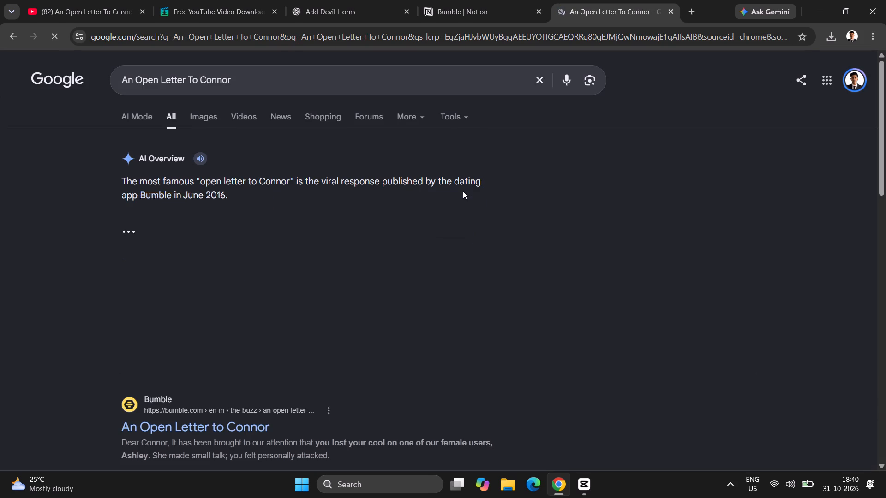
click(208, 418)
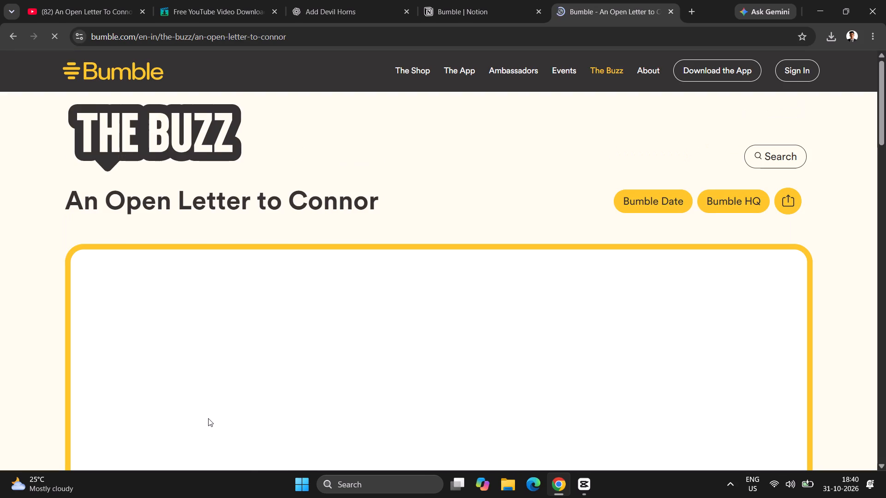
Look through the Bumble article "An Open Letter to Connor" to see which parts of the letter can serve as a visual.
scroll(208, 418, down, 6)
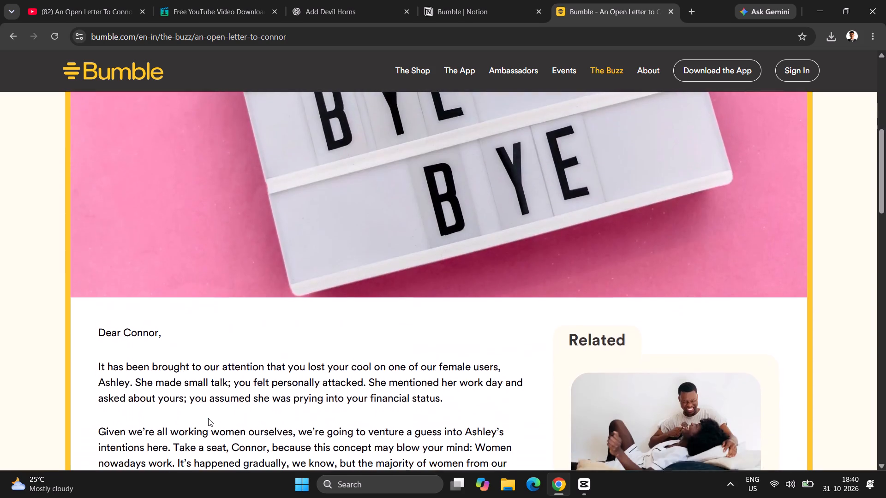
scroll(208, 418, down, 1)
scroll(208, 418, up, 1)
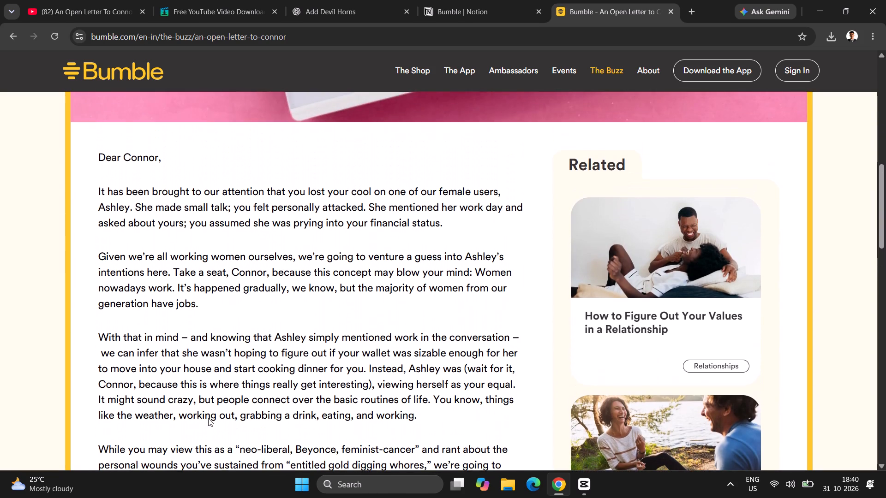
scroll(208, 418, up, 3)
scroll(208, 418, down, 2)
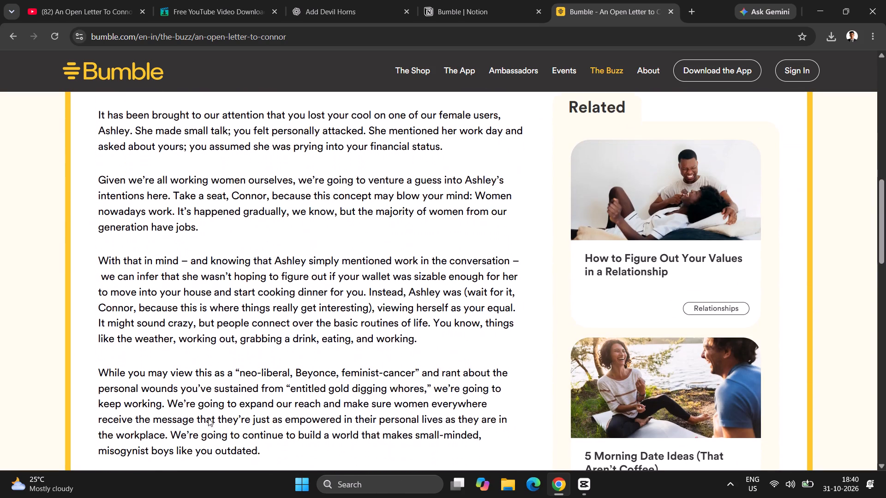
scroll(208, 418, down, 5)
scroll(208, 418, up, 3)
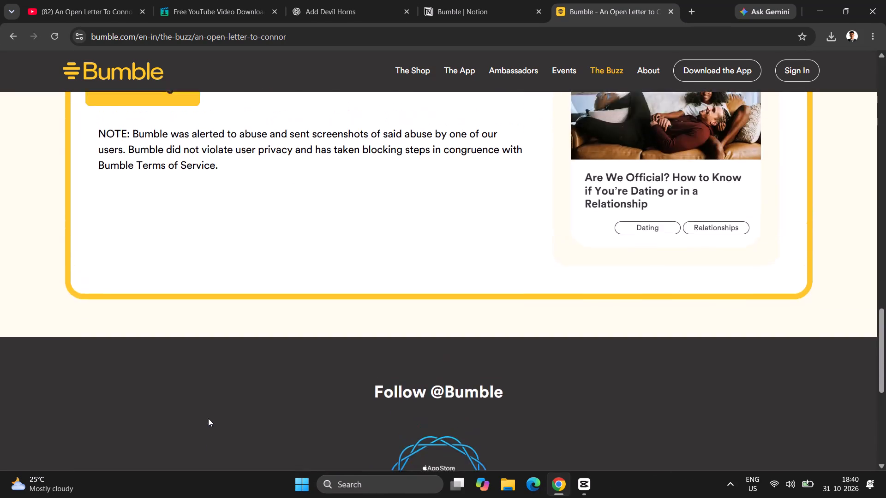
scroll(208, 418, up, 7)
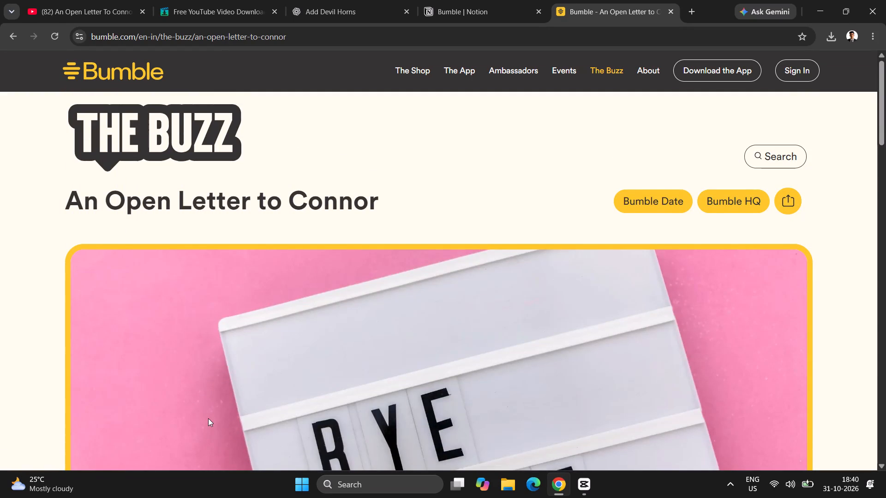
Set the Bumble letter page's zoom to 67% so that more of the letter fits in one view.
key(ctrl+minus)
key(ctrl+minus)
key(ctrl+minus)
key(ctrl+minus)
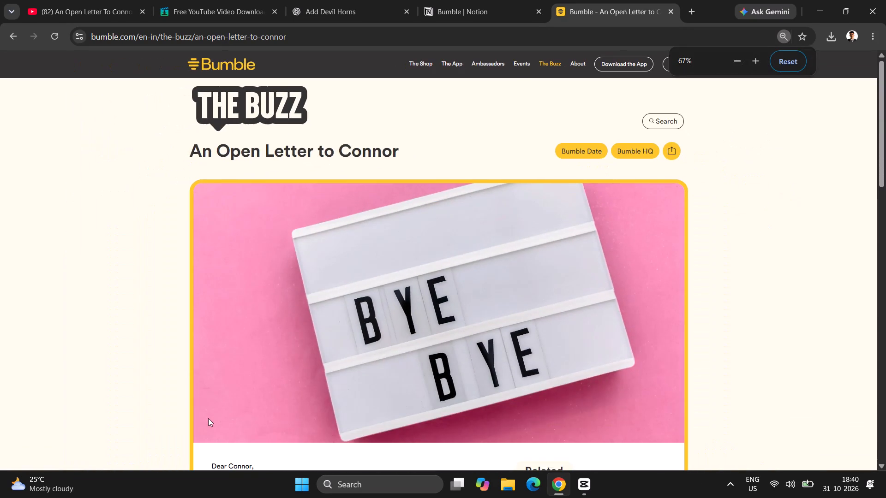
key(ctrl+minus)
key(ctrl+minus)
key(ctrl+minus)
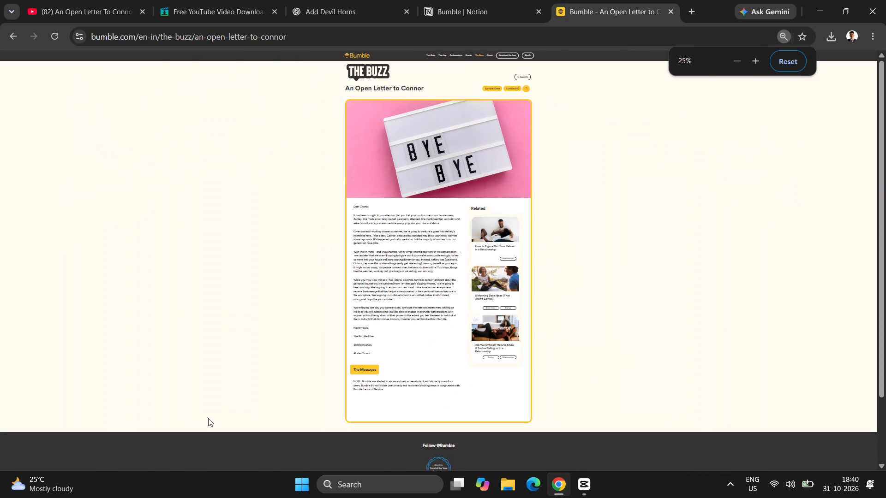
key(ctrl+equal)
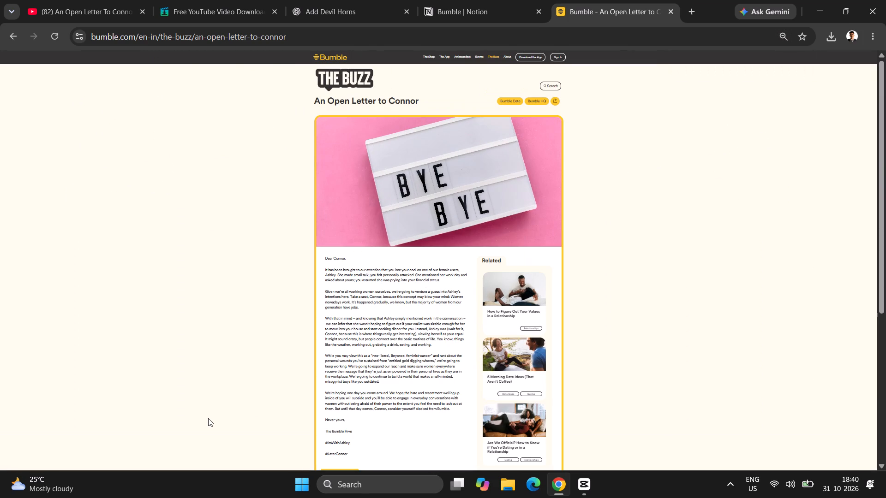
key(ctrl+equal)
key(ctrl+equal)
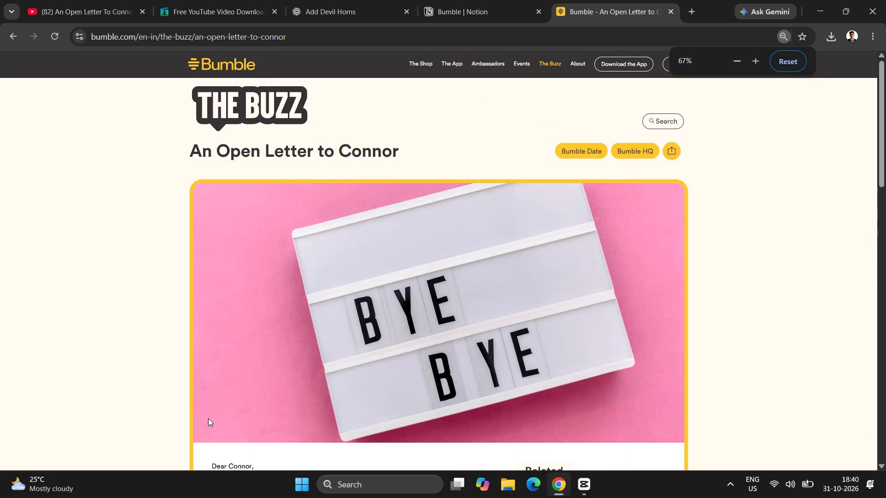
key(ctrl+minus)
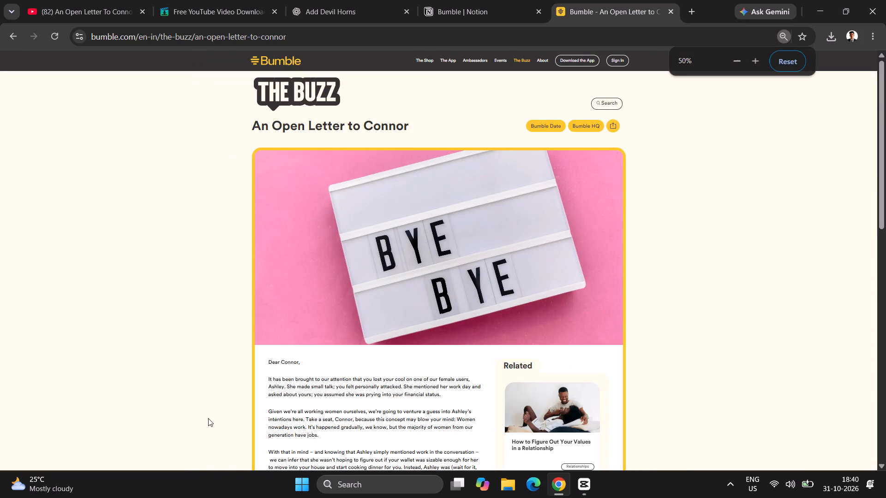
key(ctrl+minus)
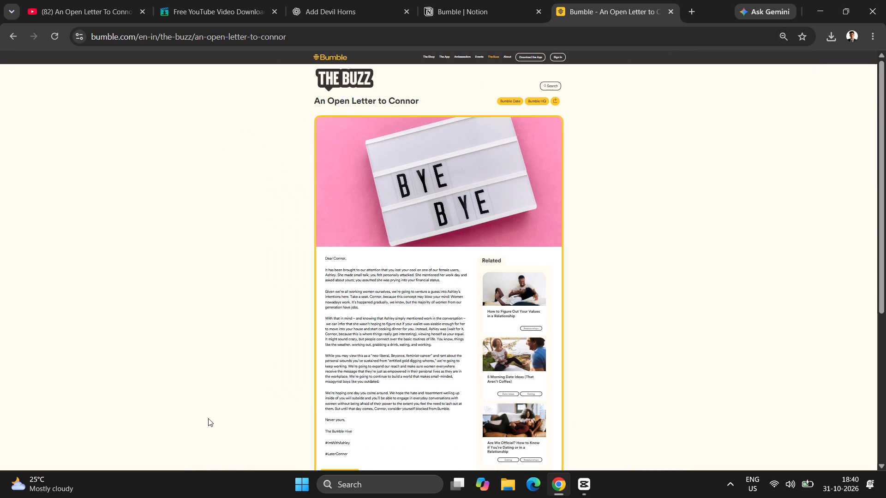
key(ctrl+equal)
key(ctrl+equal)
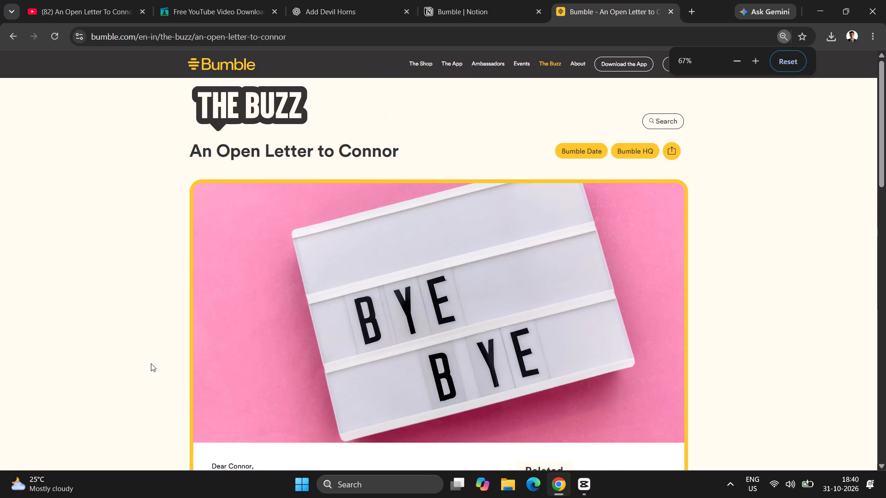
Go back to the Google results and check the web and image results for alternative pictures of the open letter.
click(5, 29)
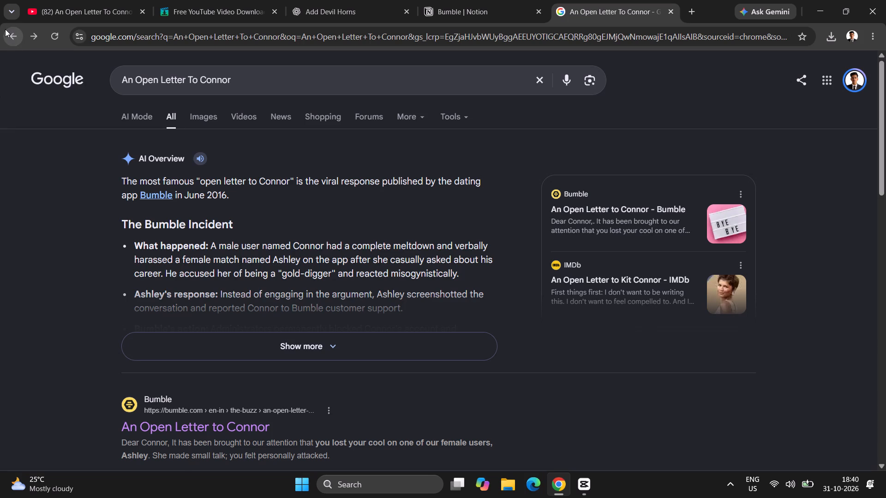
scroll(336, 225, down, 5)
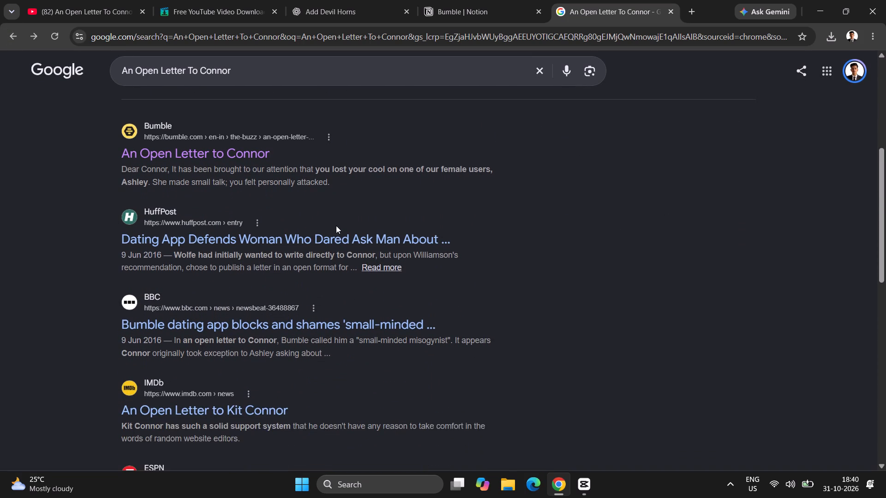
scroll(336, 225, up, 2)
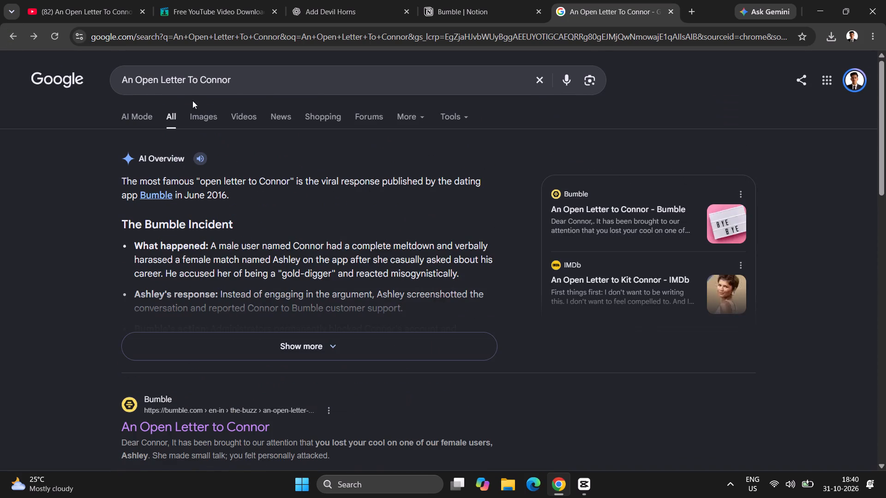
click(199, 113)
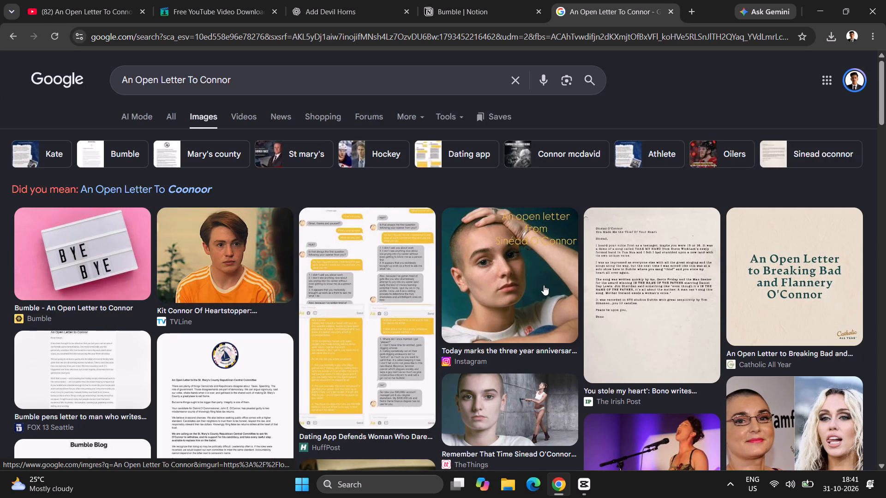
click(629, 301)
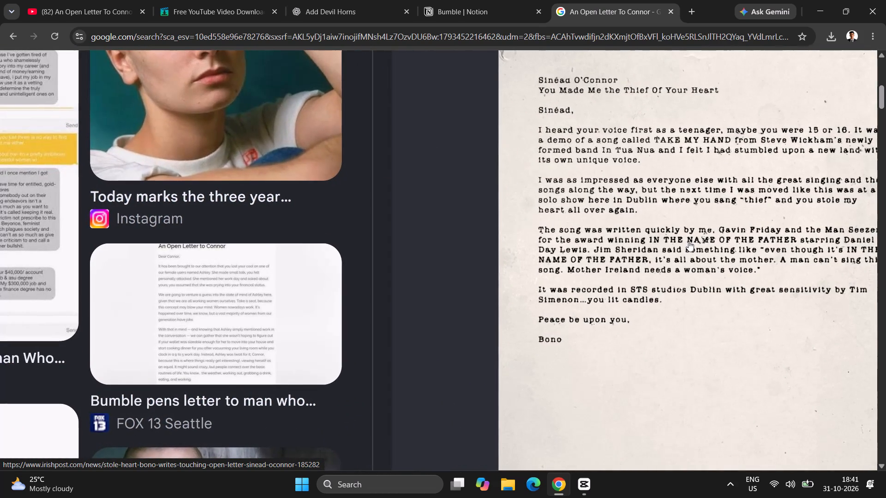
scroll(688, 241, left, 1)
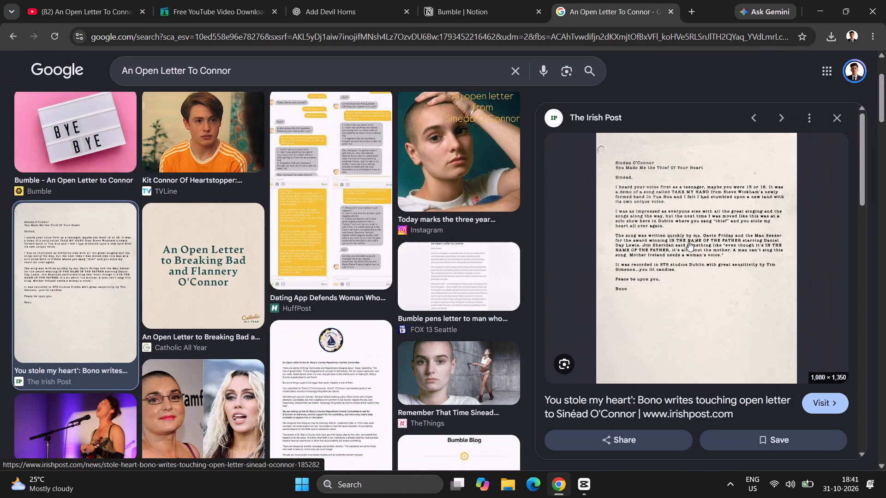
scroll(408, 299, up, 3)
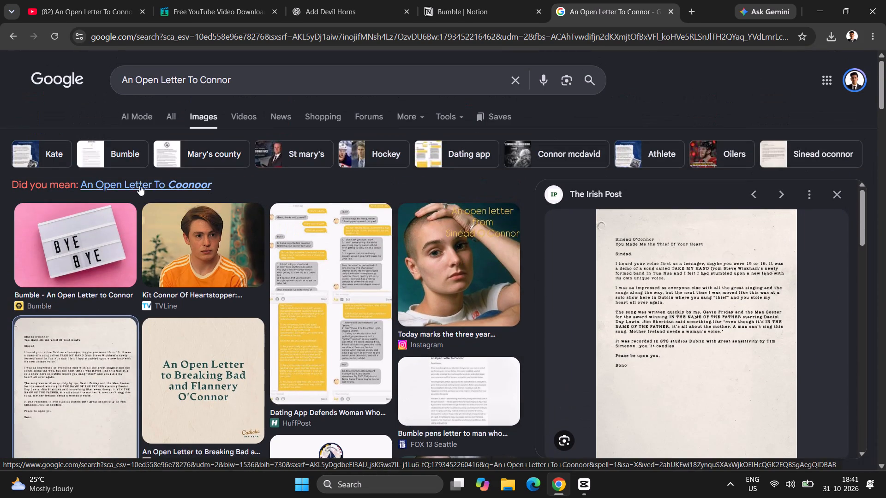
Return to all Google results and reopen Bumble's "An Open Letter to Connor" article.
click(167, 111)
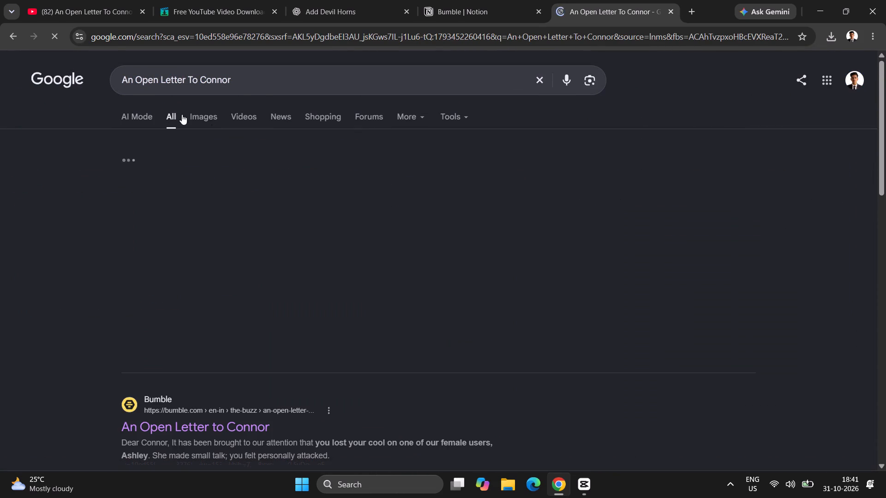
scroll(239, 321, down, 1)
click(227, 359)
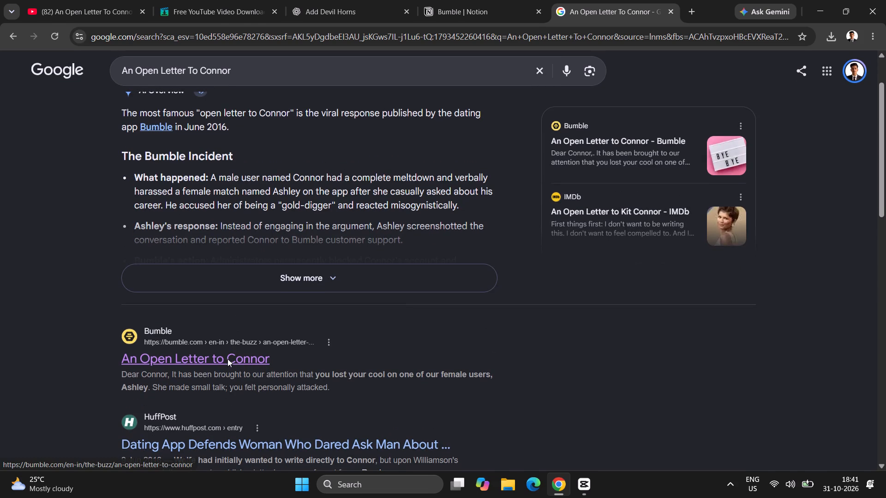
Capture a rectangular screenshot of the letter text on the Bumble page, from "Dear Connor," down to "The Bumble Hive".
scroll(323, 320, down, 3)
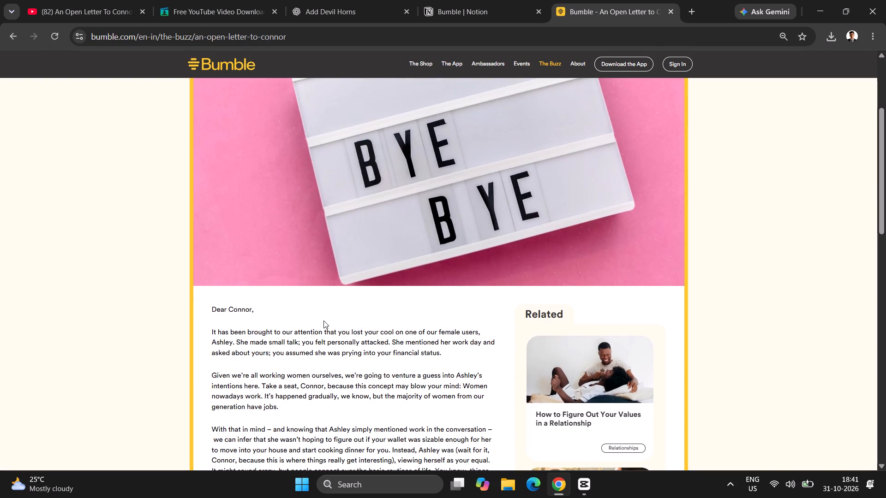
scroll(323, 320, down, 2)
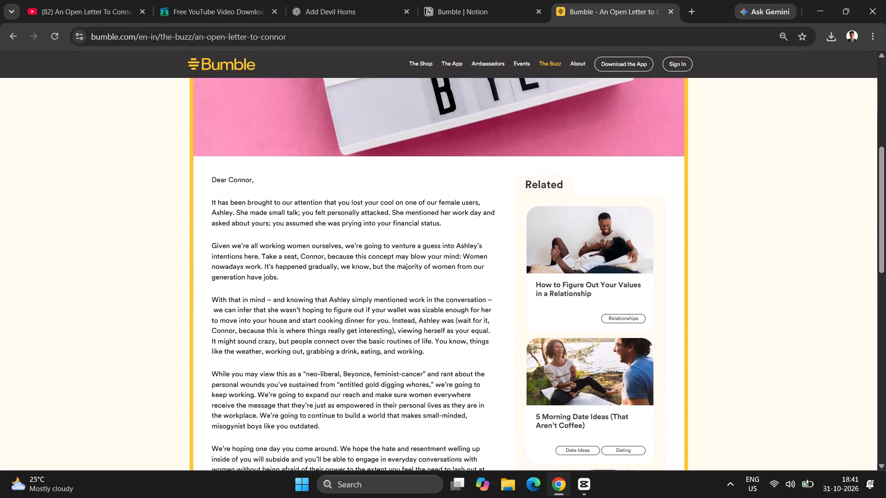
scroll(323, 320, down, 4)
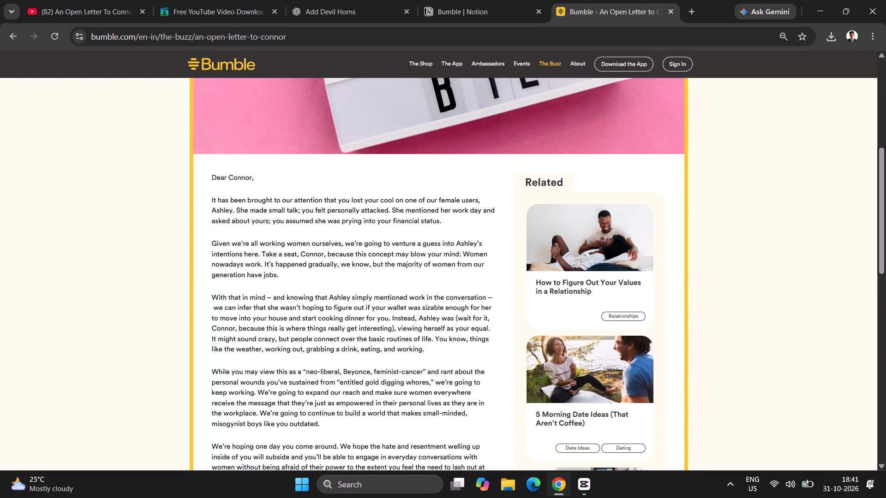
scroll(323, 320, down, 1)
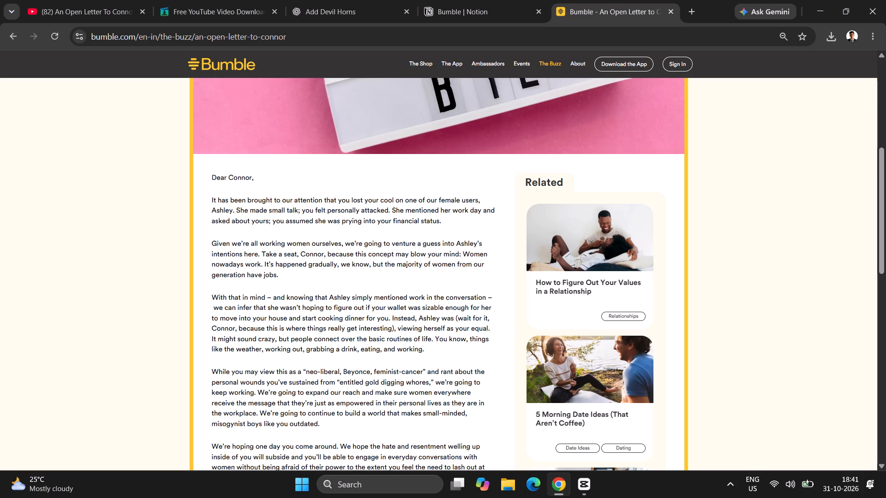
scroll(323, 320, down, 1)
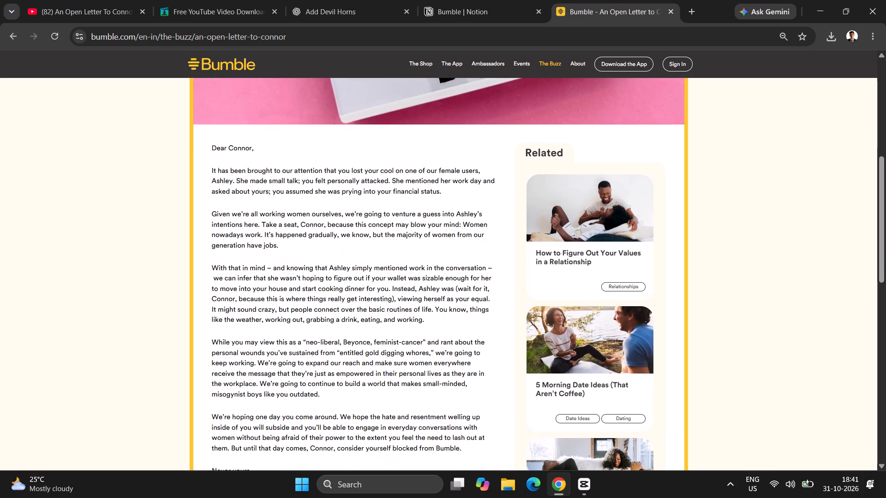
scroll(323, 320, down, 1)
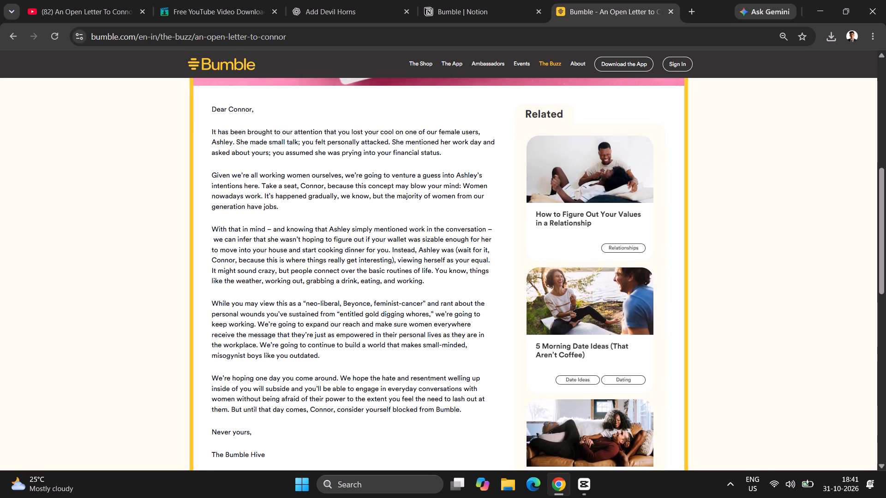
scroll(323, 320, down, 1)
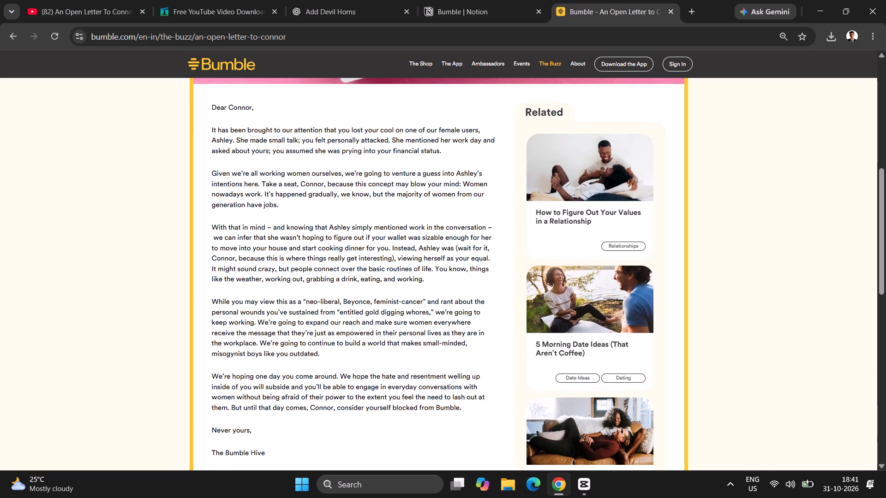
key(Print)
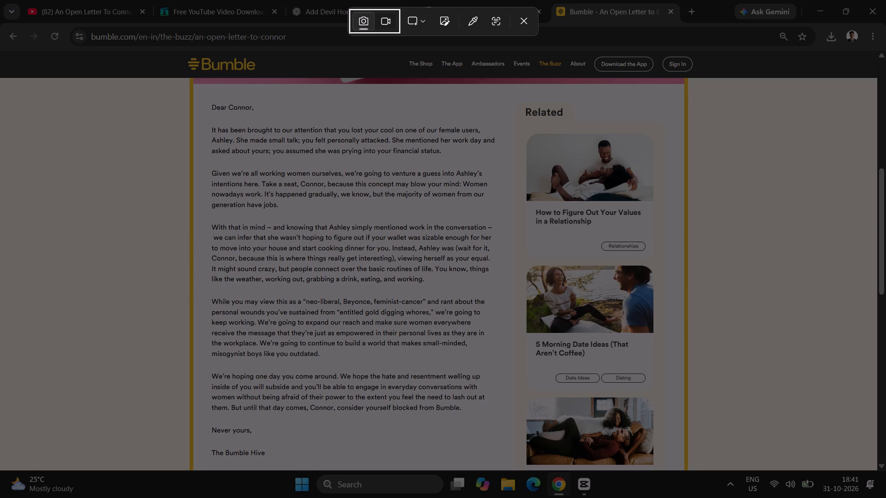
drag(197, 92, 494, 388)
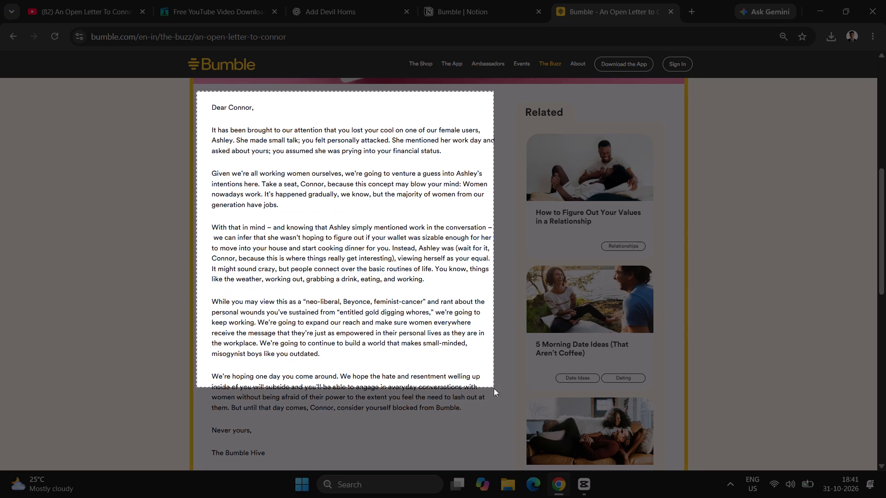
drag(494, 388, 519, 467)
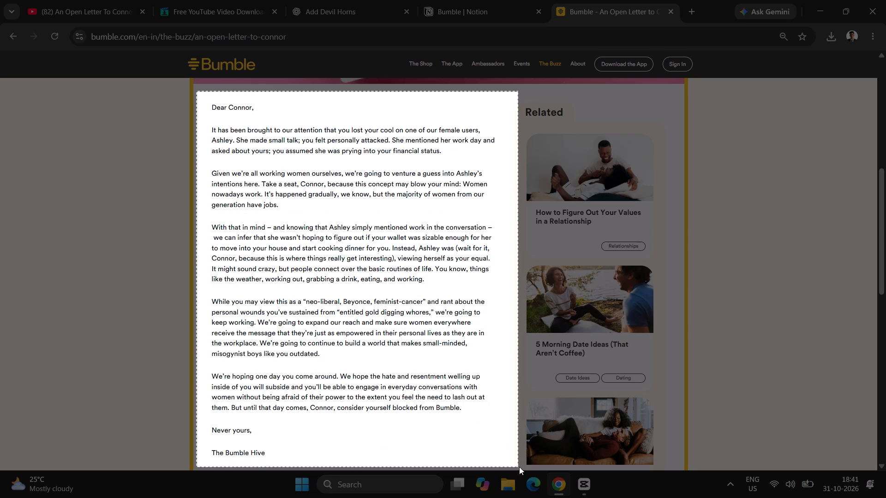
Adjust the capture area's lower edge to just below "The Bumble Hive" and take the screenshot of the letter text.
drag(519, 467, 522, 456)
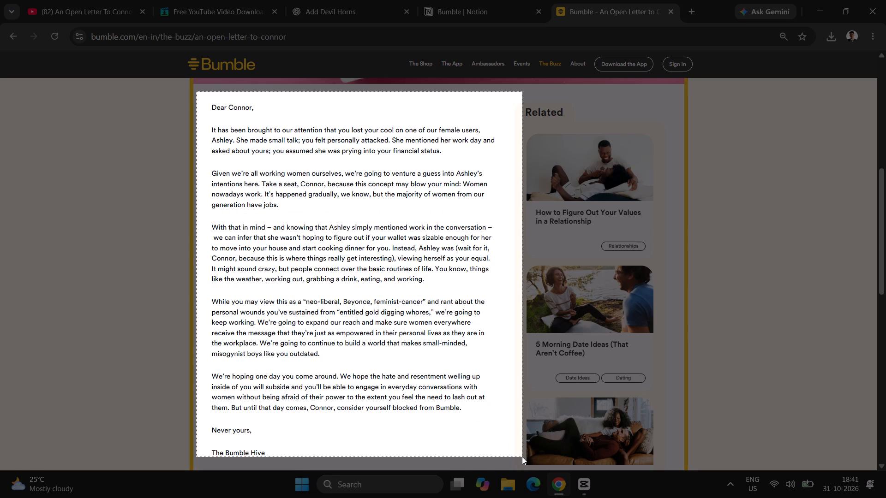
drag(522, 456, 524, 456)
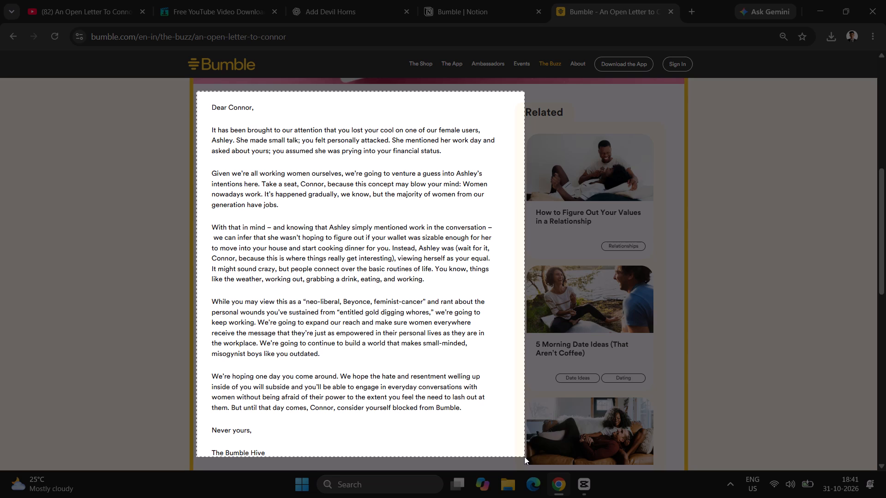
drag(524, 456, 516, 457)
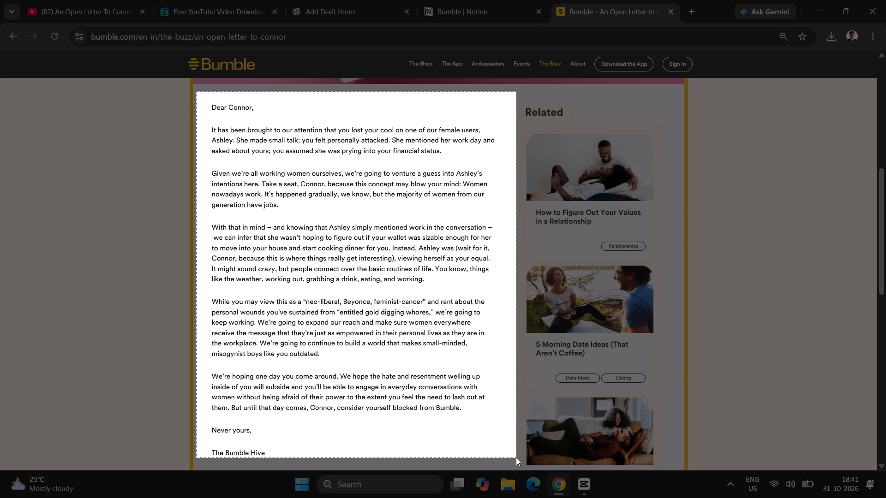
drag(516, 457, 518, 462)
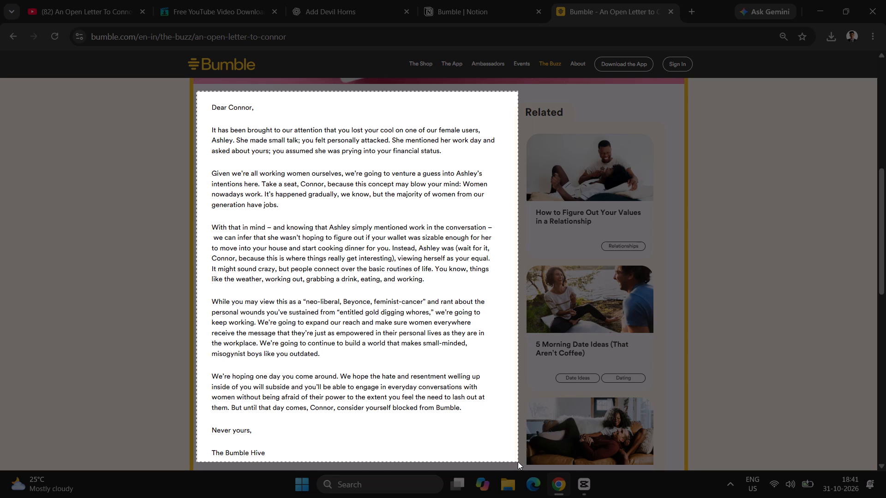
drag(518, 462, 518, 462)
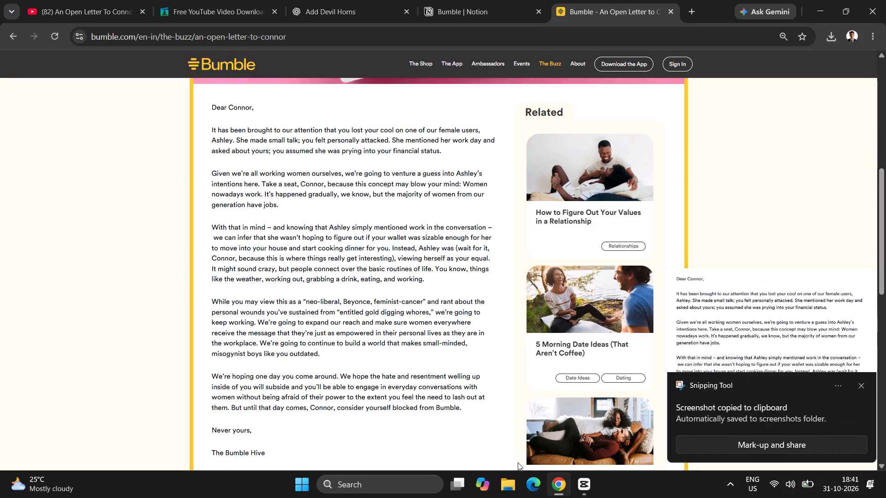
Switch to CapCut and play back the narration from about 04:43 to 04:49 to check the passage for the letter visual.
click(587, 491)
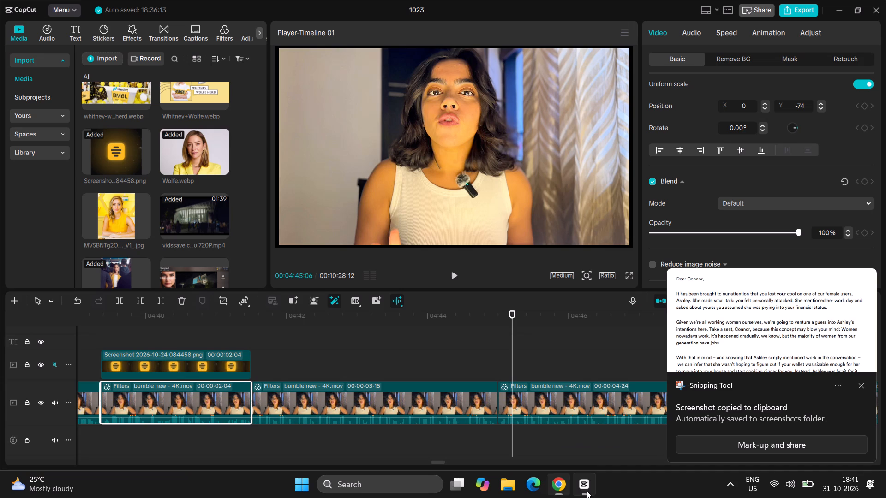
drag(508, 321, 348, 326)
key(space)
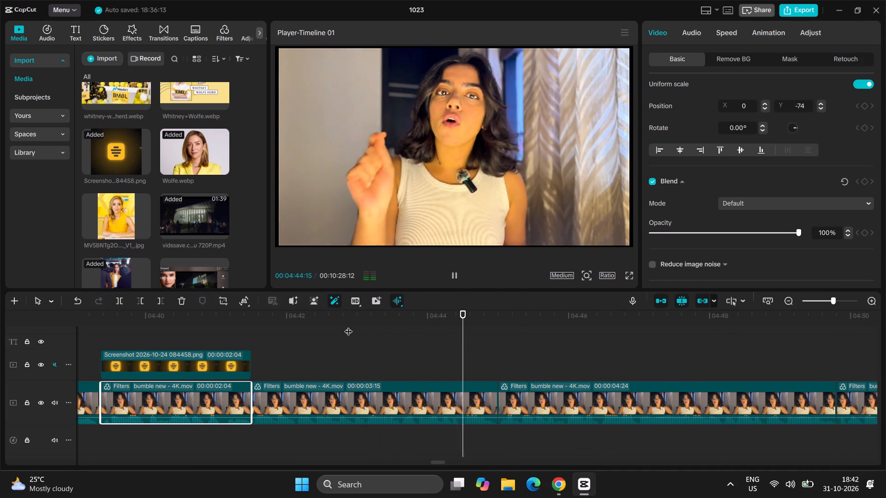
key(space)
key(space)
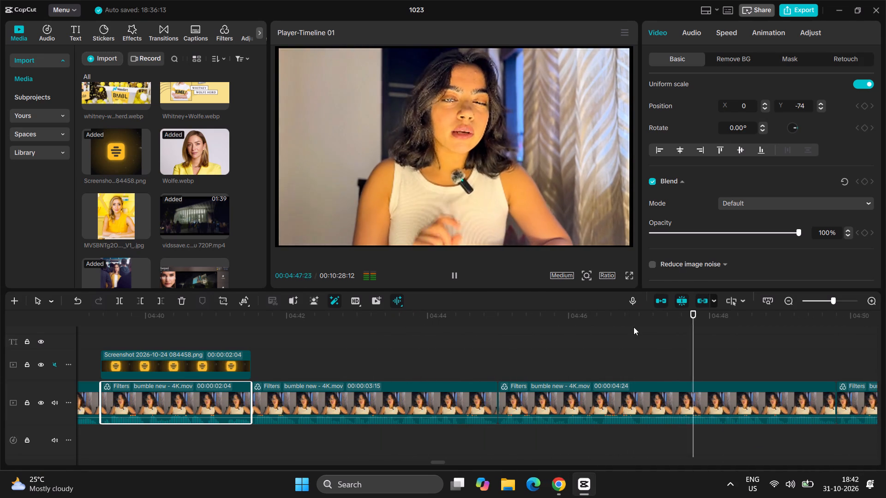
key(space)
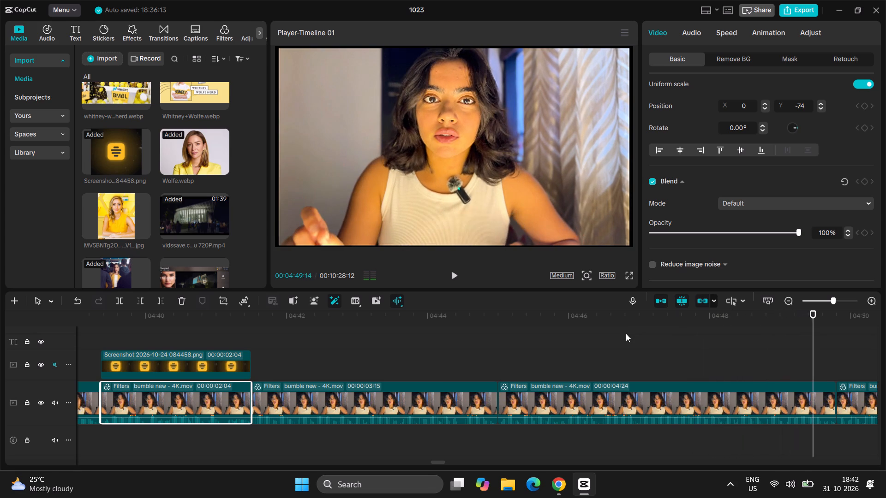
key(ctrl+i)
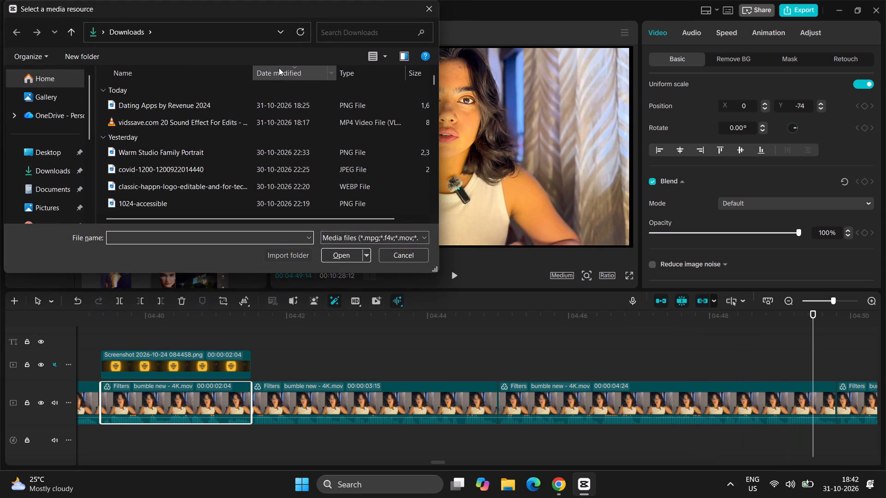
click(255, 107)
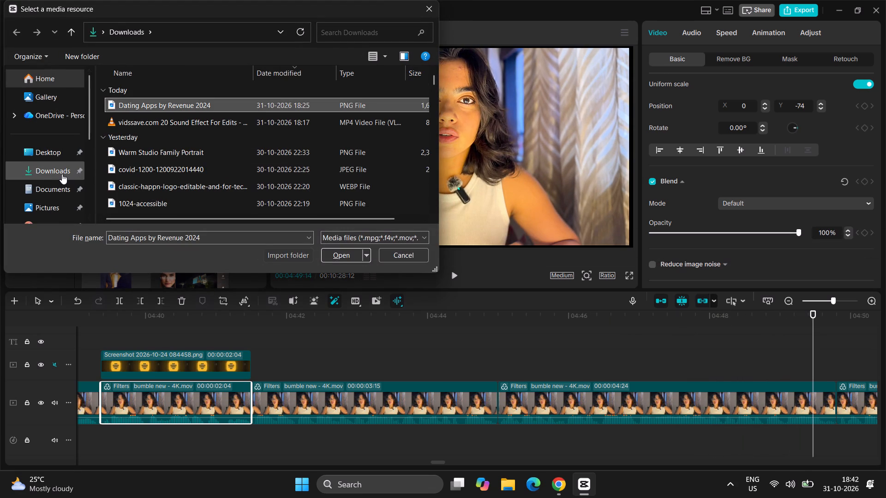
click(56, 203)
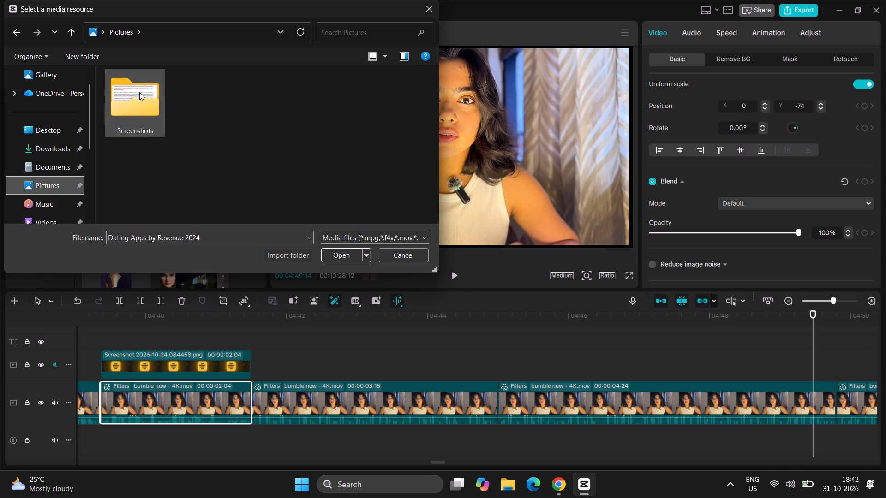
double_click(139, 92)
scroll(303, 204, down, 9)
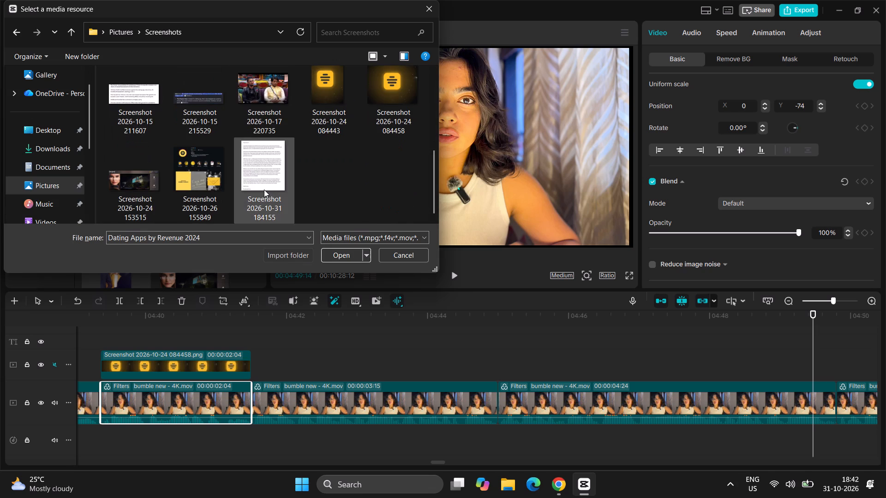
click(264, 190)
click(338, 254)
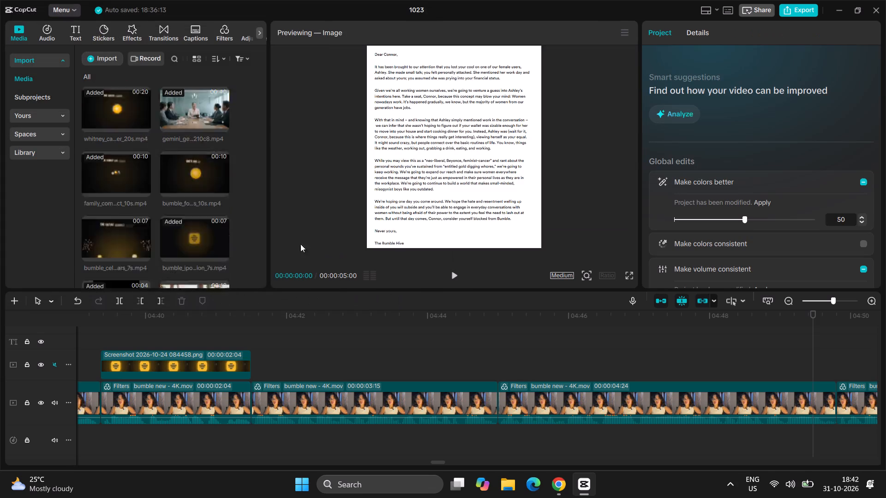
drag(125, 242, 256, 350)
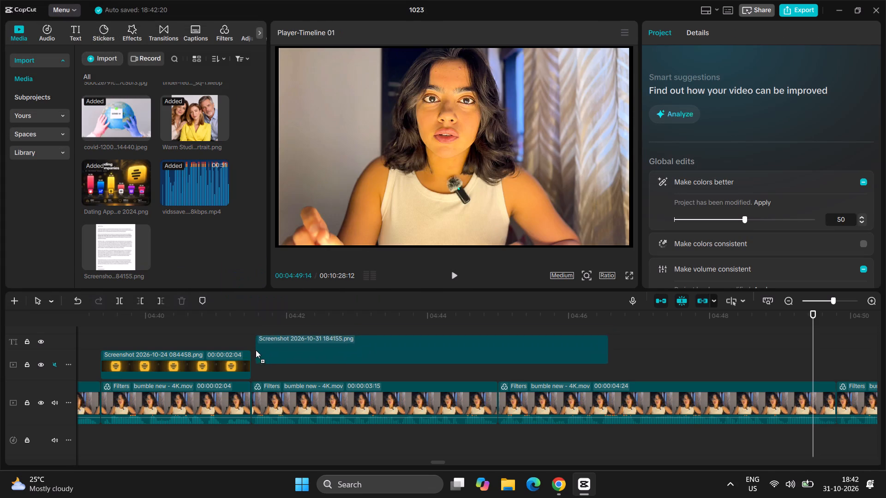
drag(256, 350, 253, 358)
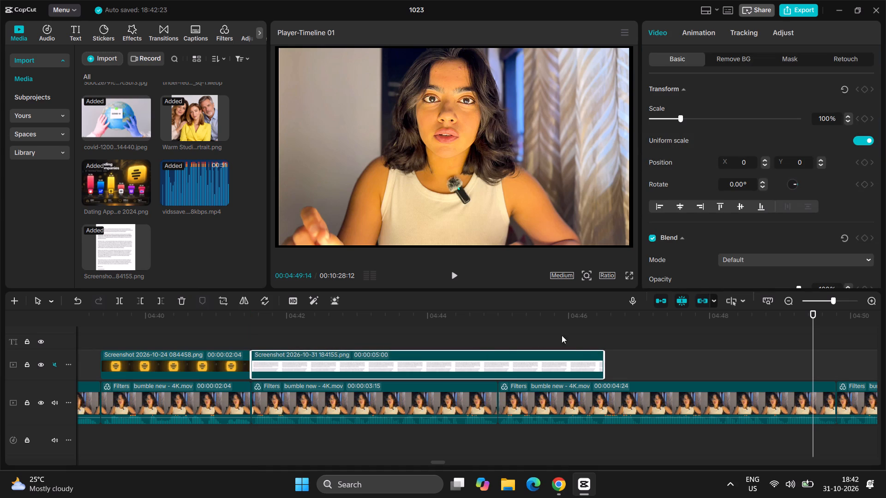
drag(605, 368, 714, 372)
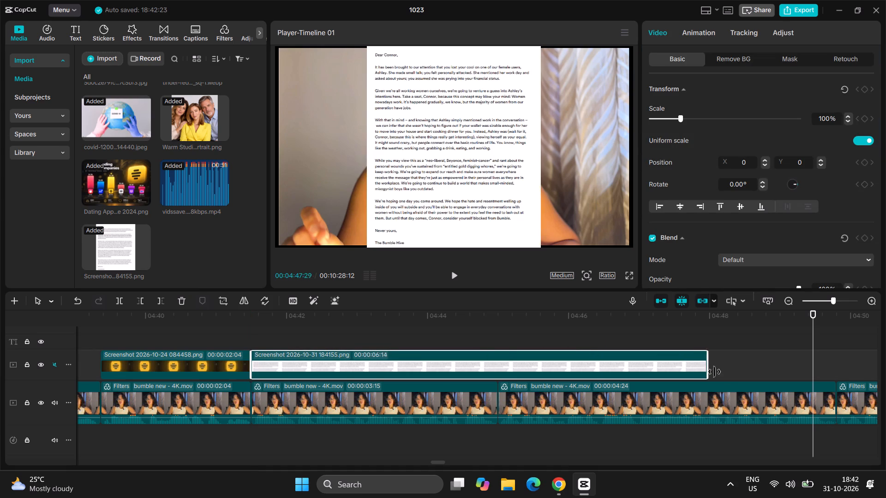
drag(714, 372, 832, 377)
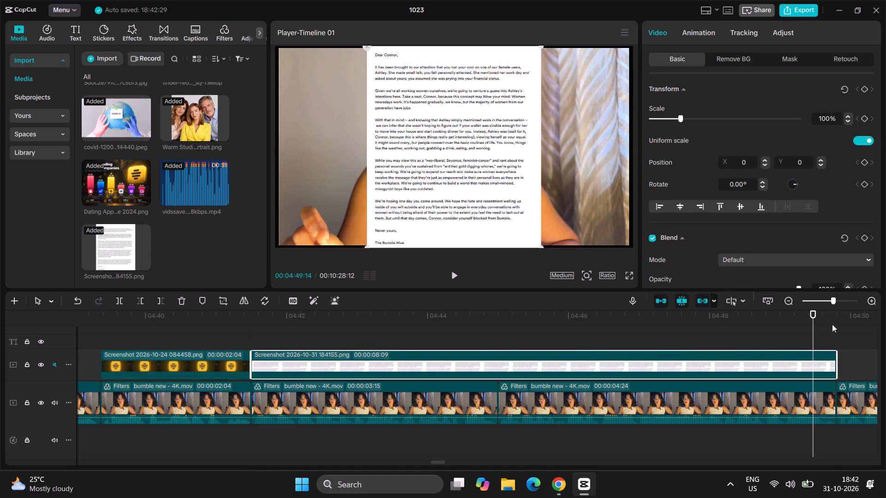
drag(817, 325, 295, 323)
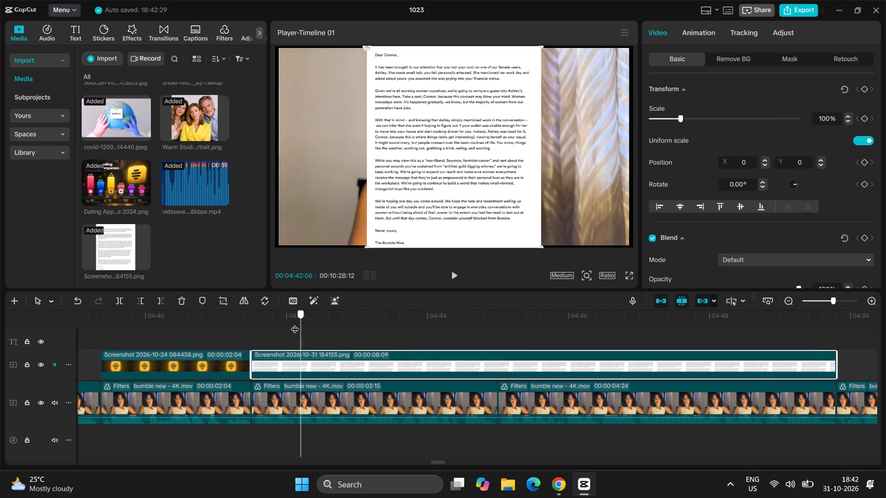
drag(295, 323, 254, 331)
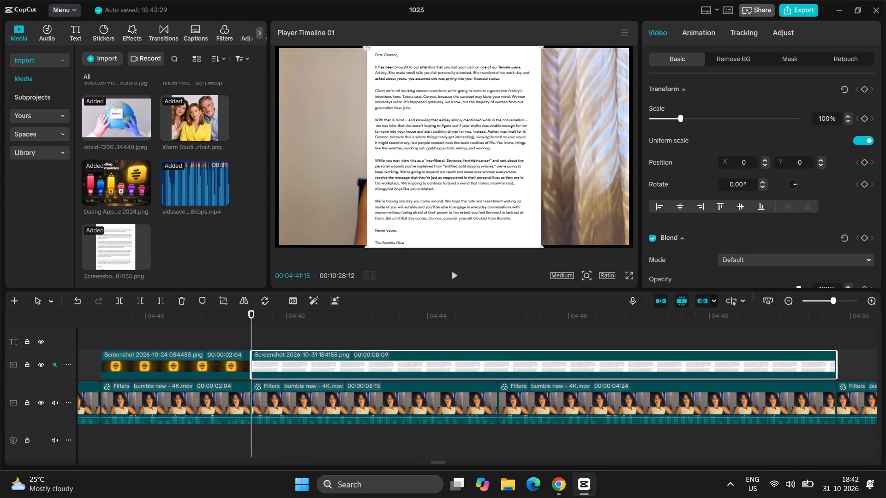
Switch to Chrome and look over Bumble's letter page, from the closing hashtags up to the "BYE BYE" header picture.
click(559, 480)
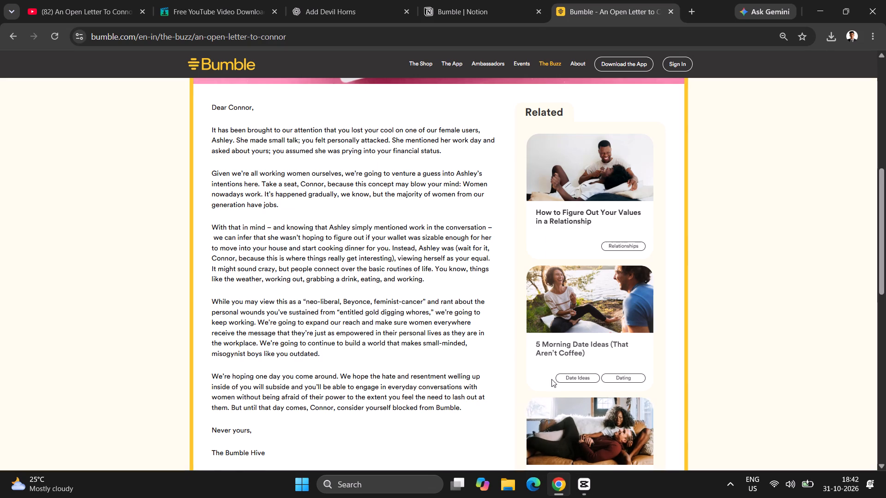
scroll(551, 375, down, 3)
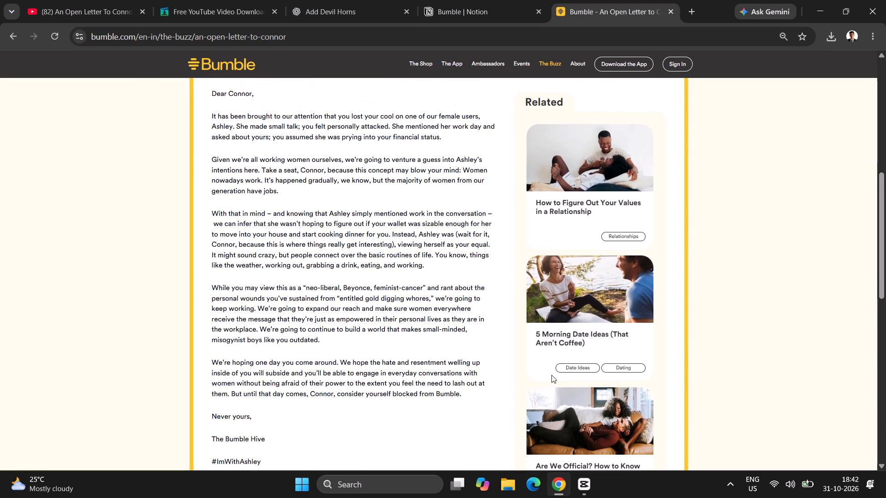
scroll(551, 375, down, 2)
scroll(551, 375, up, 3)
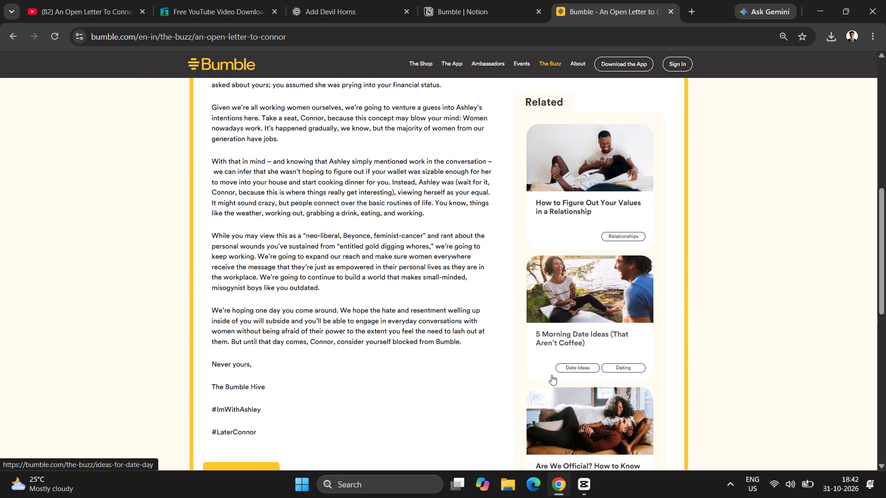
scroll(438, 332, up, 7)
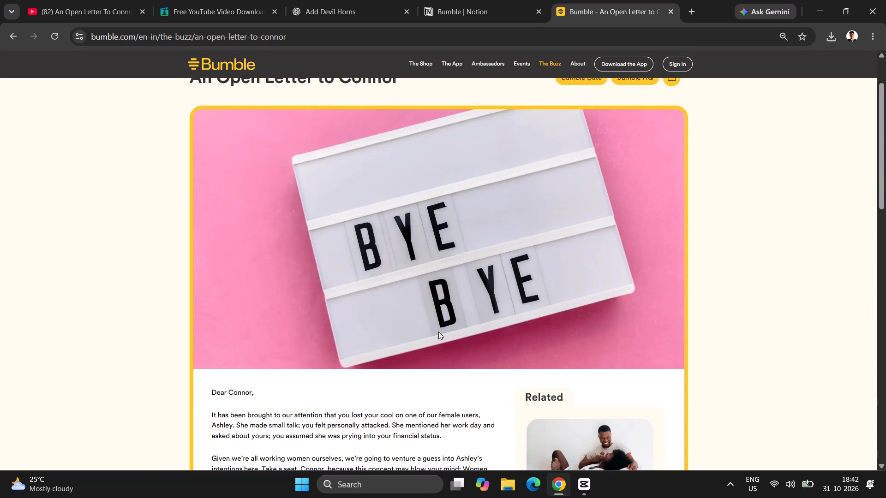
scroll(438, 332, down, 2)
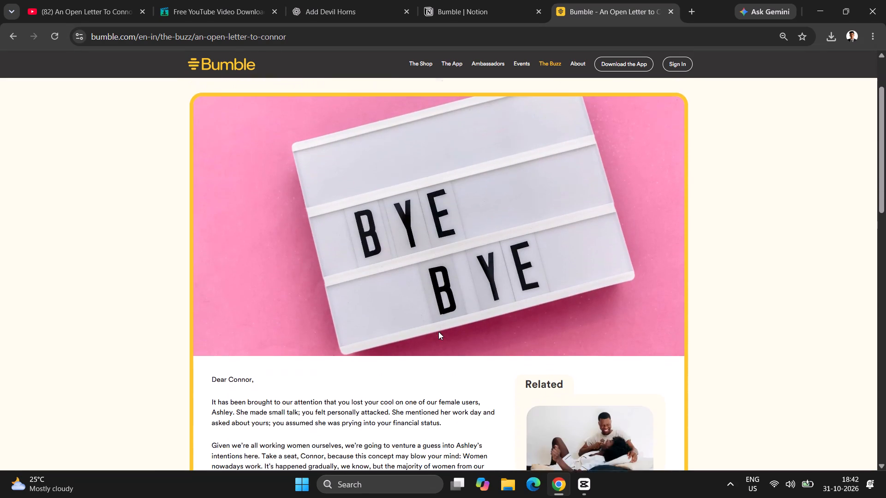
Examine the open letter at larger page zooms, from its opening paragraphs down to The Messages section.
scroll(438, 332, down, 3)
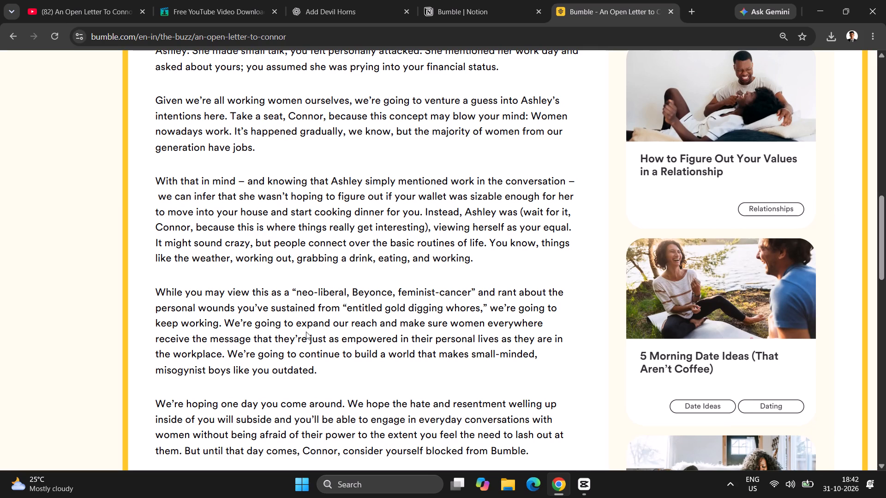
scroll(402, 321, down, 1)
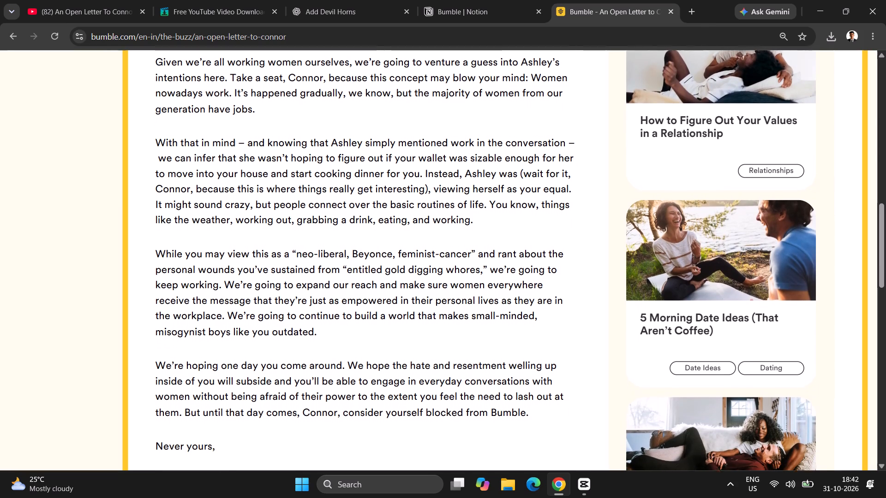
scroll(402, 321, down, 1)
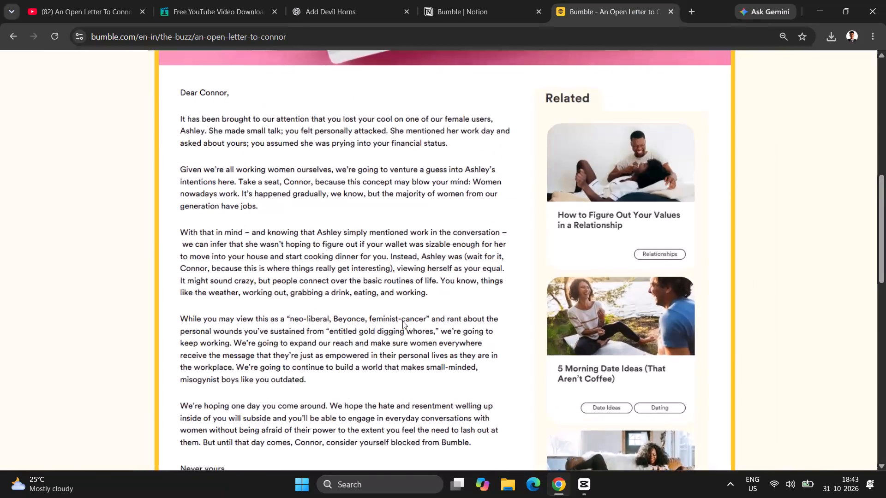
scroll(402, 321, down, 2)
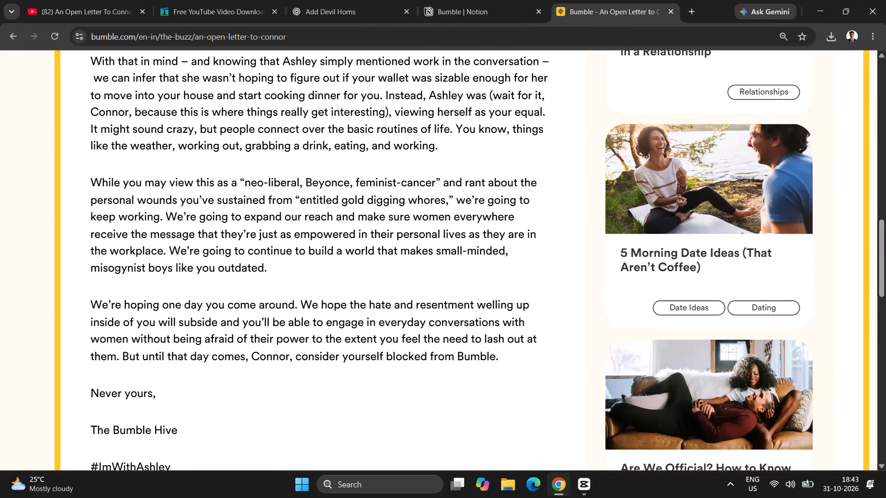
scroll(402, 321, down, 1)
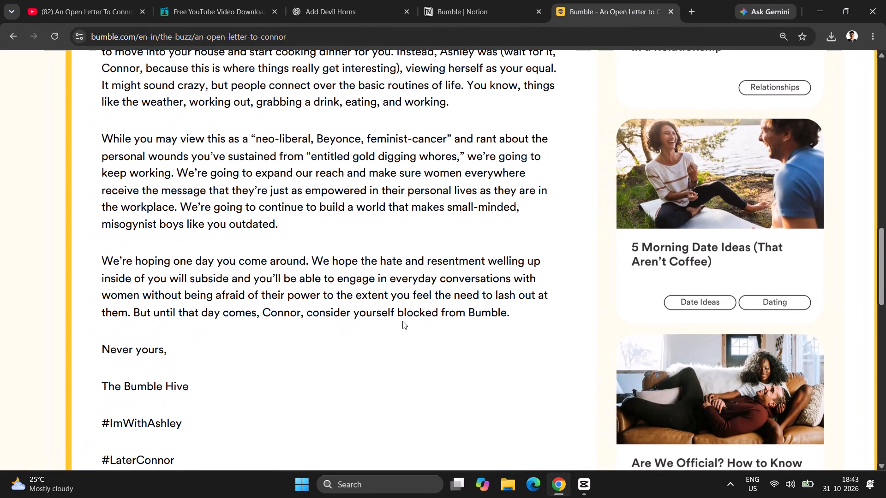
scroll(402, 321, down, 1)
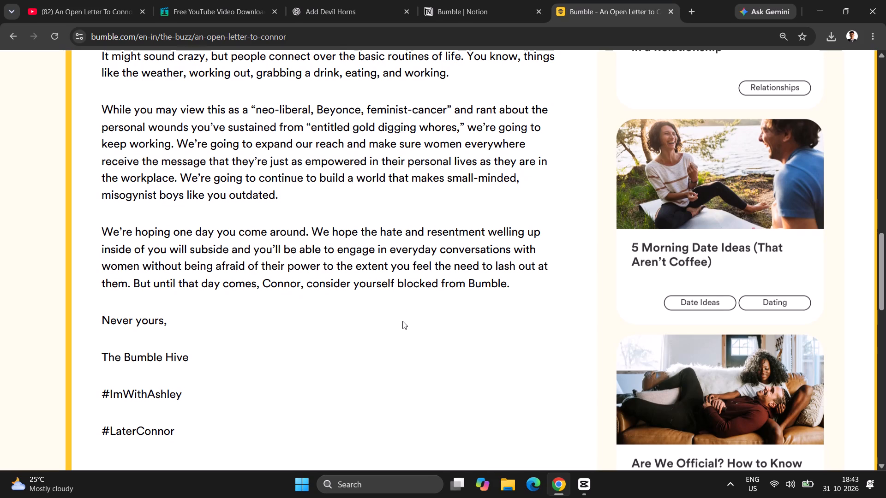
scroll(402, 321, down, 1)
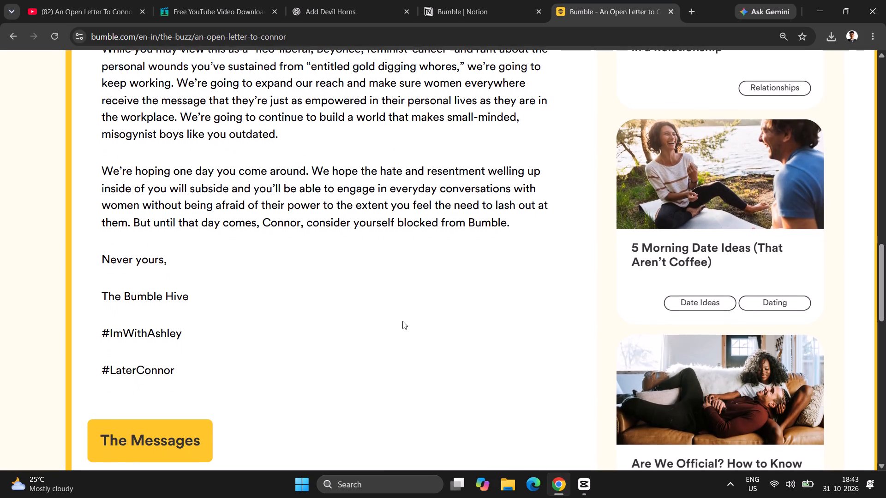
scroll(402, 321, down, 2)
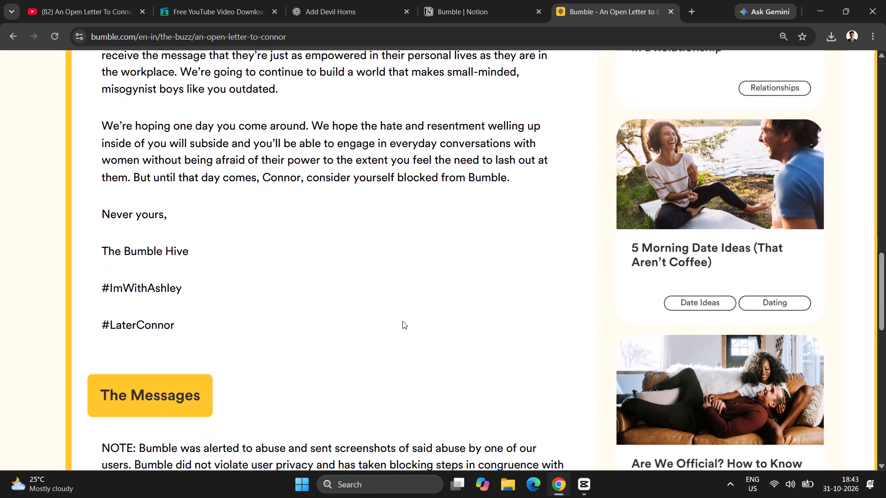
scroll(402, 321, down, 1)
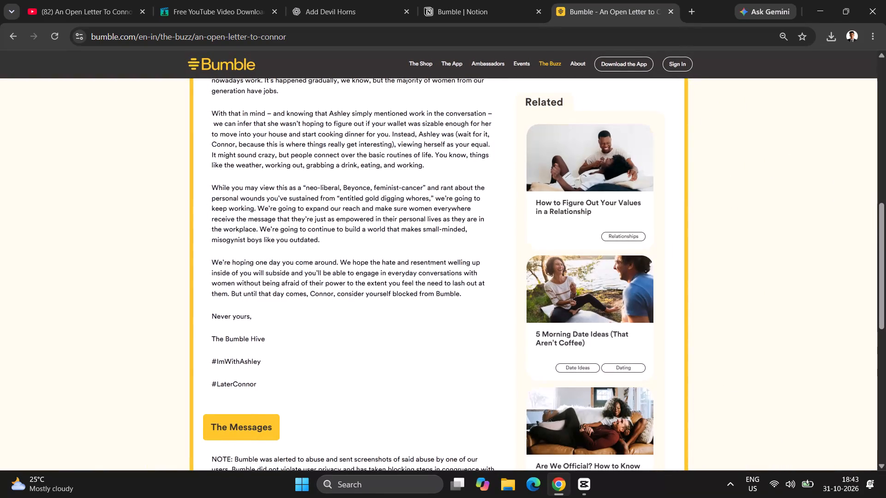
Try to open The Messages heading below the letter and look at the section beneath it.
click(263, 430)
click(234, 422)
scroll(234, 422, down, 1)
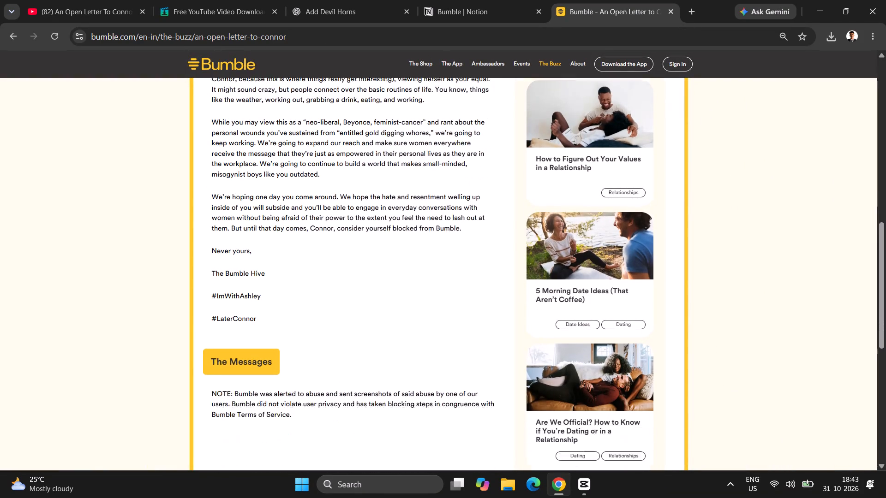
Look over the end of the letter page around The Messages heading and the note beneath it.
scroll(234, 422, down, 1)
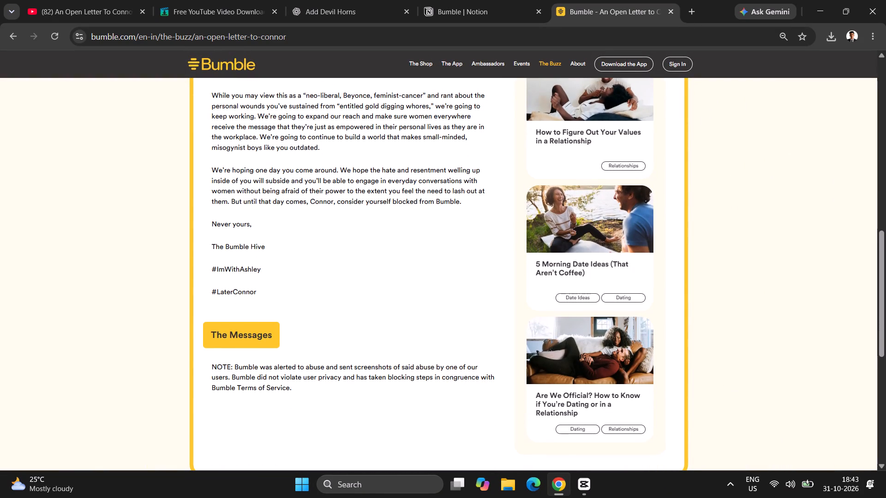
scroll(219, 333, down, 1)
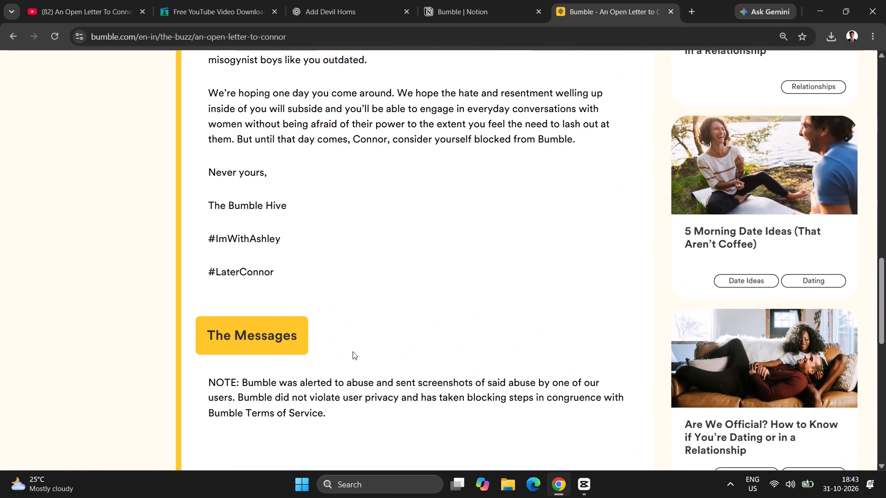
scroll(353, 351, down, 2)
scroll(353, 351, left, 1)
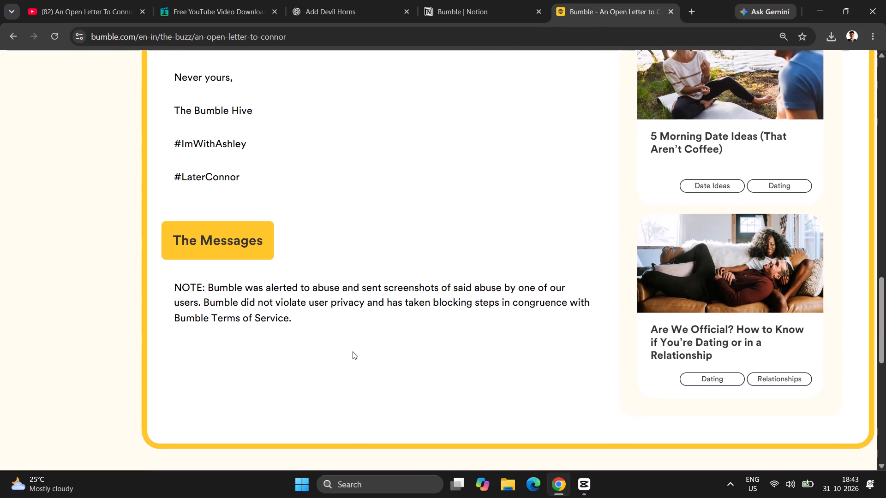
scroll(353, 351, left, 1)
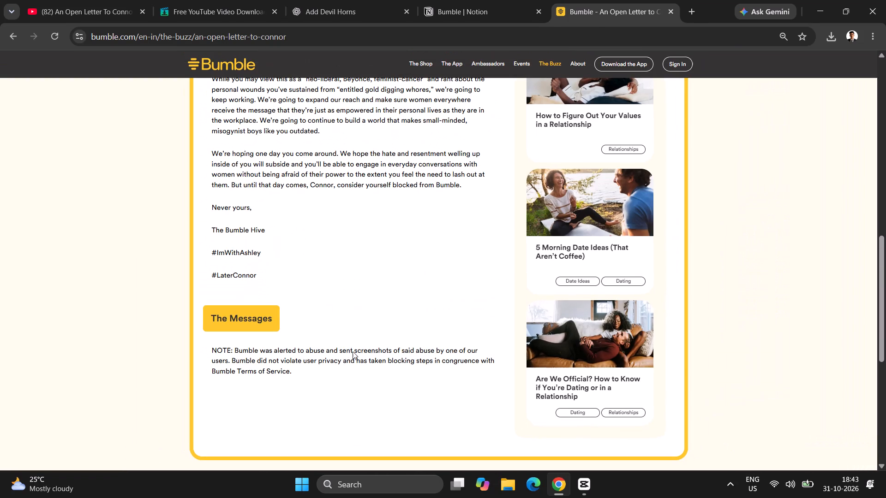
Switch to CapCut, play to the next speaker-clip cut, and trim the letter screenshot's start to 00:04:45:00, leaving it 00:00:04:24 long.
click(580, 489)
key(space)
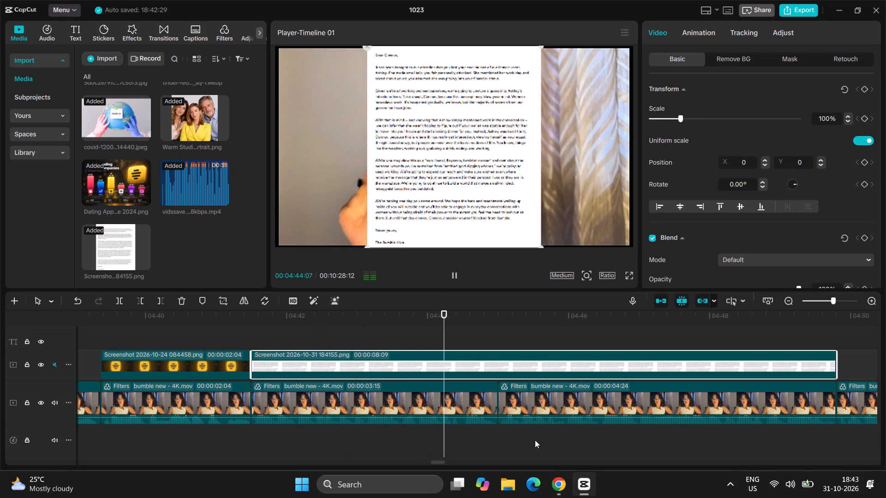
key(space)
key(Left)
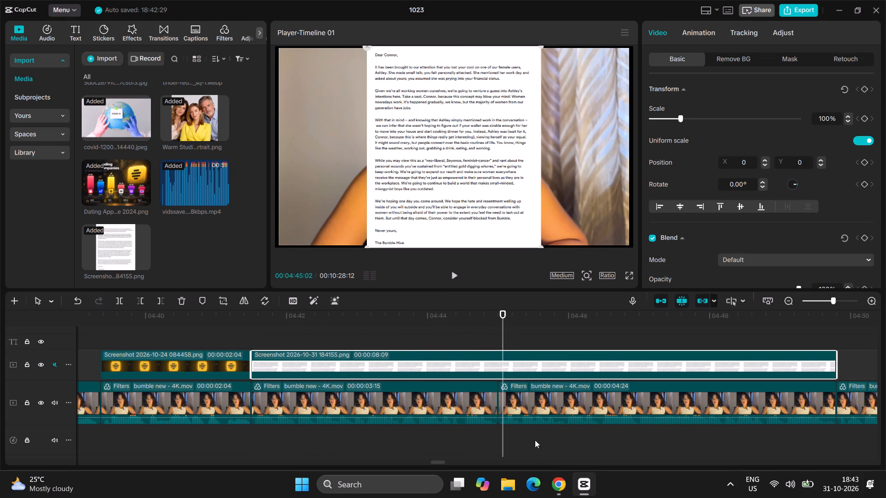
key(Left)
key(Left)
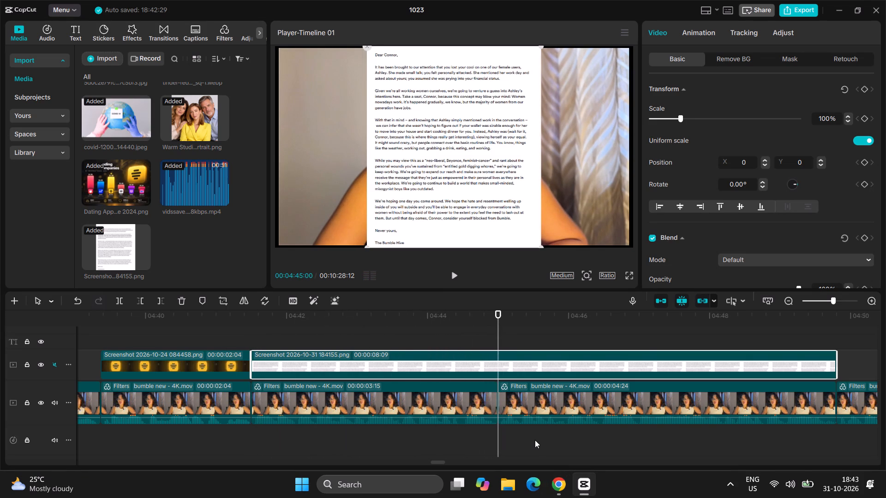
key(q)
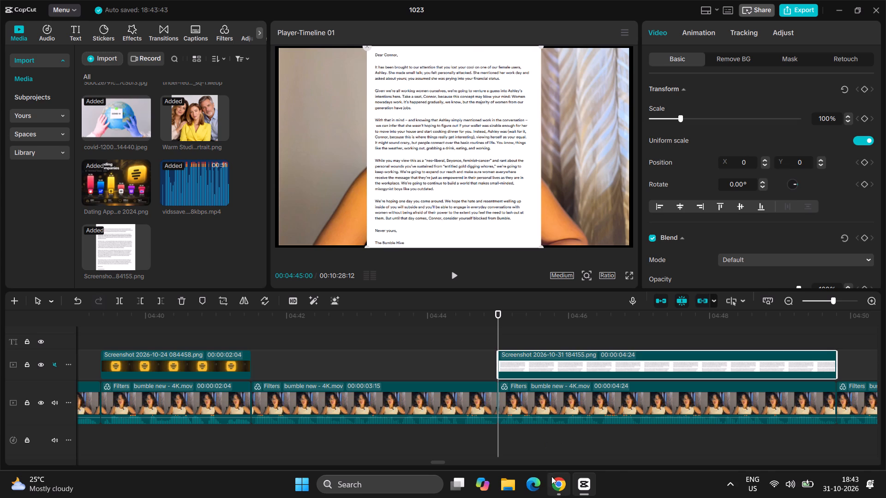
Switch to Chrome and capture a region screenshot from The Buzz logo and letter title down to the bottom of the BYE BYE picture.
click(555, 481)
scroll(446, 326, up, 8)
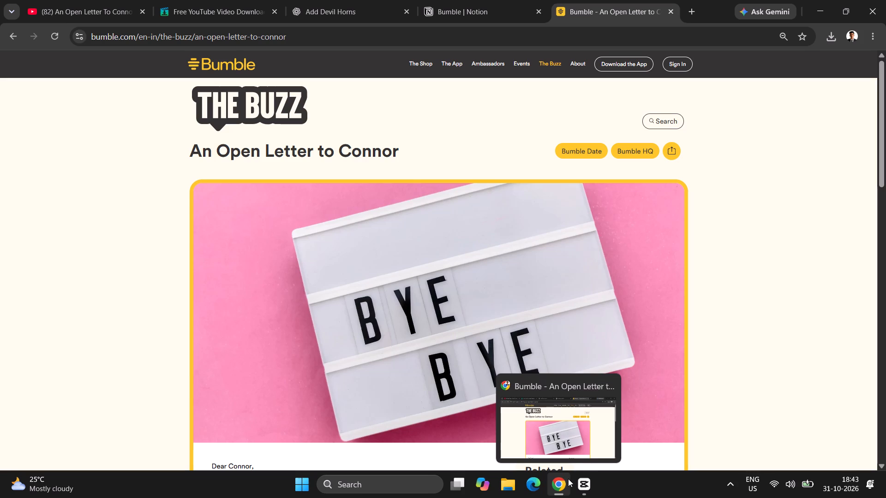
key(Print)
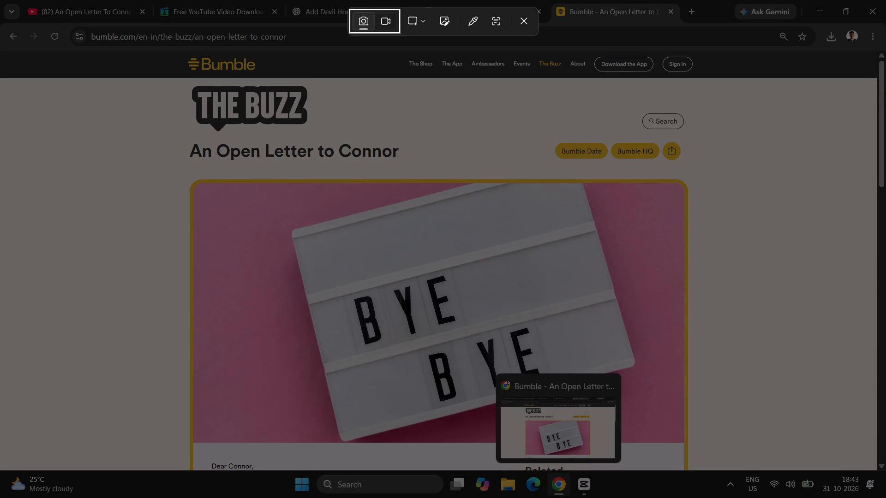
click(522, 16)
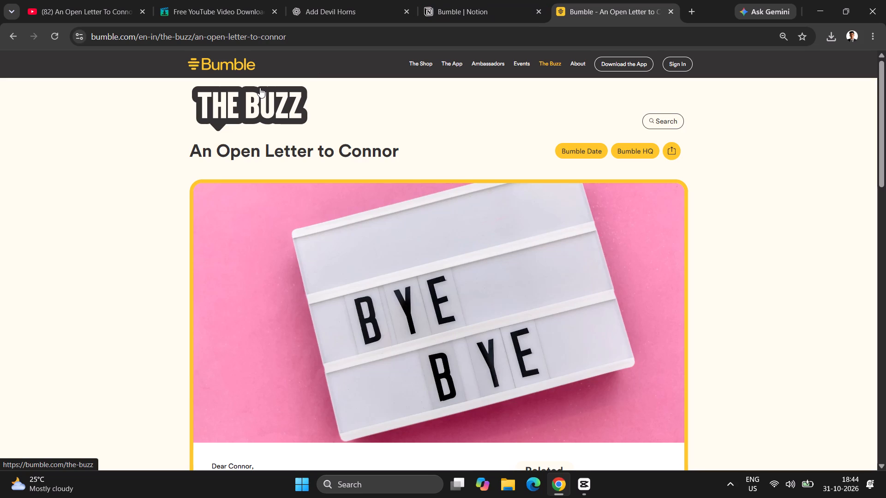
key(Print)
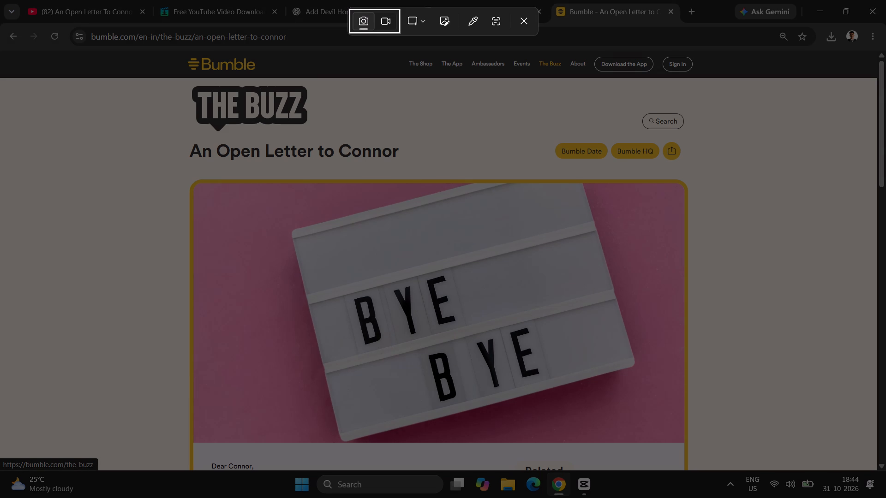
drag(177, 77, 676, 381)
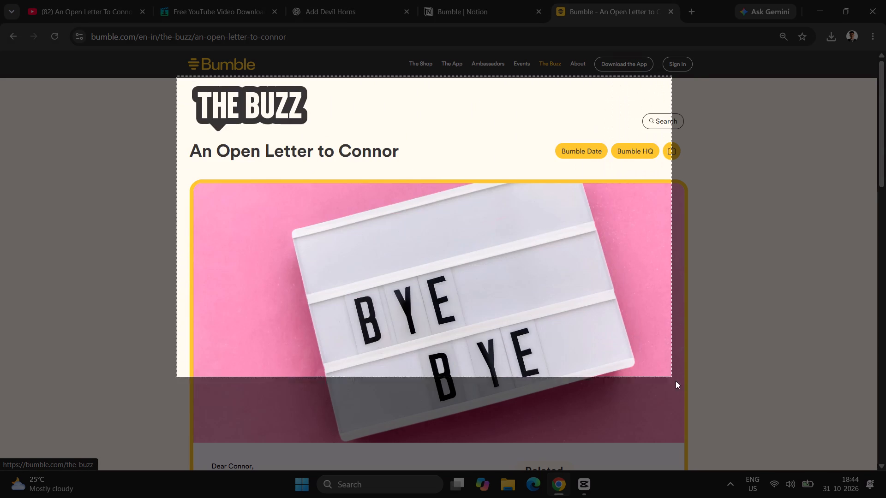
drag(676, 381, 712, 448)
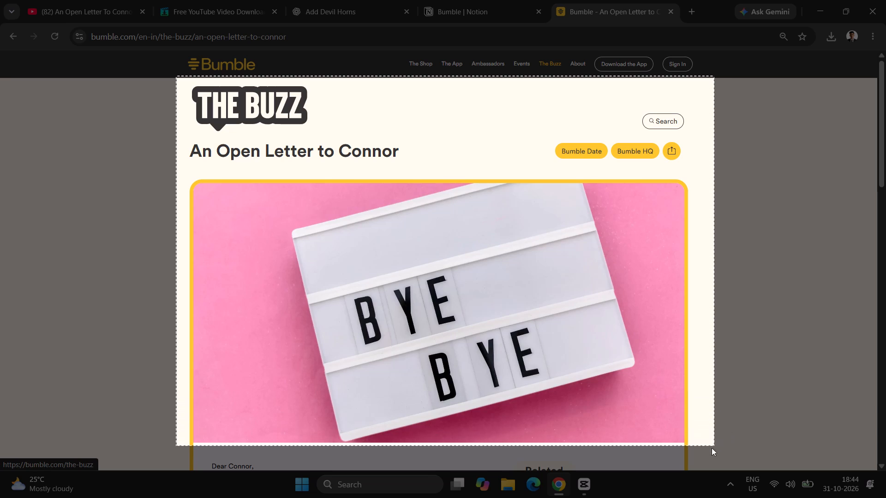
drag(712, 448, 687, 449)
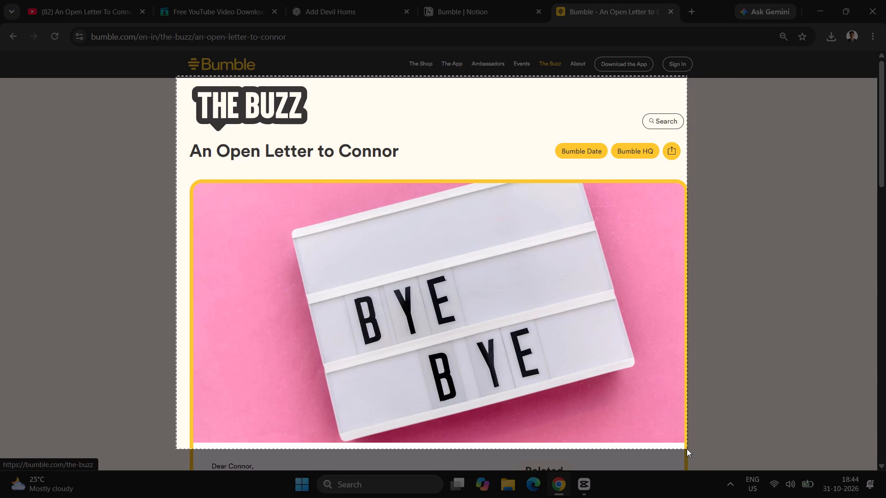
drag(687, 449, 707, 449)
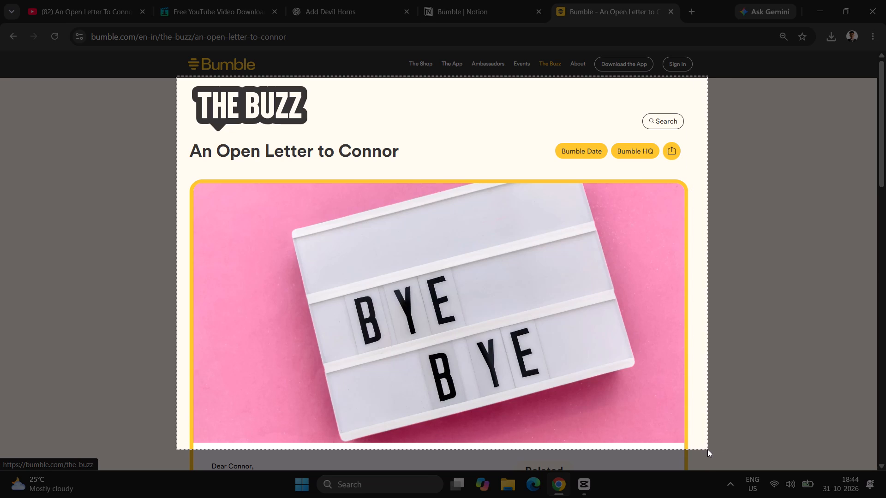
drag(707, 449, 706, 442)
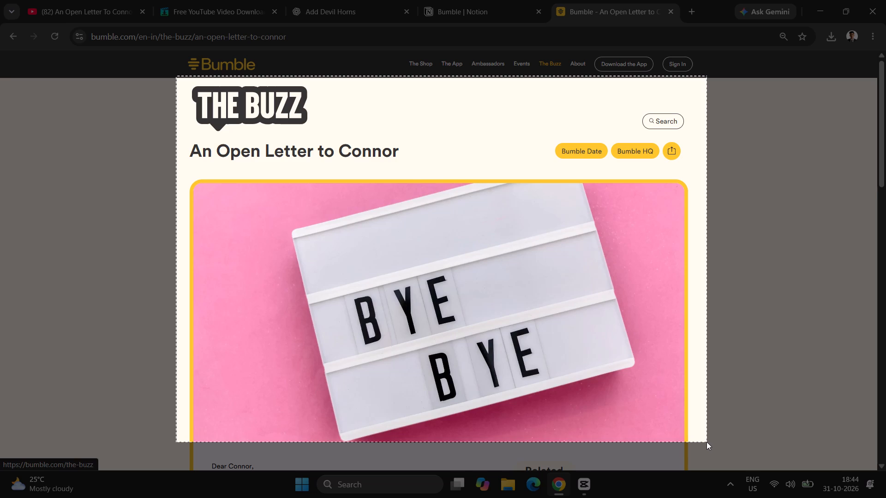
drag(706, 442, 705, 443)
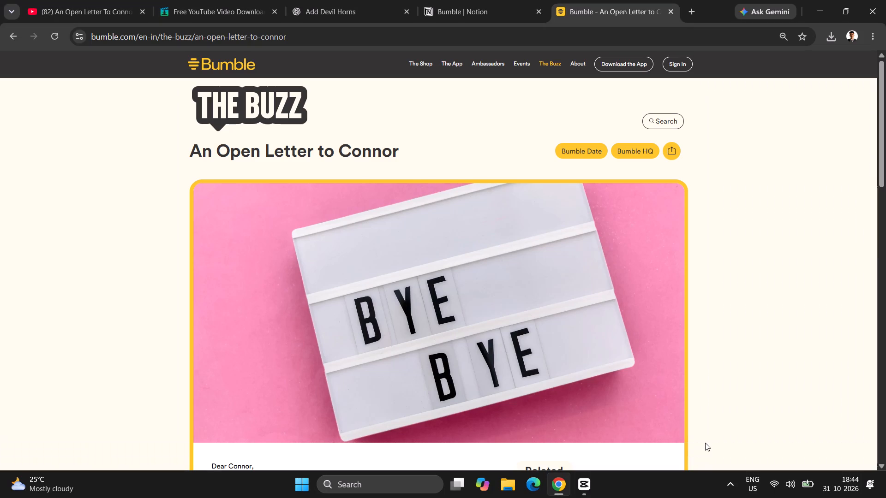
click(583, 484)
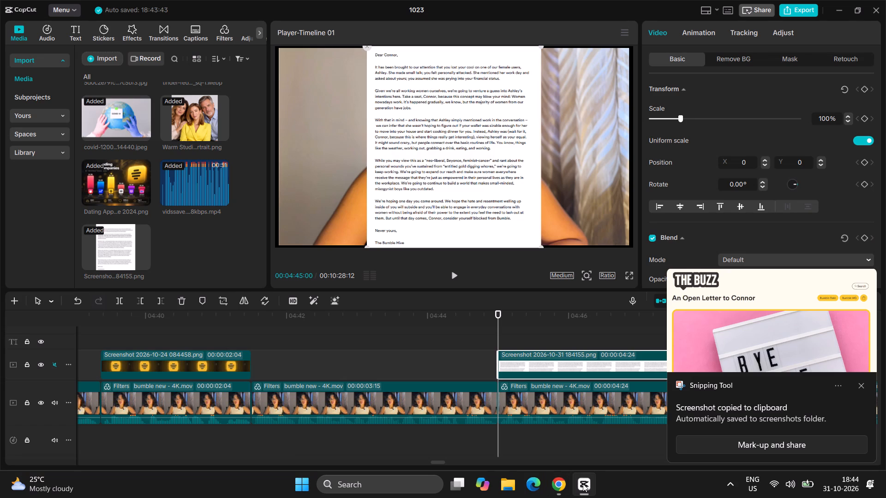
drag(498, 312, 246, 332)
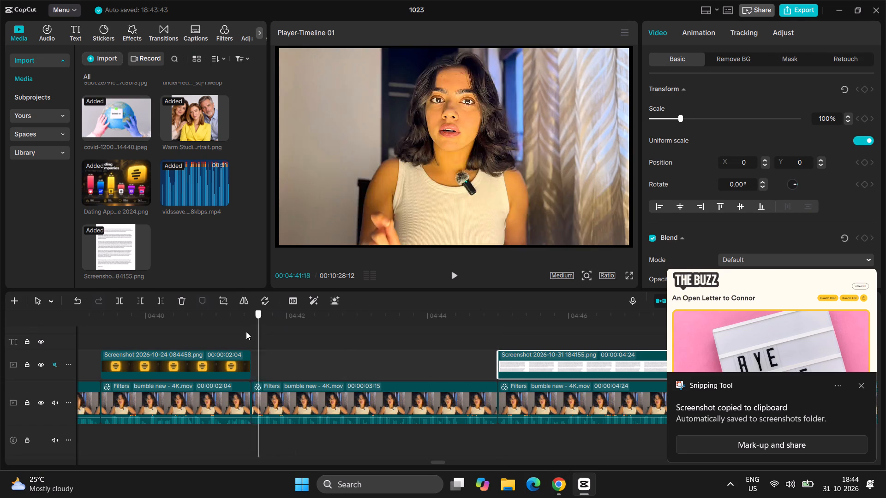
drag(246, 332, 237, 334)
key(space)
key(space)
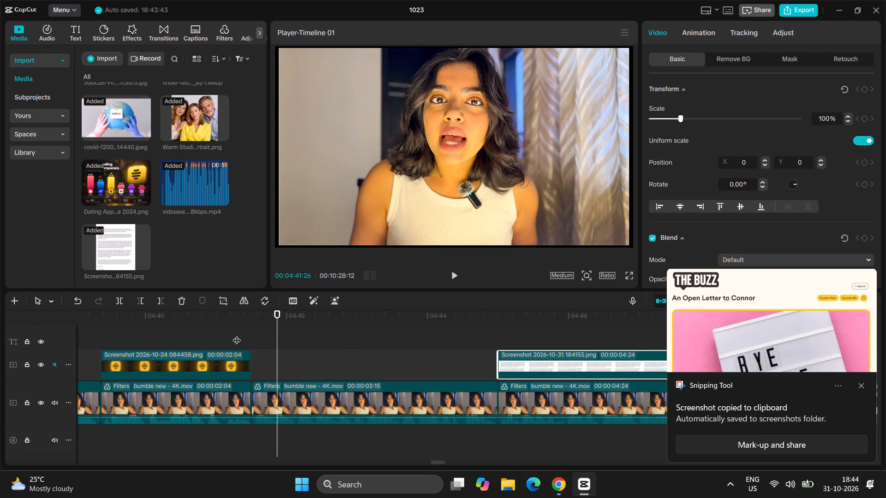
drag(279, 315, 217, 326)
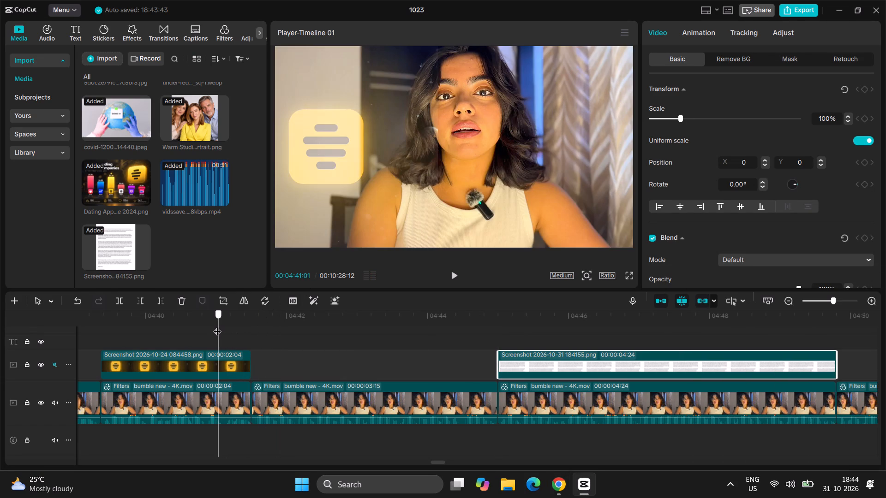
drag(217, 326, 253, 326)
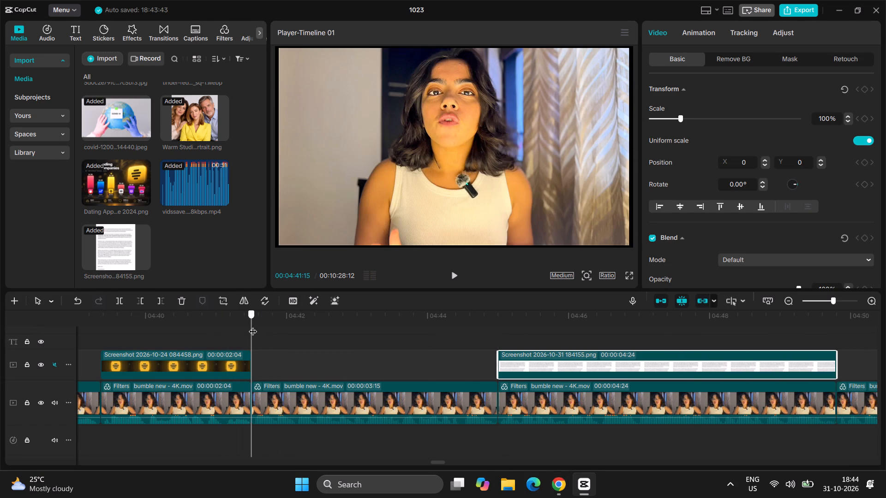
drag(253, 326, 249, 327)
key(ctrl+i)
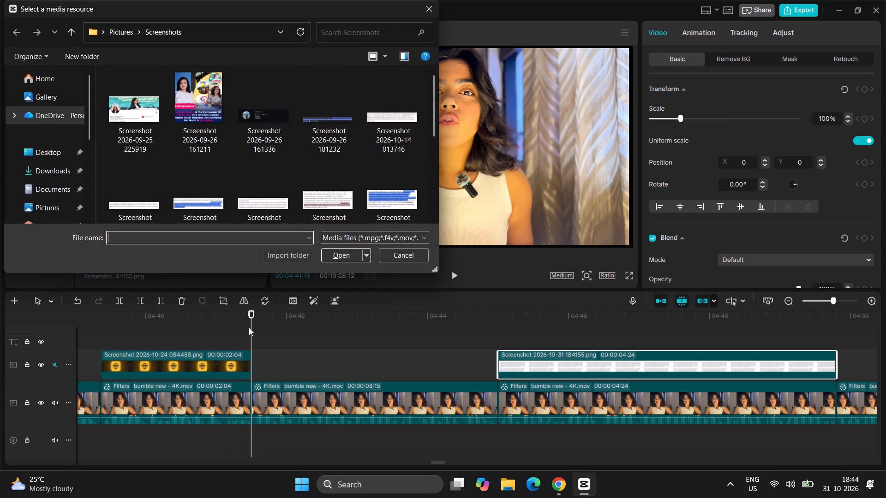
click(160, 196)
scroll(160, 196, down, 5)
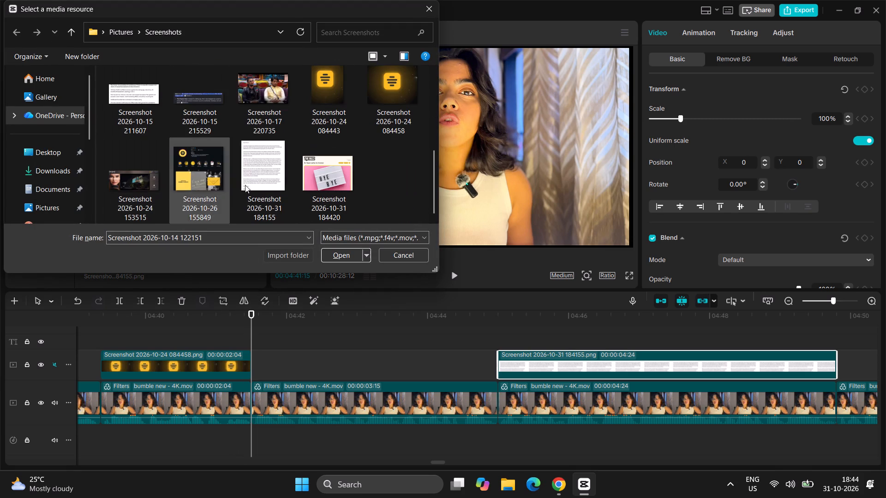
click(319, 191)
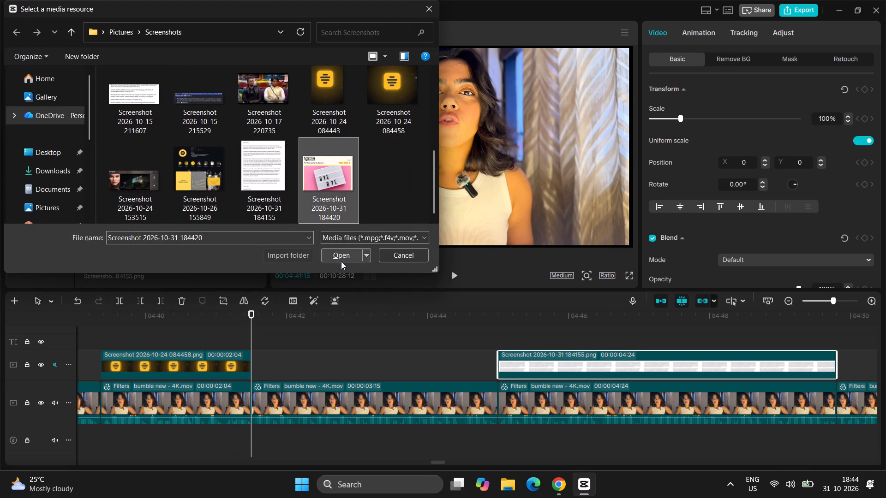
click(341, 261)
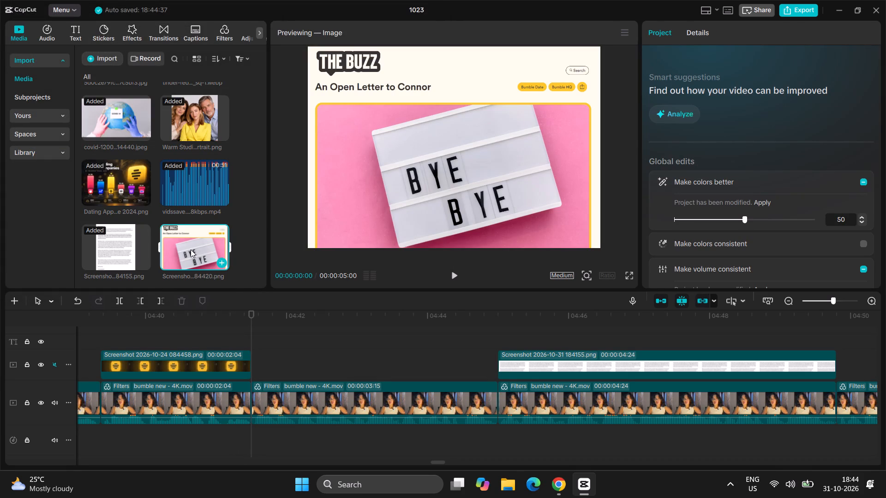
Place the BYE BYE screenshot on a new upper track at 00:04:41:15 and trim it to 00:00:03:15, ending where the letter screenshot starts.
drag(191, 249, 252, 360)
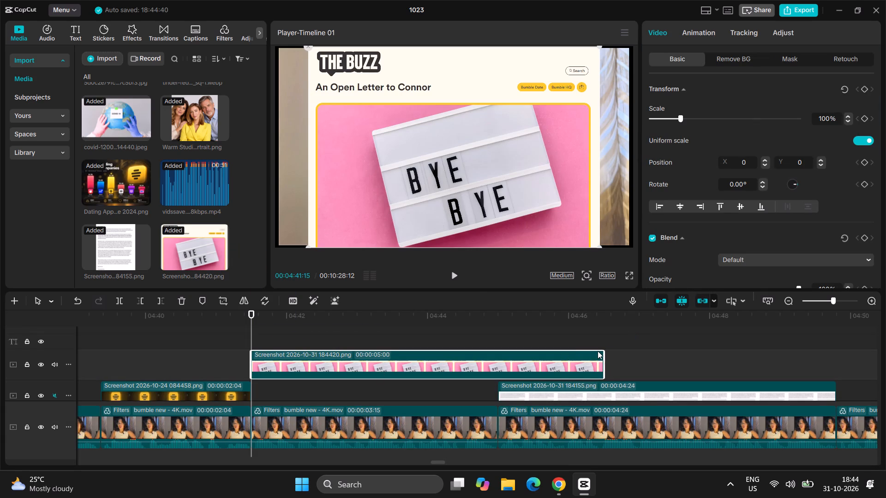
drag(605, 360, 496, 382)
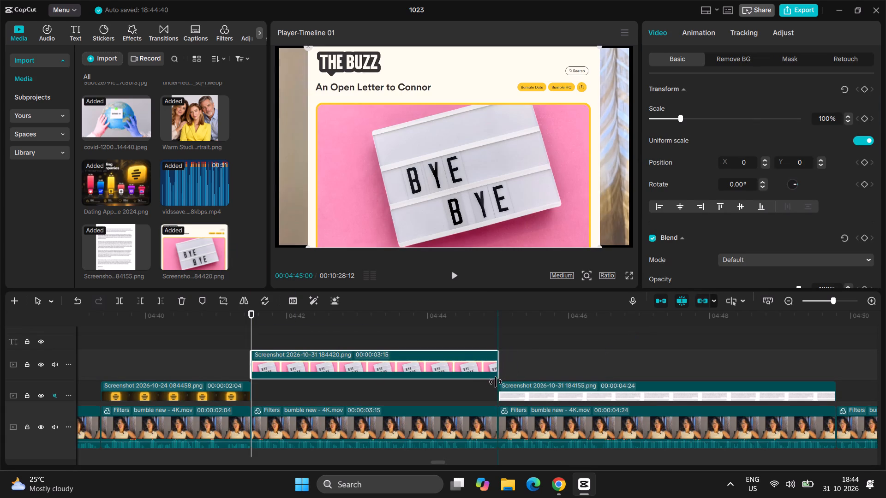
drag(496, 382, 496, 382)
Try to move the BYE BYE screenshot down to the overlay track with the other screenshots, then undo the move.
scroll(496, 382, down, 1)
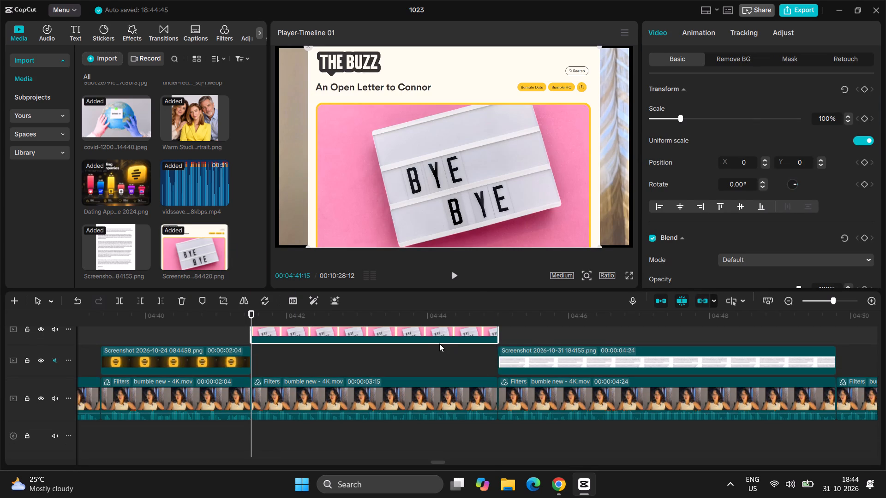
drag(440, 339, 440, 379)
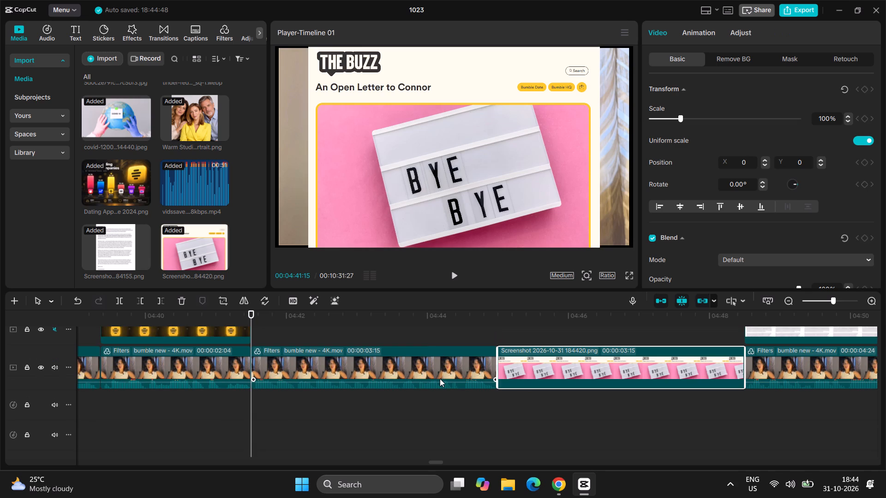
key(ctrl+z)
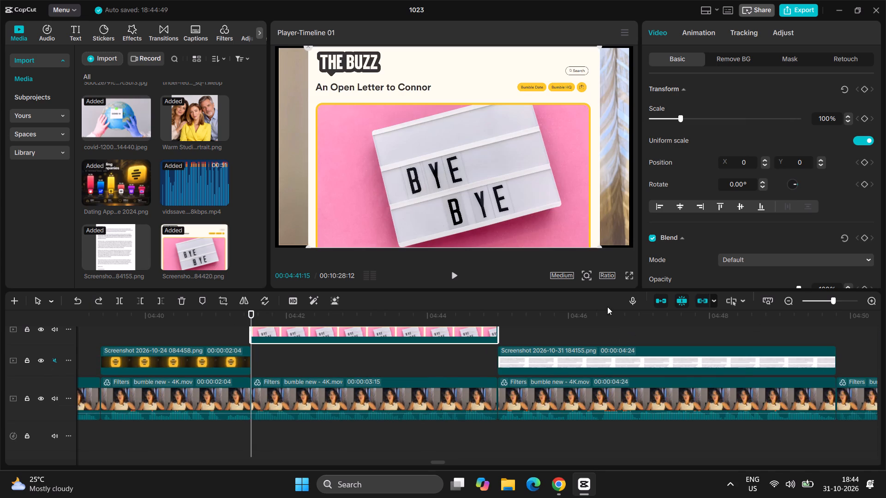
drag(499, 331, 446, 332)
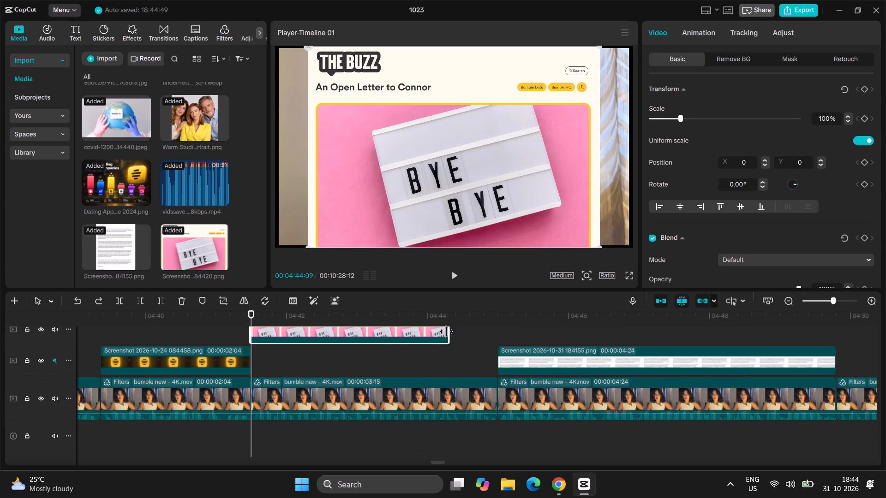
drag(383, 331, 383, 364)
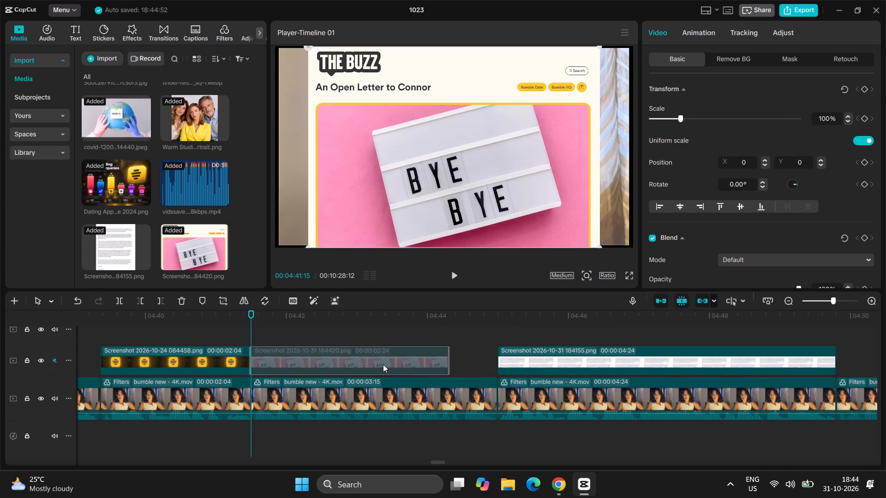
drag(383, 364, 383, 373)
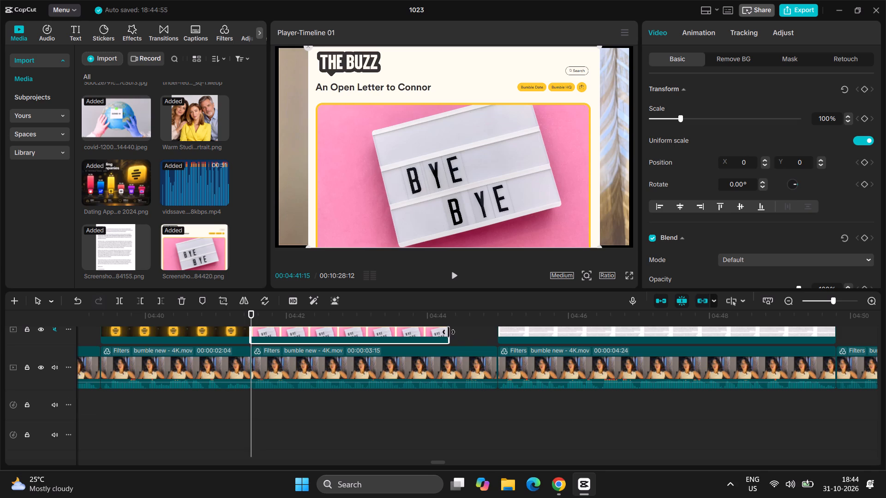
Extend the end of the BYE BYE screenshot to where the letter screenshot starts and play it back.
drag(449, 332, 506, 349)
key(space)
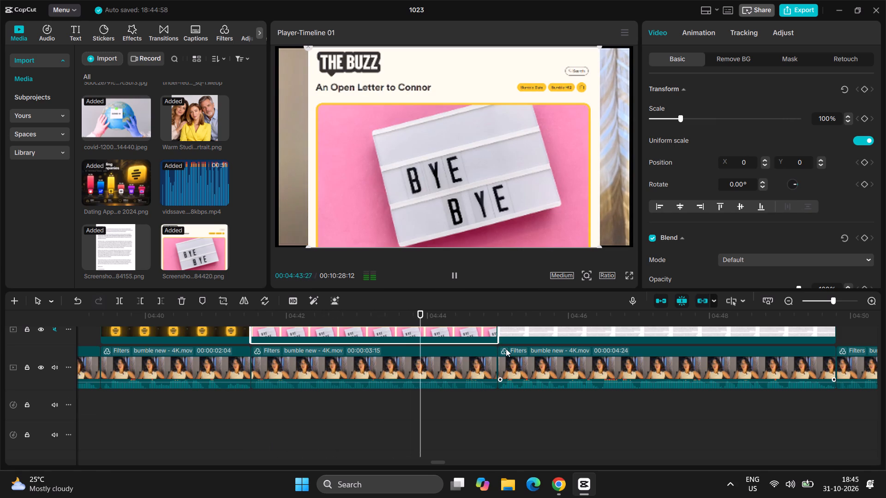
key(space)
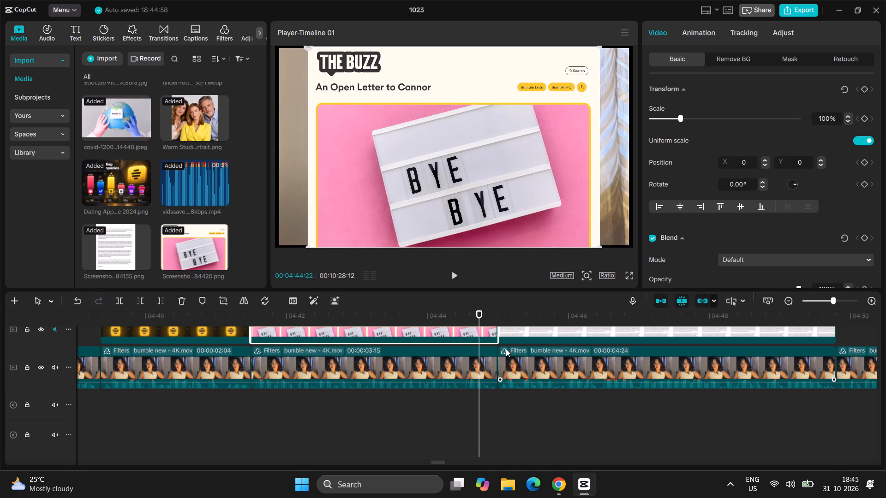
Replay the lead-in and trim the start of the BYE BYE screenshot to 00:04:42:13.
drag(474, 314, 245, 315)
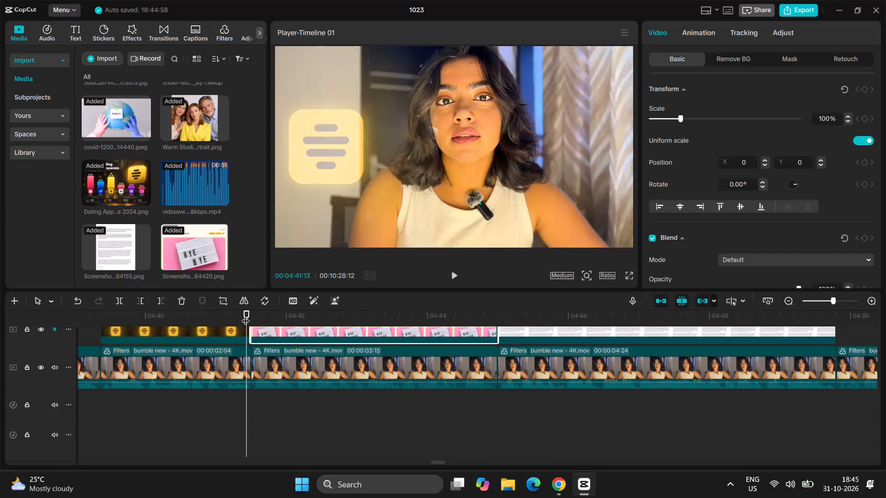
key(space)
key(space)
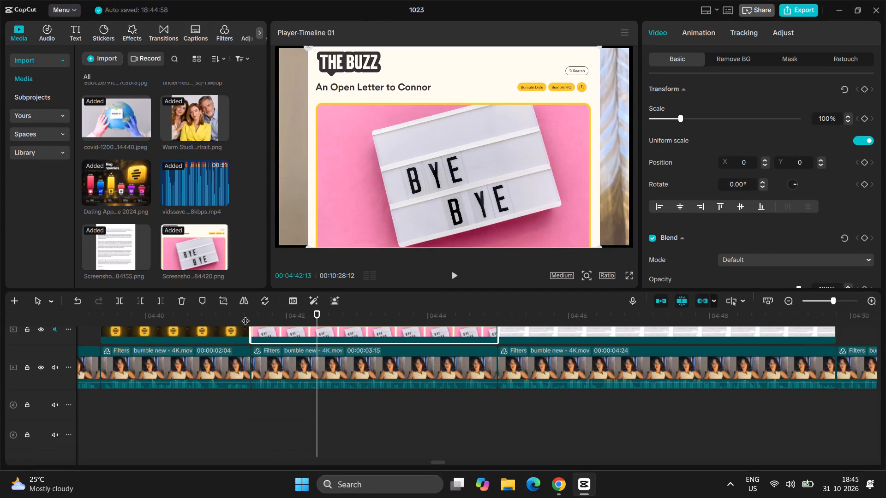
key(q)
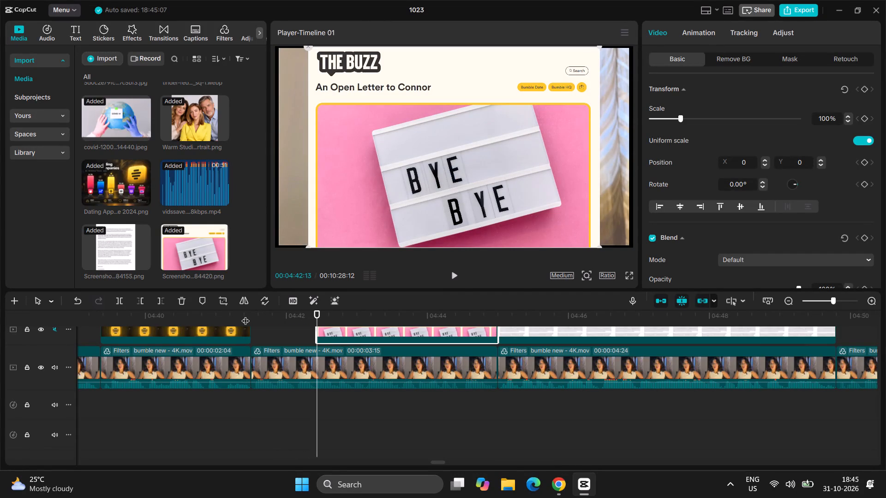
Split the bumble new - 4K.mov clip beneath the BYE BYE screenshot at 00:04:42:13.
key(ctrl+b)
click(317, 359)
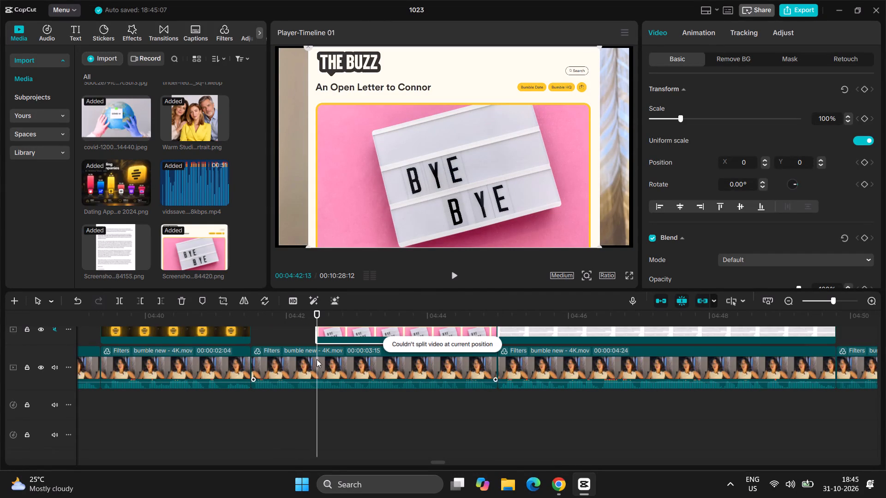
key(ctrl+b)
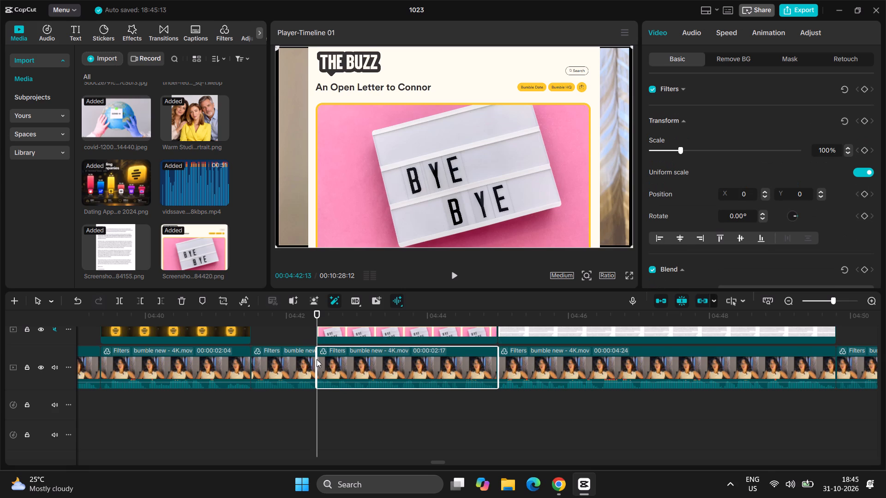
Play the edit from 00:04:42:13 to about 00:04:57 and replay the part from 00:04:49:29 to check the narration.
key(space)
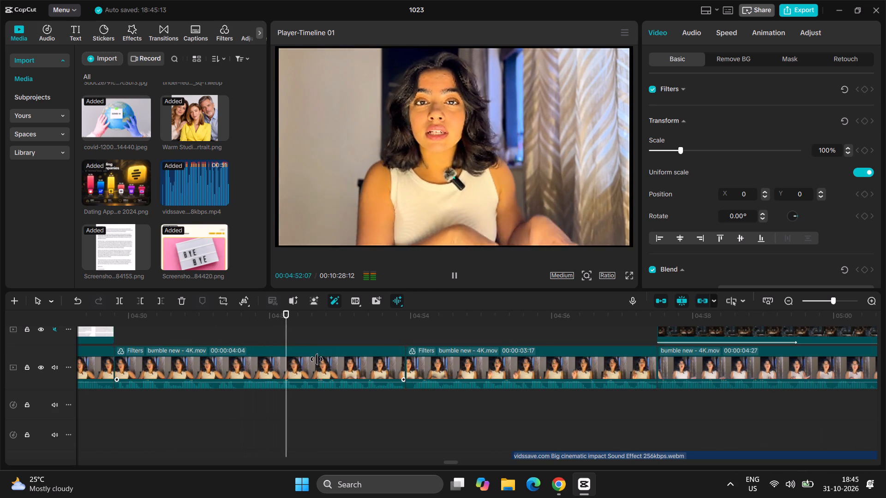
key(space)
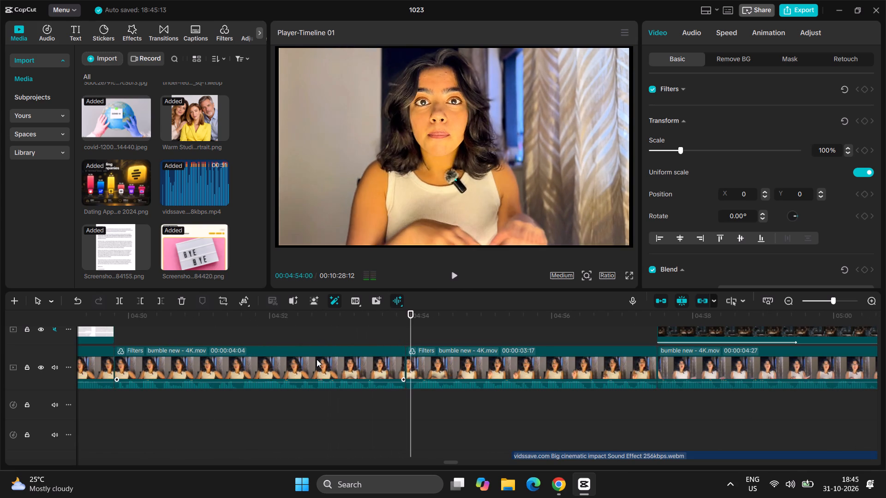
key(space)
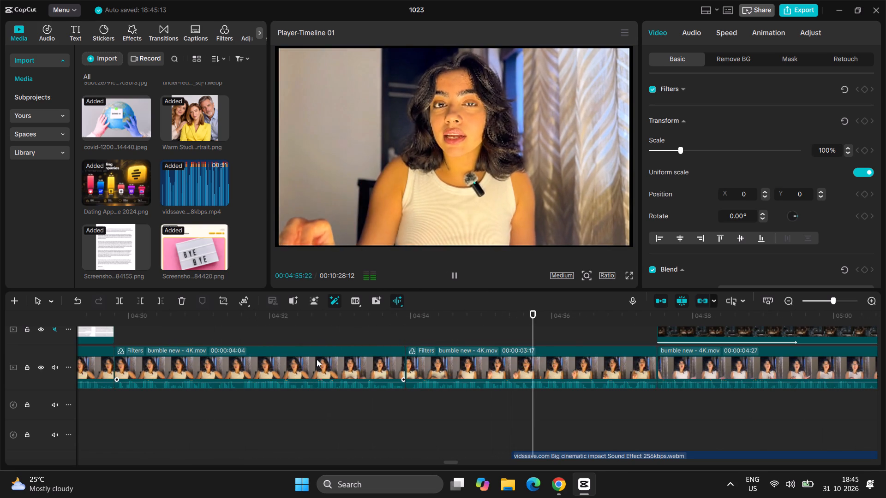
key(space)
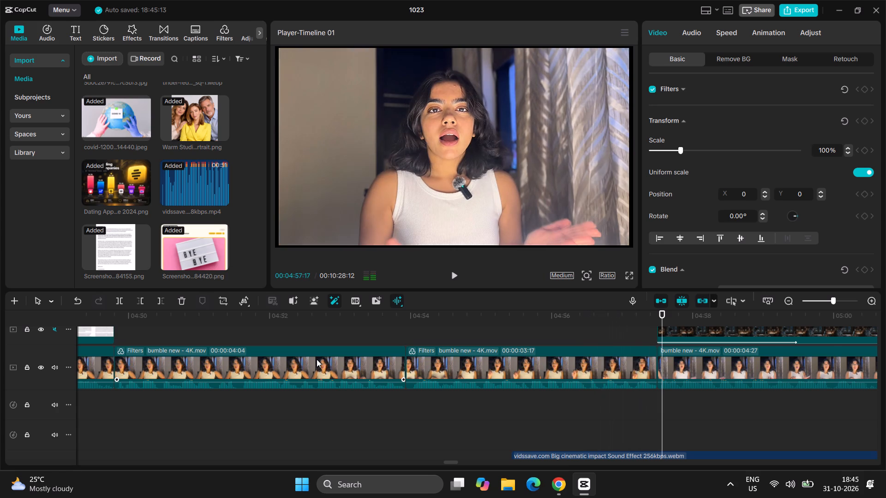
drag(659, 317, 126, 374)
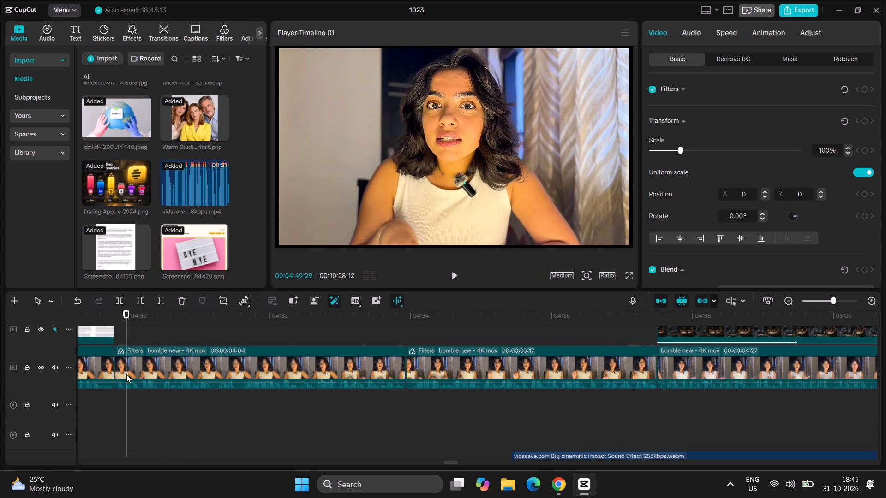
key(space)
key(space)
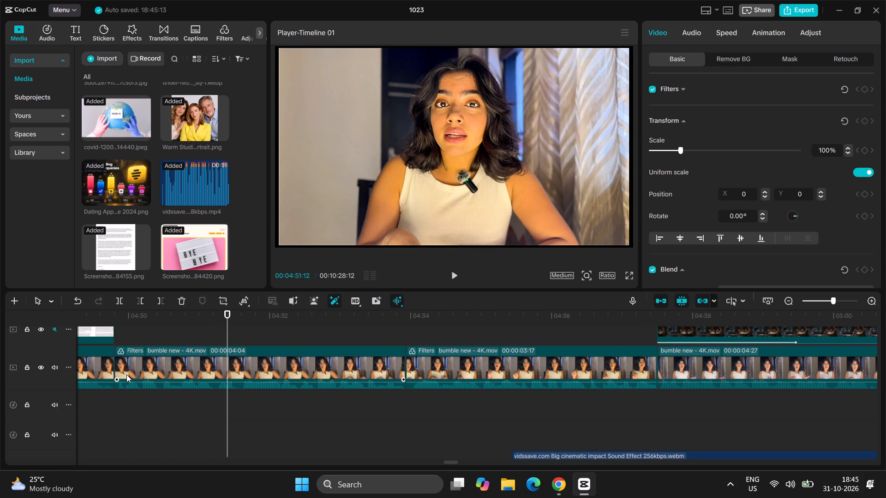
Switch to Chrome and copy "House Criminal Jurisprudence Committee of Texas" from the last bullet of the Bumble script in Notion.
click(558, 486)
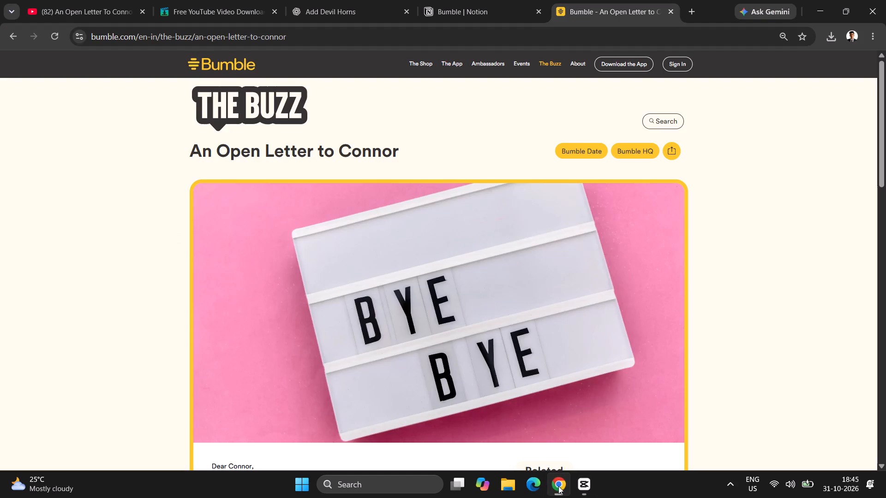
click(451, 0)
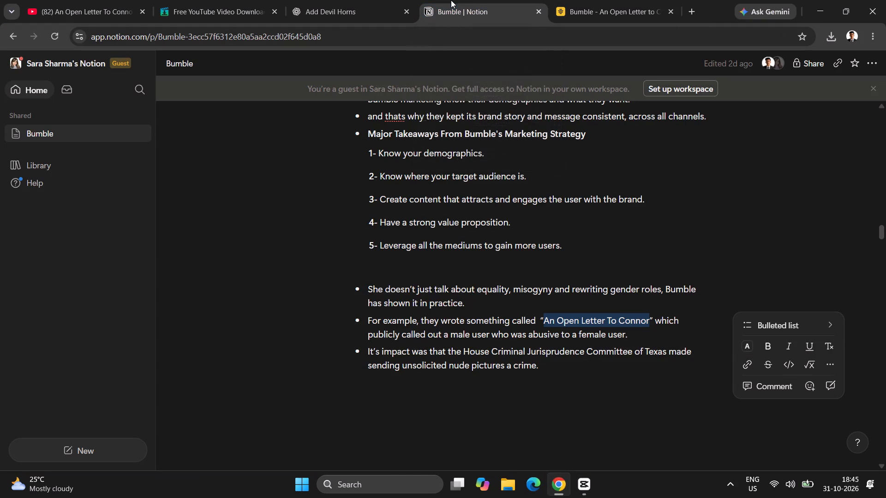
scroll(498, 237, down, 2)
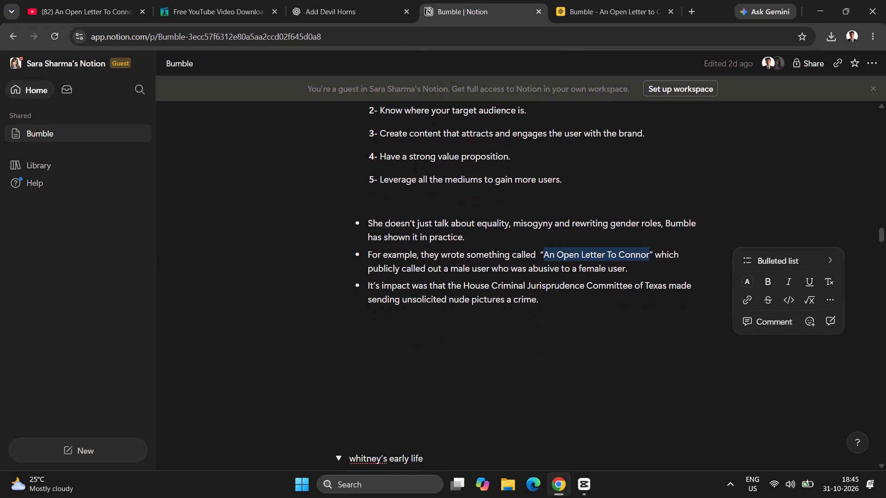
click(524, 324)
scroll(524, 324, down, 1)
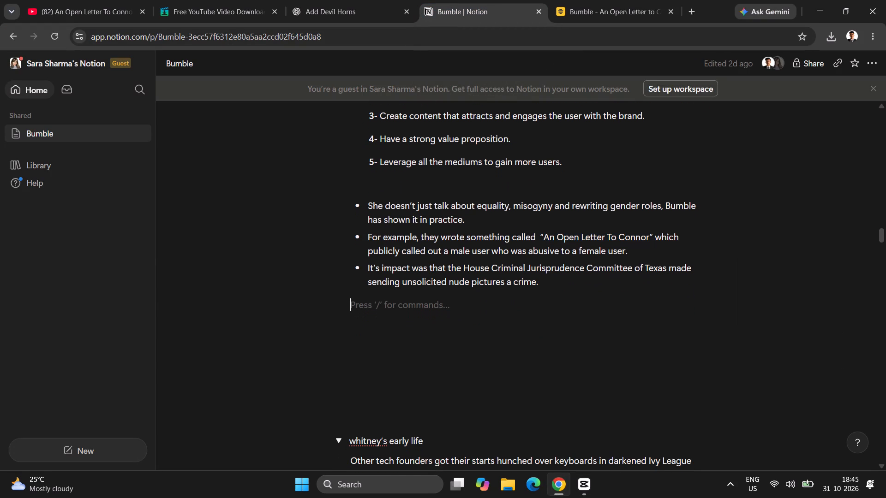
scroll(524, 324, down, 1)
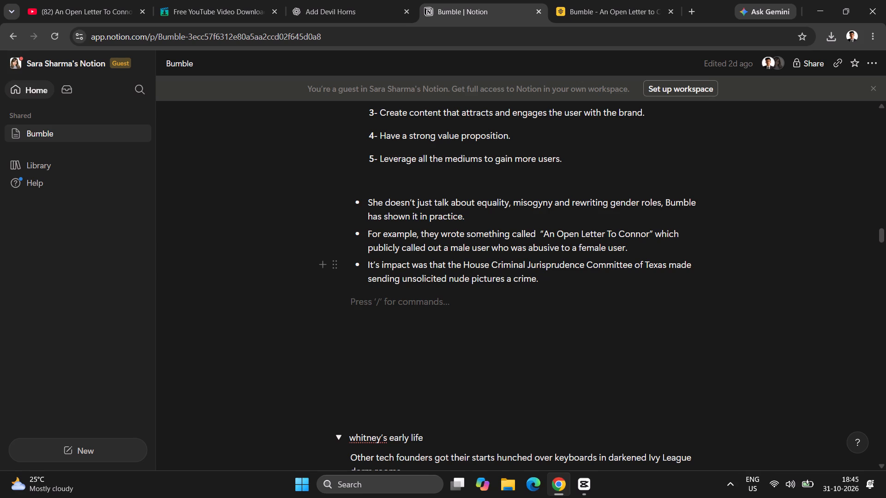
drag(466, 267, 572, 265)
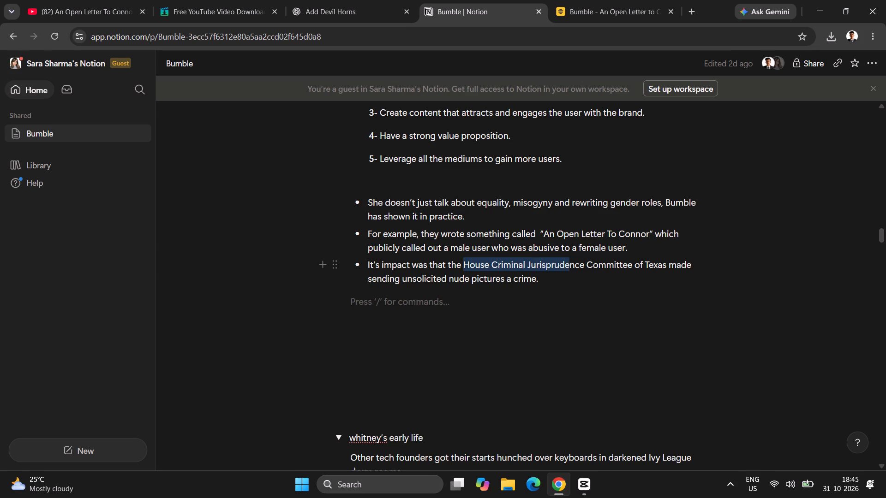
drag(572, 265, 590, 267)
drag(590, 267, 655, 265)
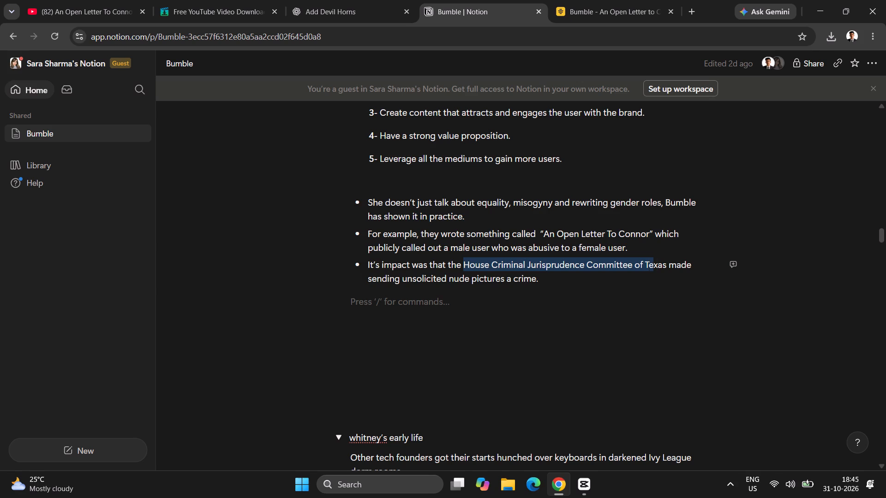
drag(655, 265, 669, 270)
drag(669, 270, 666, 270)
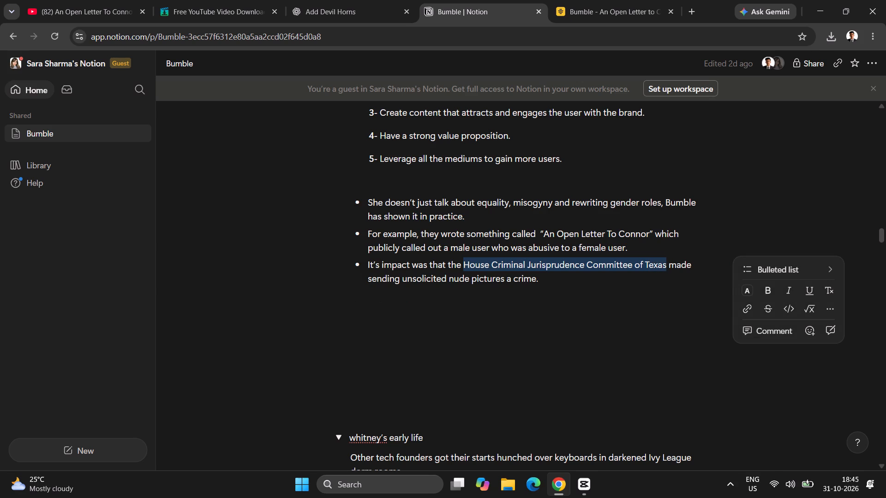
key(ctrl+c)
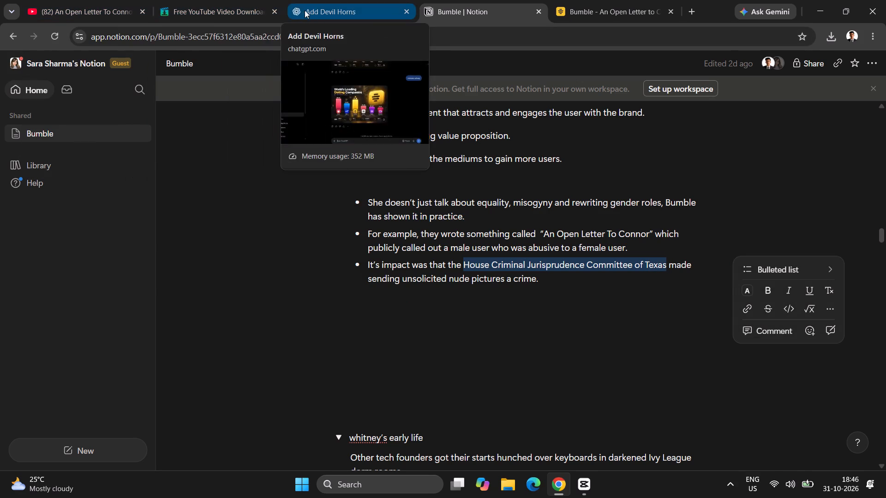
Go back from the Bumble letter page to its Google results and look through the articles about An Open Letter To Connor.
click(248, 9)
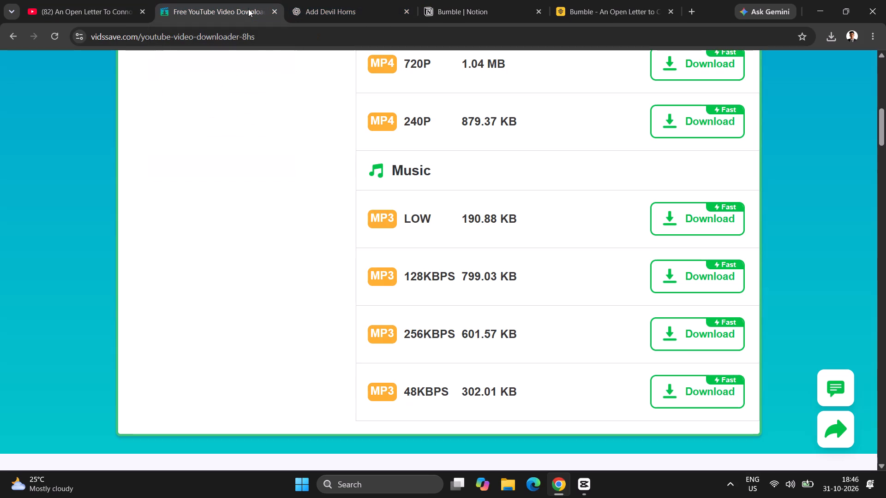
click(337, 0)
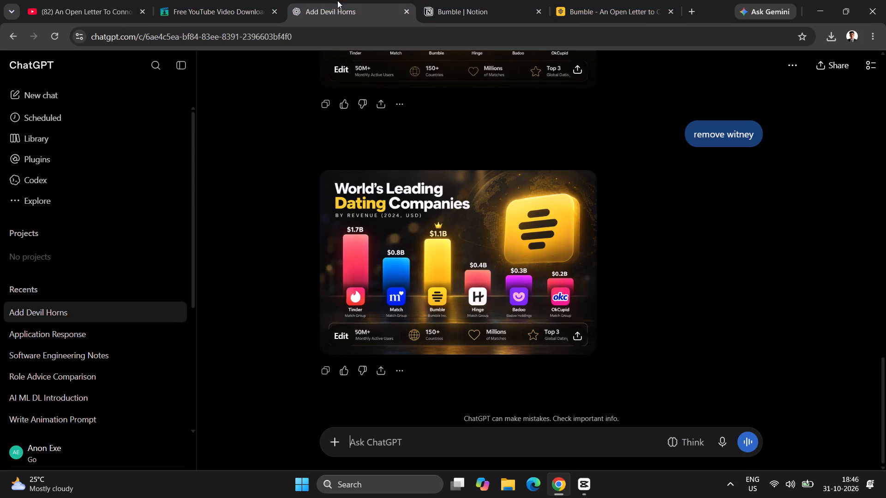
click(230, 1)
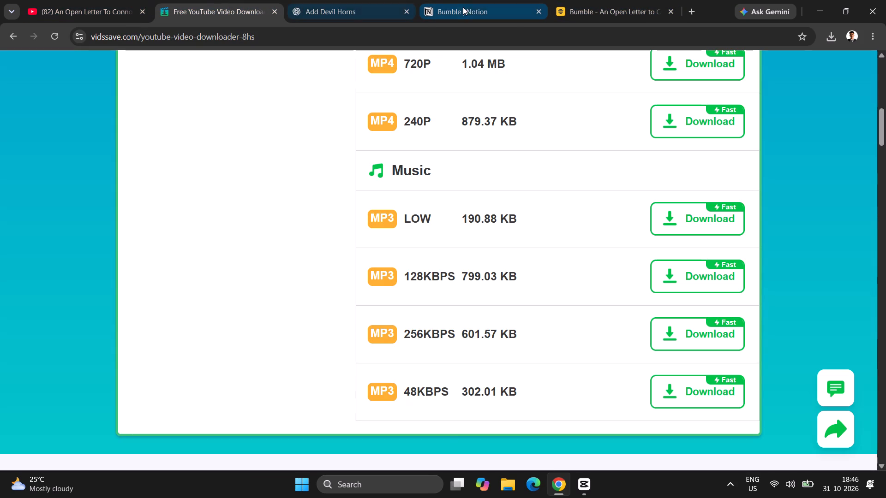
click(487, 4)
click(608, 12)
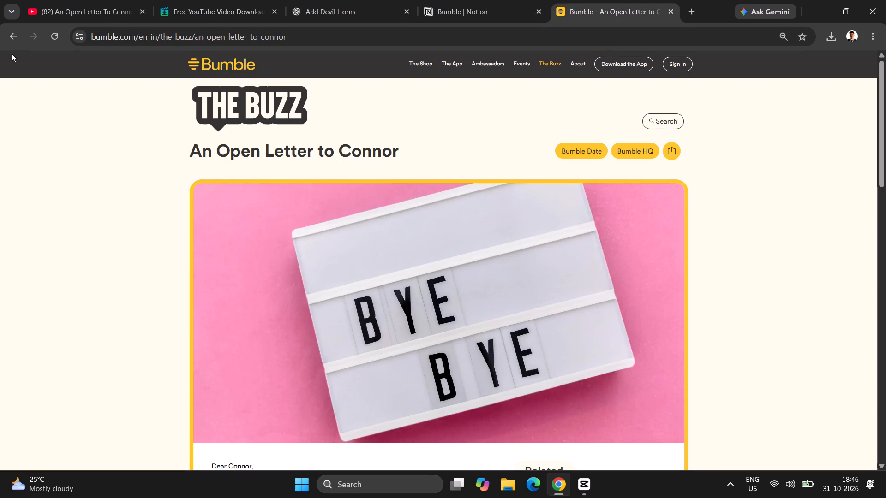
click(15, 39)
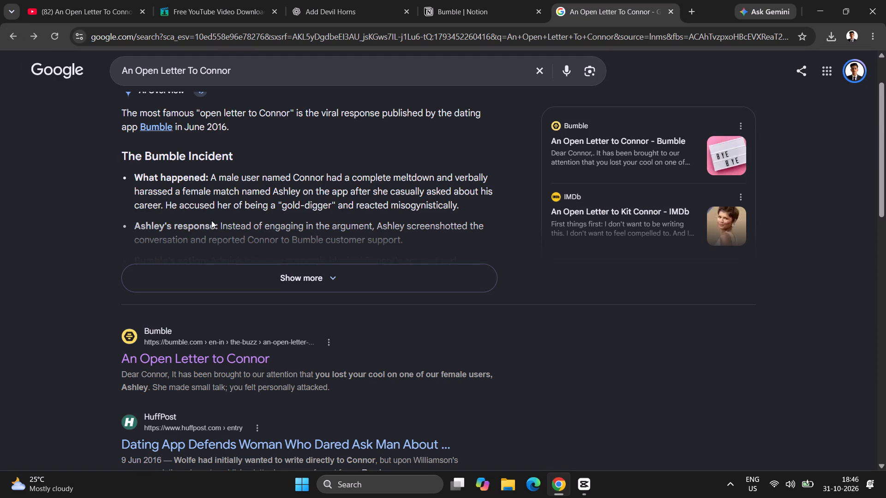
scroll(211, 220, down, 3)
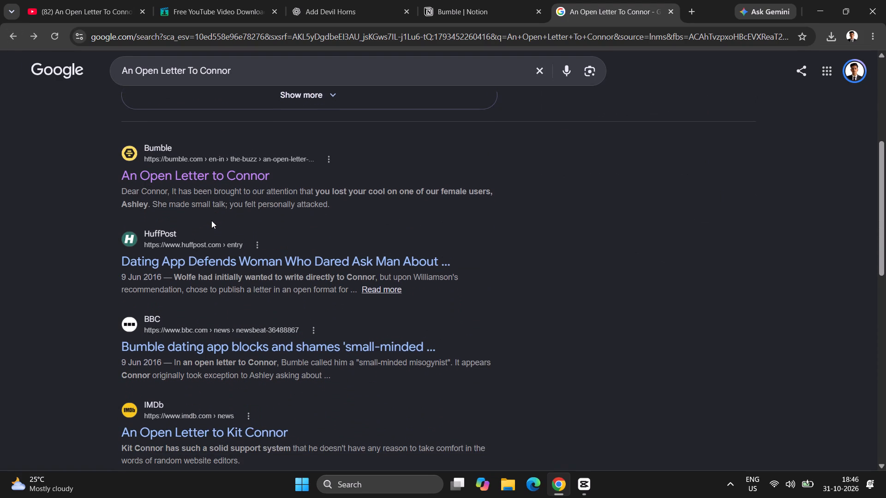
scroll(211, 220, down, 3)
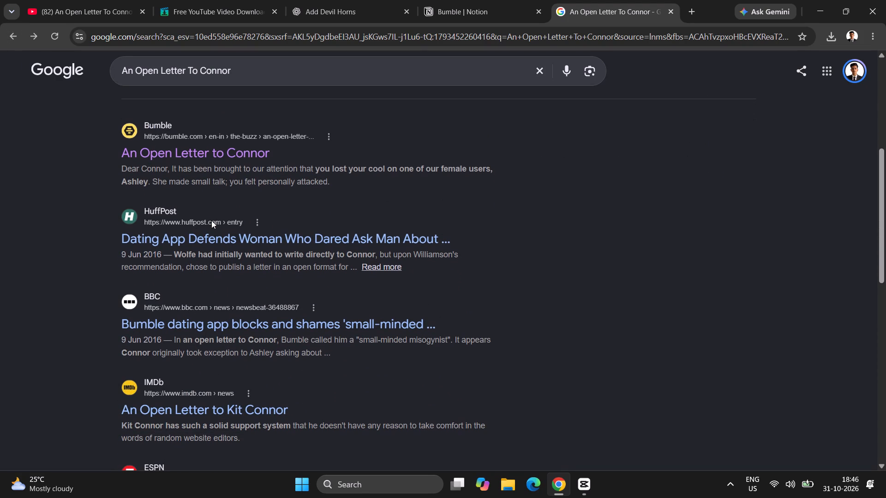
scroll(211, 220, down, 1)
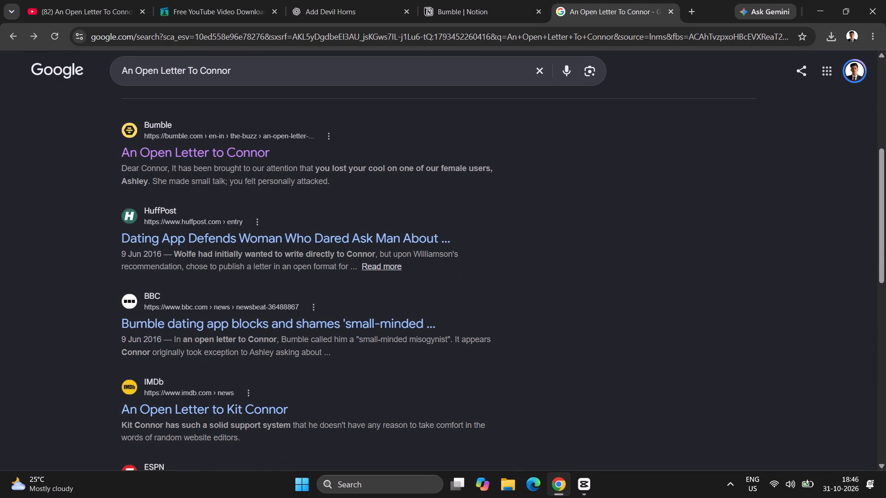
Replace the Google query with the copied phrase and search for "House Criminal Jurisprudence Committee of Texas".
click(285, 82)
key(ctrl+a)
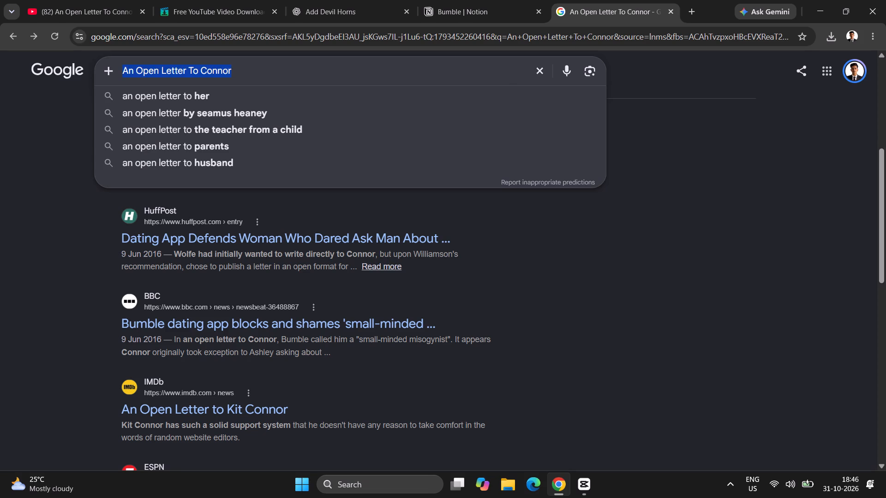
key(BackSpace)
key(ctrl+v)
key(Return)
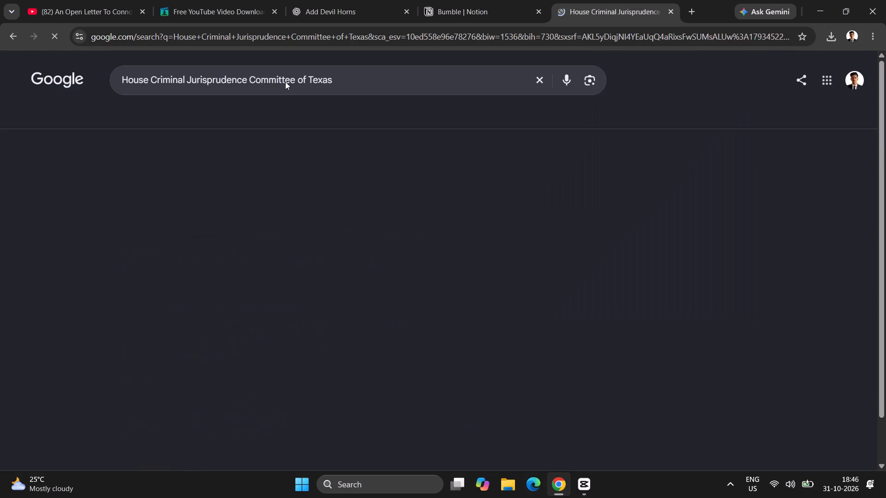
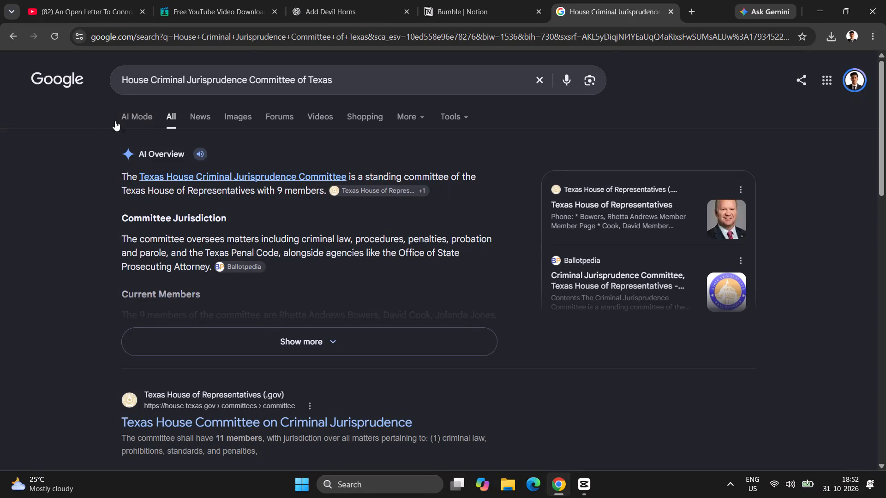
Check the news results for the House Criminal Jurisprudence Committee of Texas, and bring up the image results for the same query.
click(189, 108)
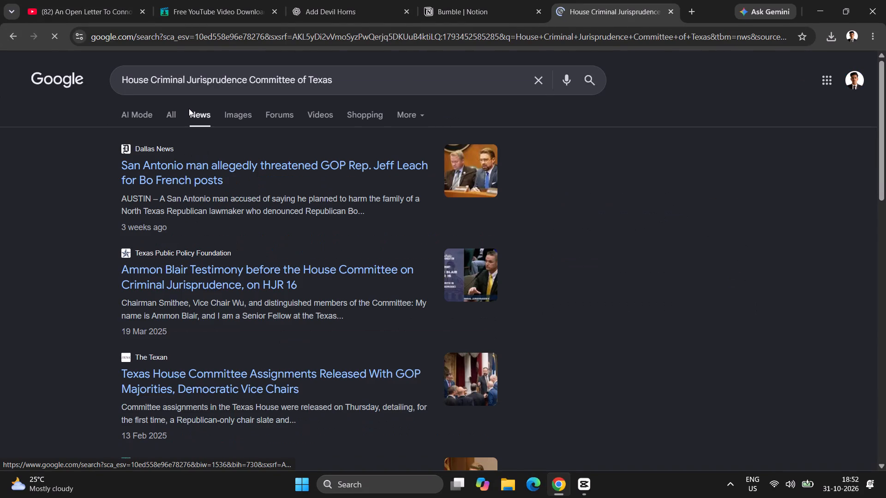
click(243, 116)
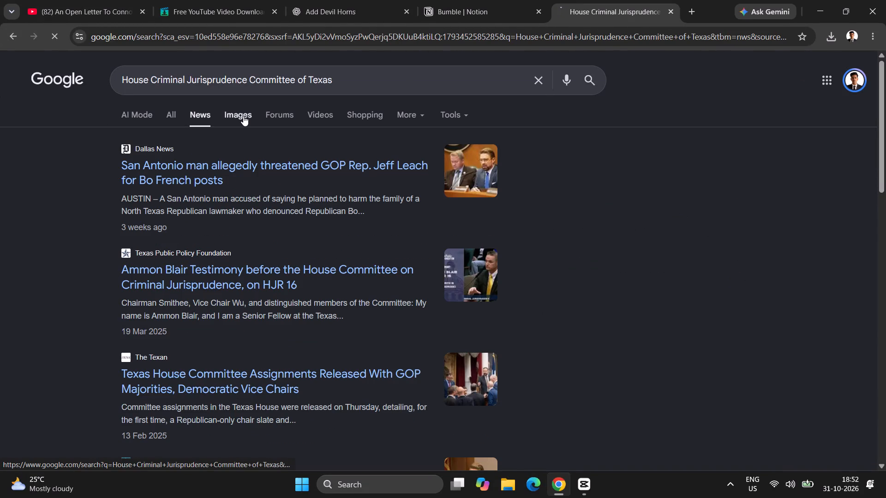
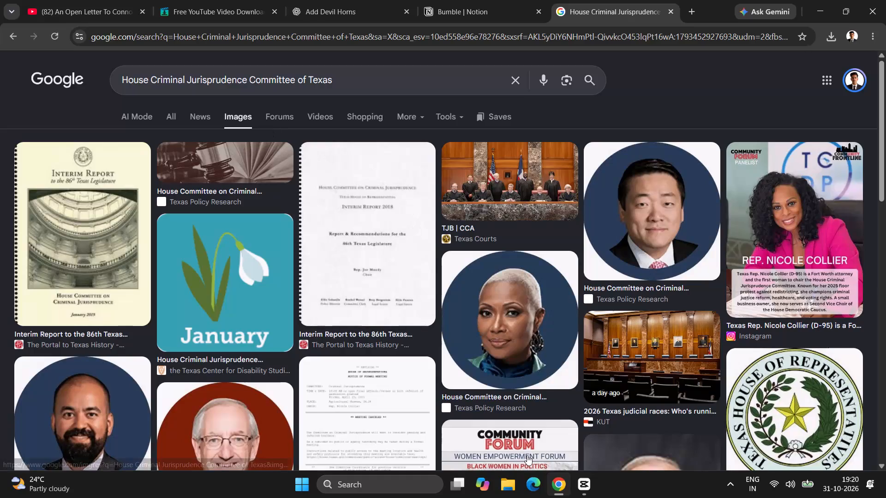
Switch to CapCut and review the talking-head section from about 04:49 to 04:58, between the letter screenshot and the gemini_generated_video overlay.
click(583, 477)
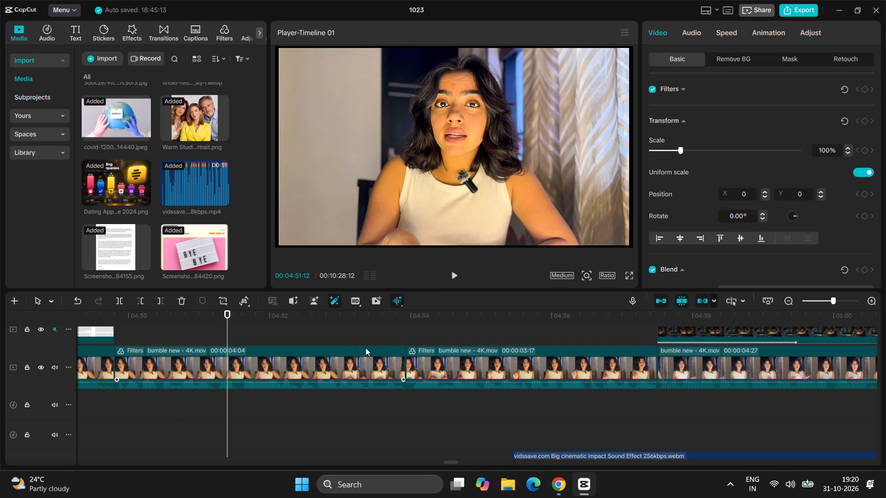
ctrl+scroll(365, 348, down, 6)
scroll(365, 348, up, 1)
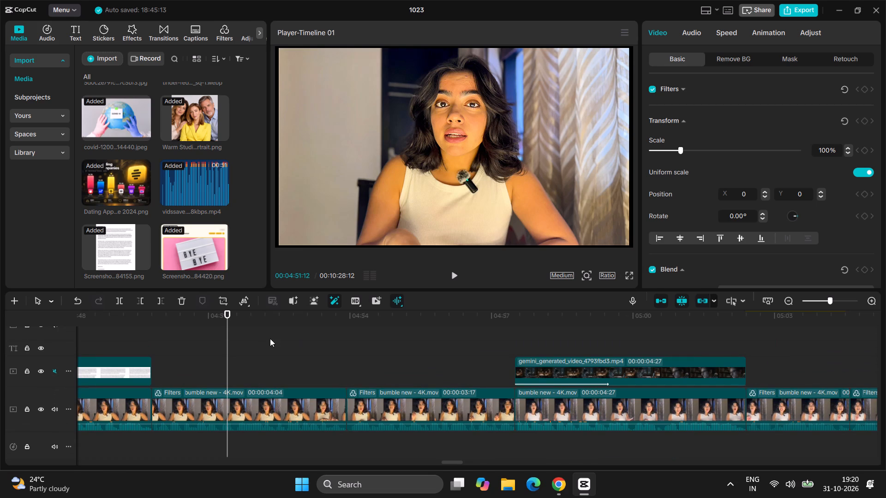
drag(229, 341, 143, 357)
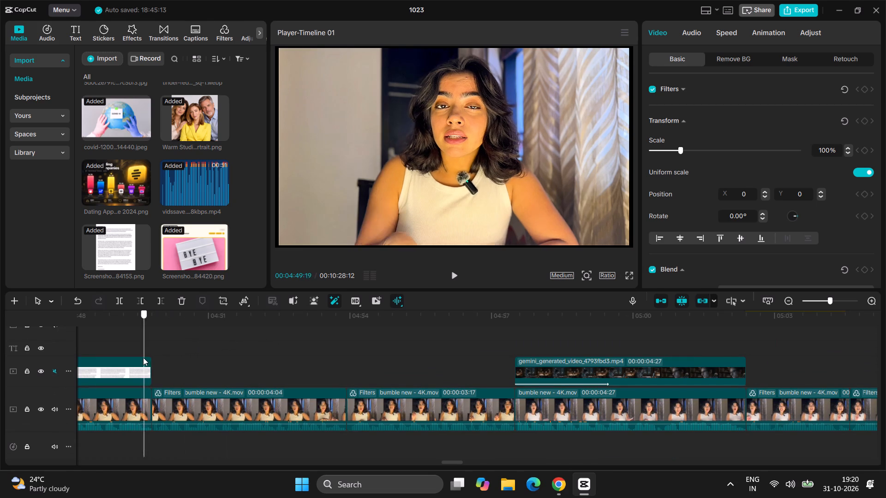
drag(143, 357, 141, 359)
key(space)
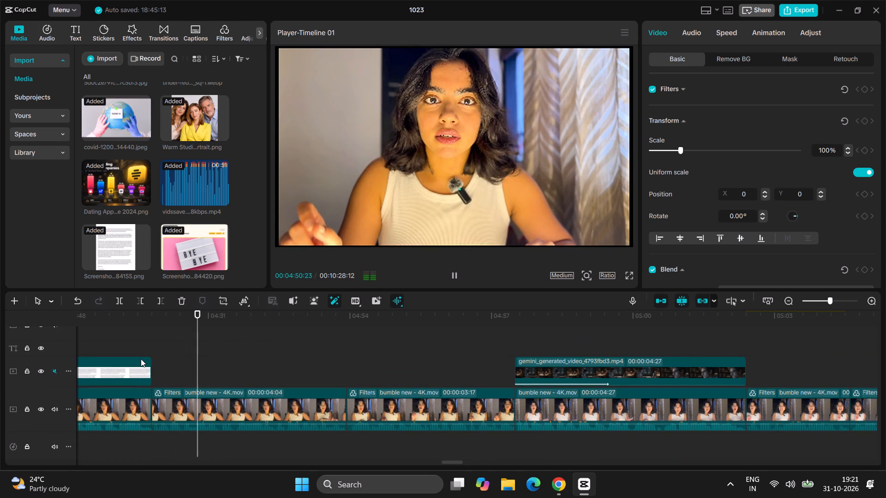
key(space)
key(space)
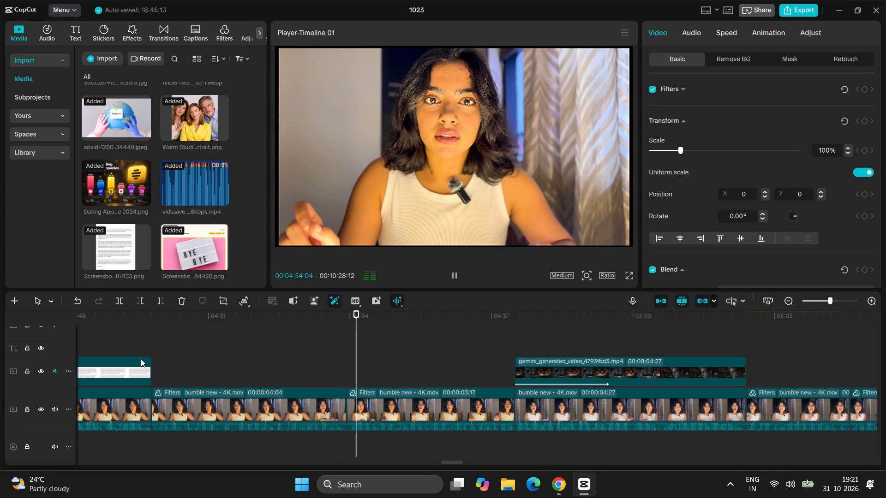
key(space)
key(space)
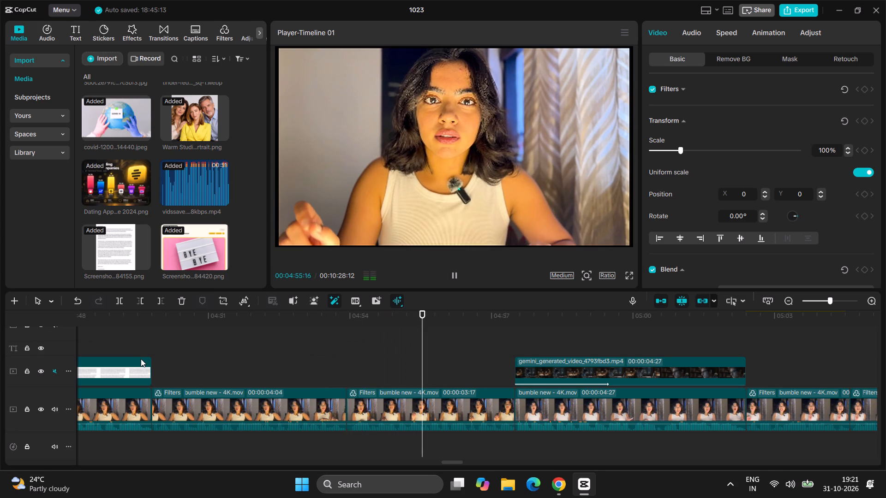
key(space)
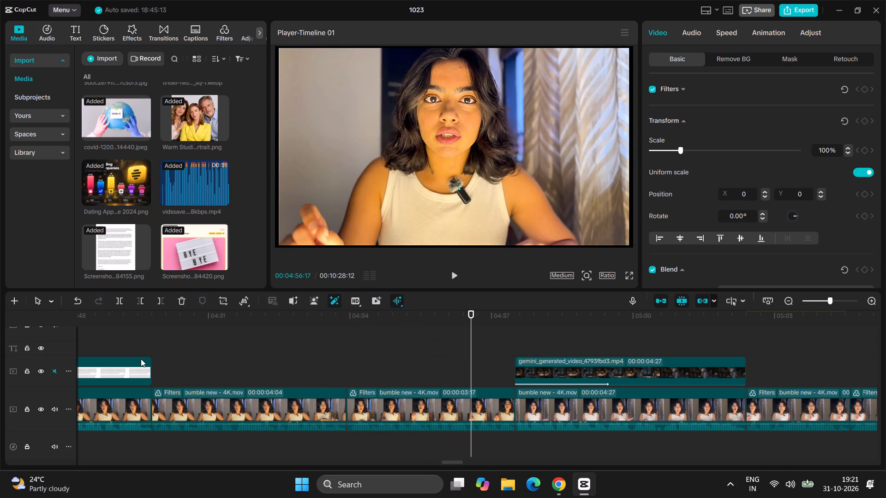
key(space)
key(space)
key(space)
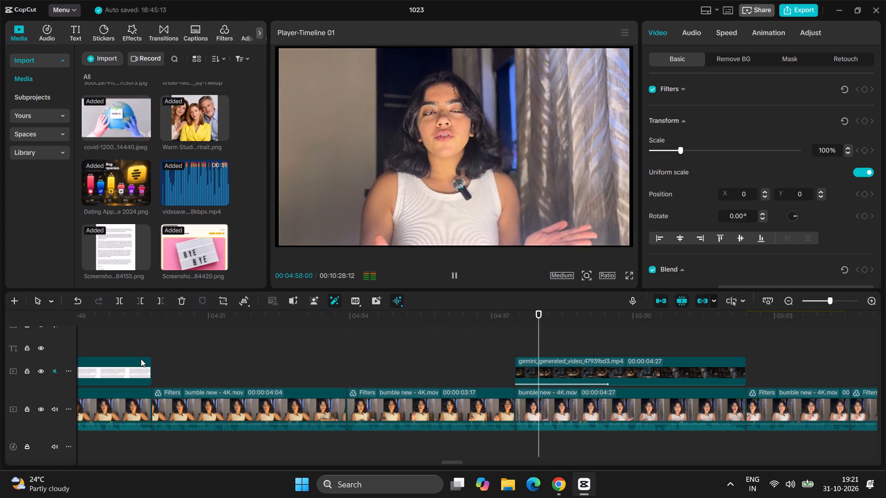
key(space)
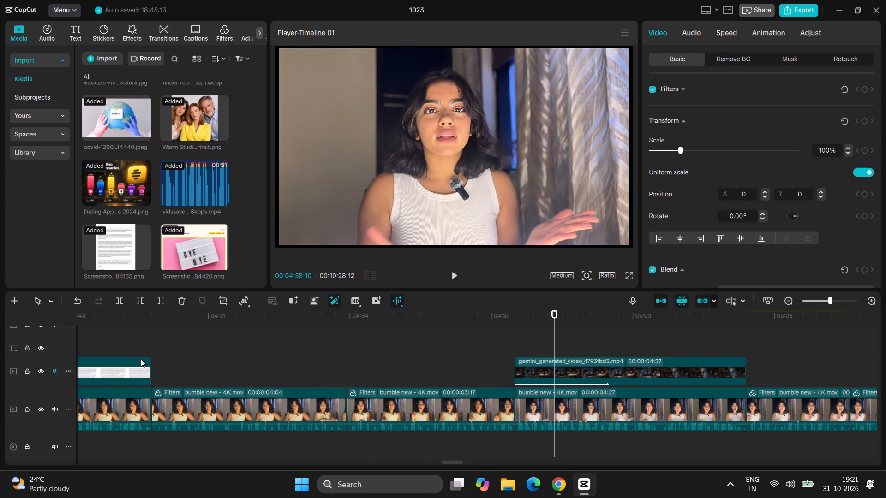
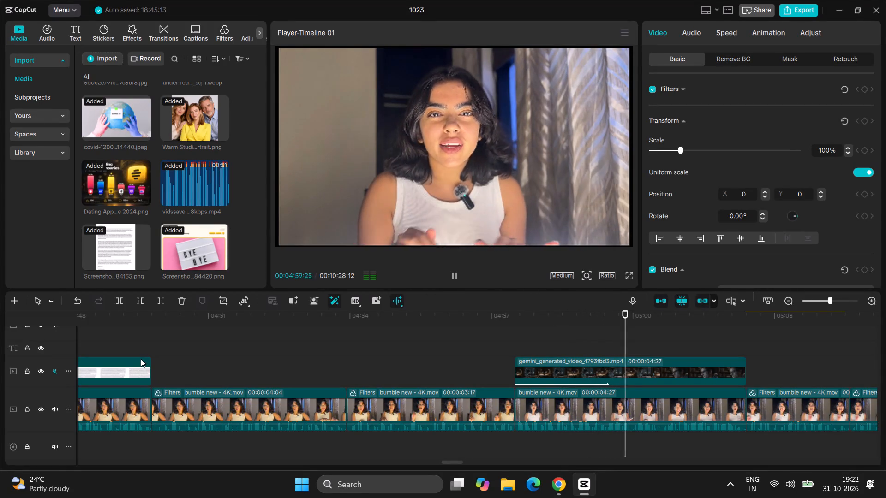
Play back the section from about 04:59 to 05:14, checking the overlays through the Warm Studio Family Portrait and images (6) clips.
key(space)
key(space)
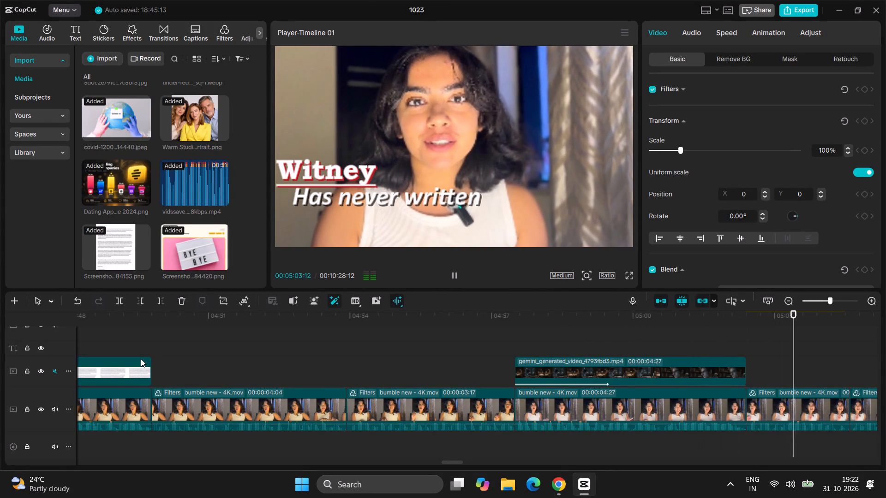
key(space)
key(space)
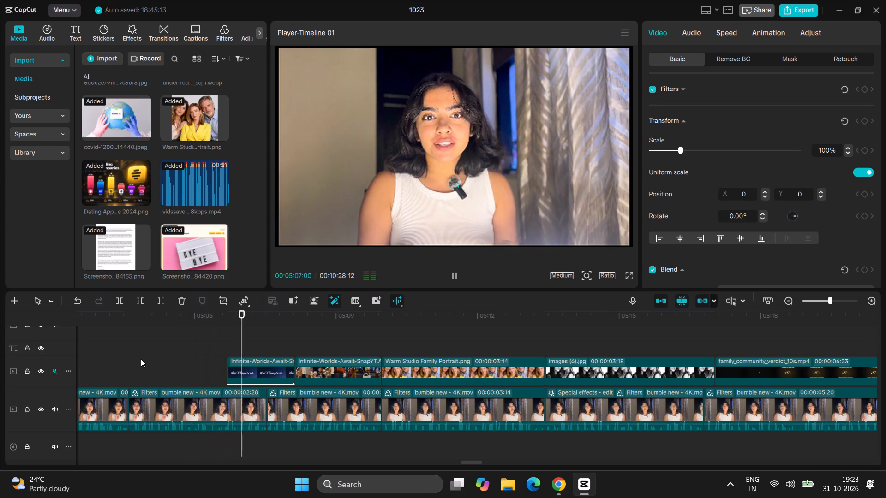
key(space)
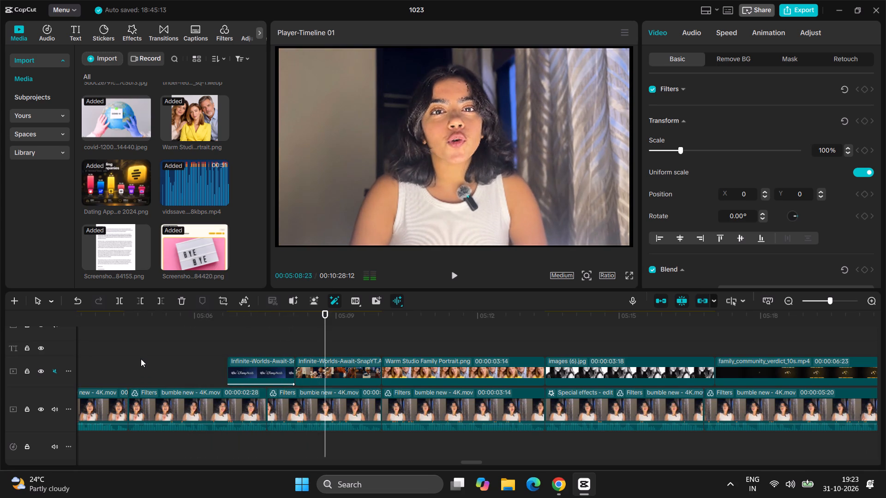
key(space)
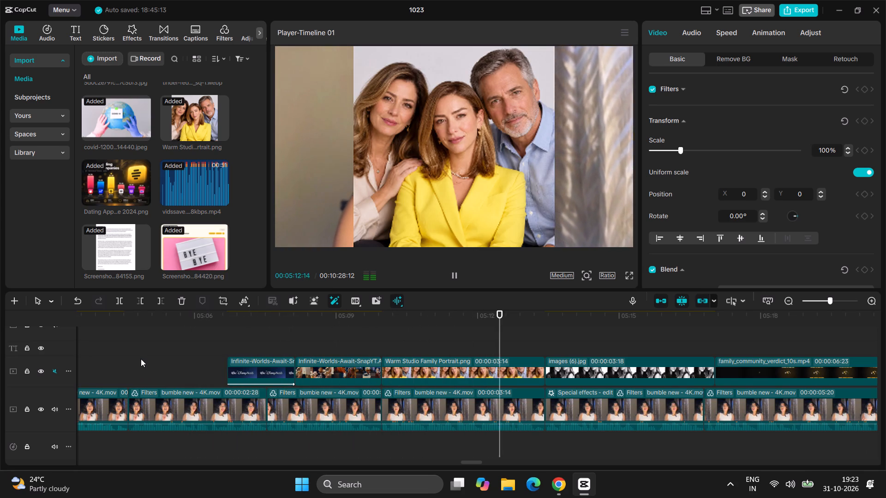
click(225, 329)
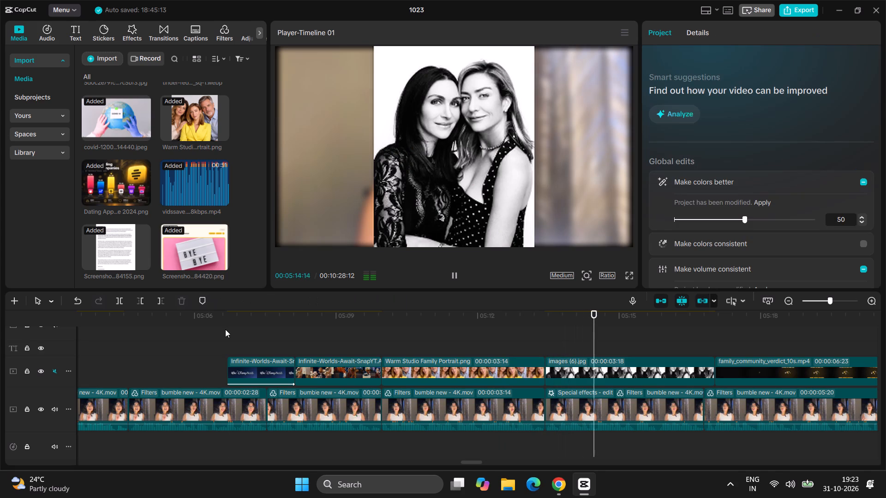
key(space)
key(space)
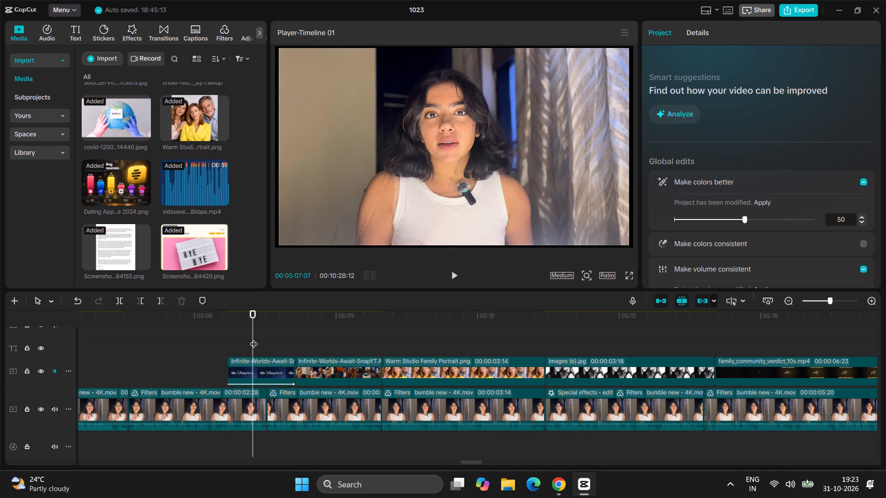
Scrub the timeline from about 05:07 to 06:15, examining overlay coverage across the family_community_verdict and whitney_cardify_tinder clips.
drag(254, 338, 474, 358)
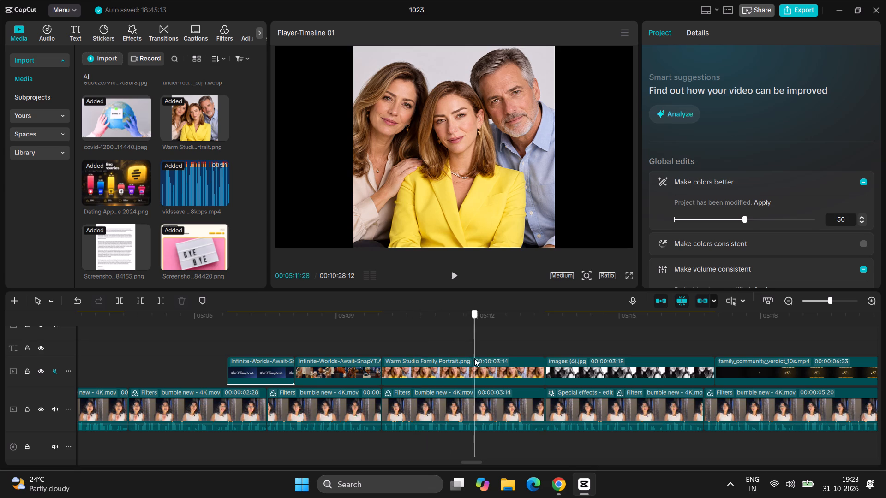
drag(474, 358, 311, 493)
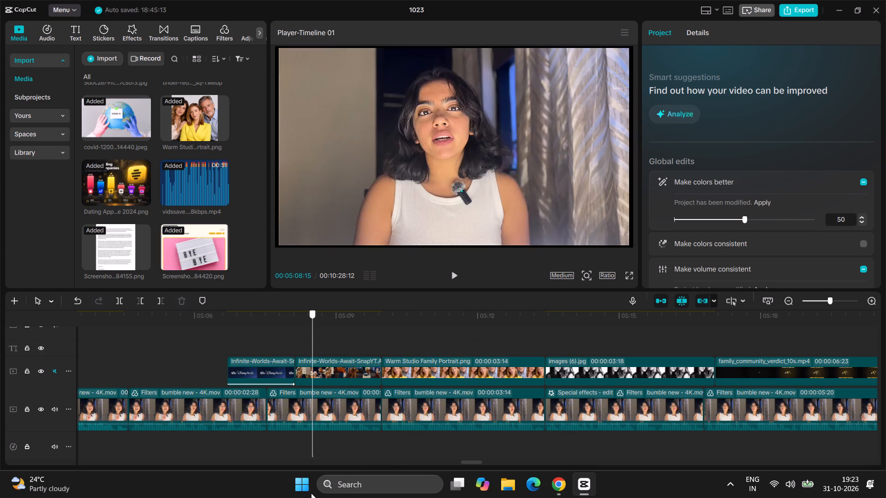
drag(311, 493, 544, 427)
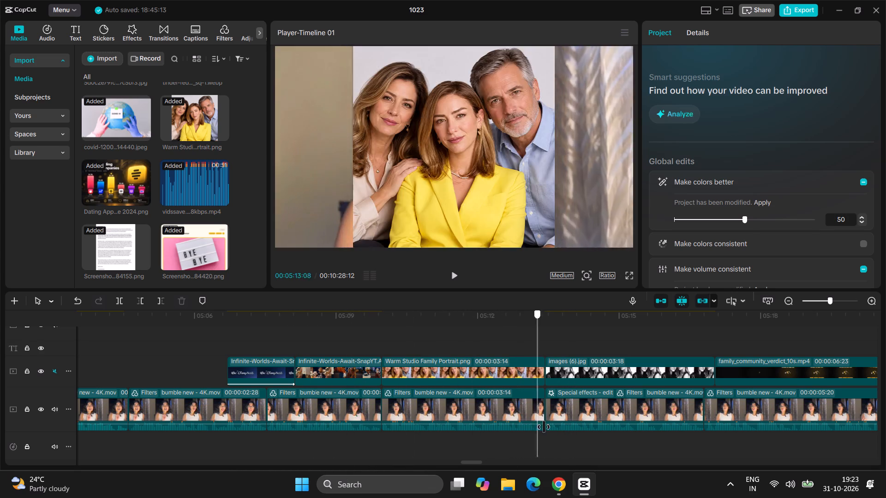
drag(544, 427, 557, 348)
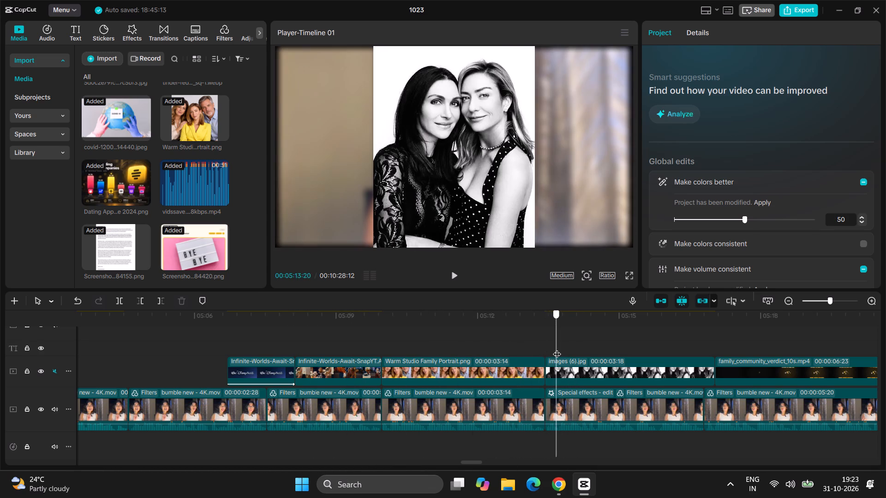
drag(557, 348, 529, 366)
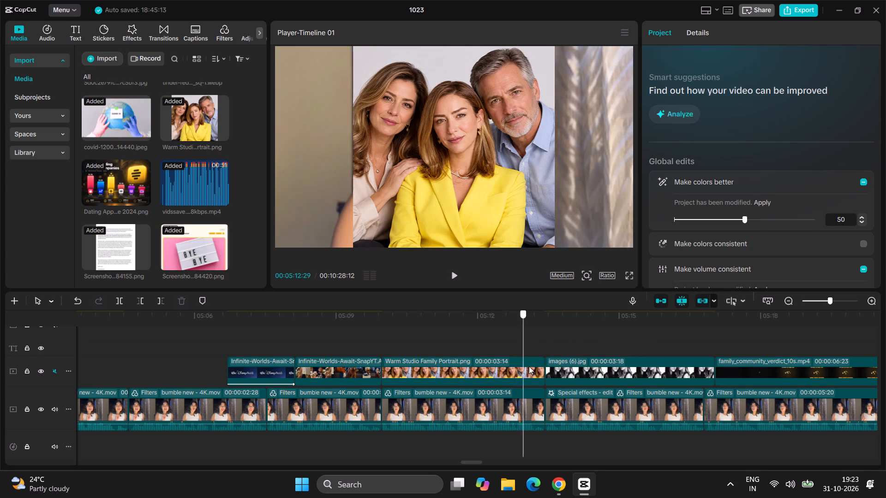
drag(529, 366, 538, 345)
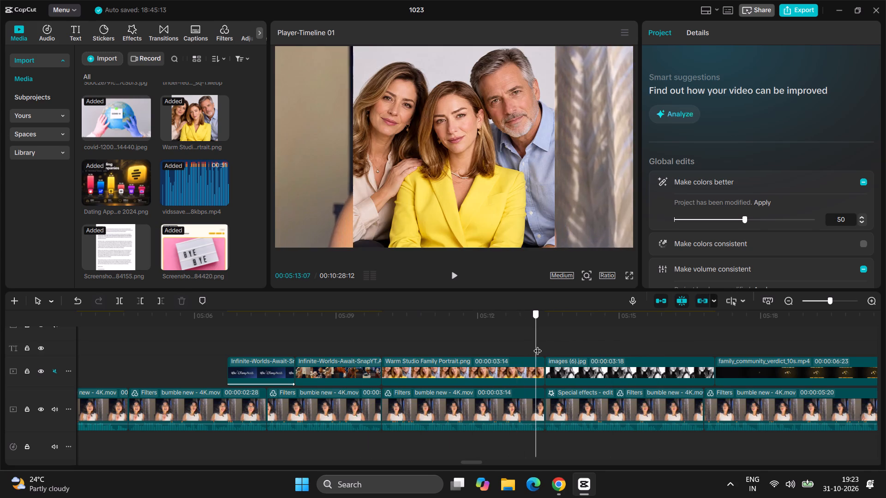
drag(538, 345, 743, 393)
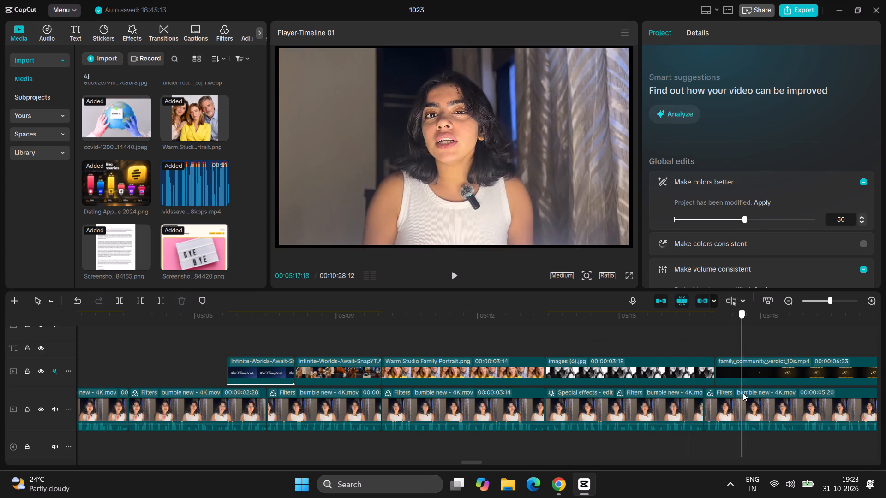
drag(743, 393, 822, 248)
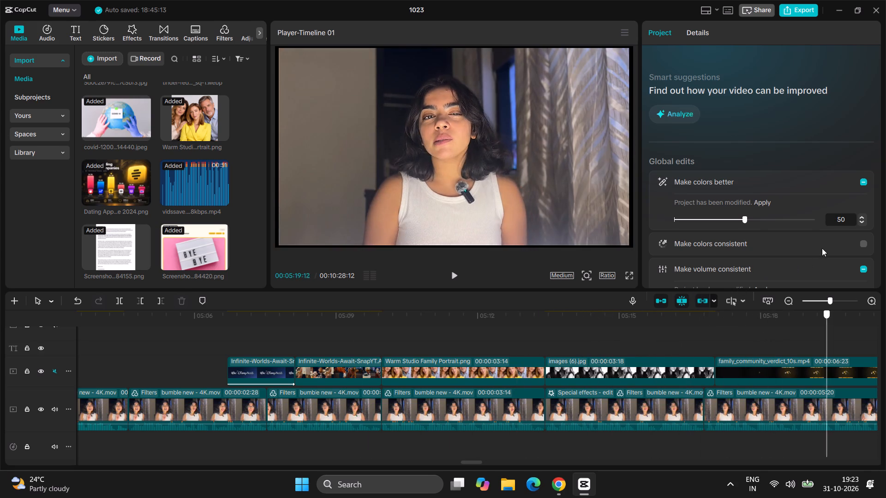
drag(822, 248, 885, 292)
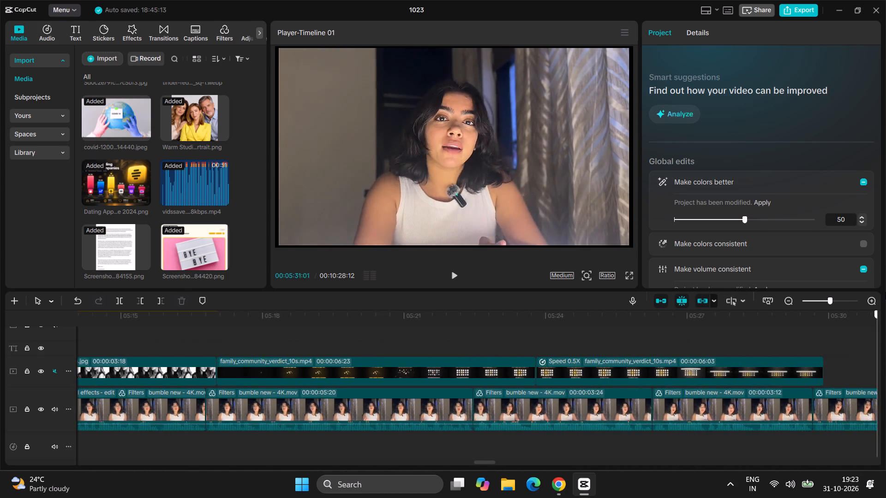
drag(885, 292, 335, 440)
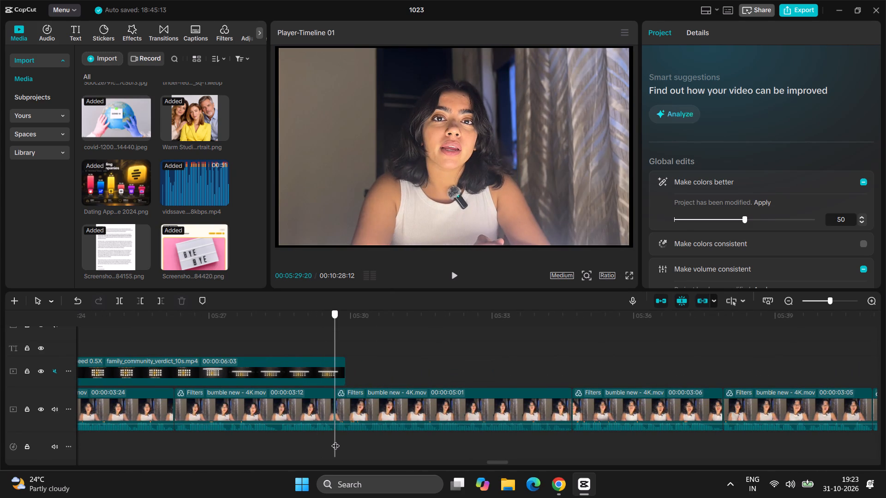
drag(335, 440, 885, 339)
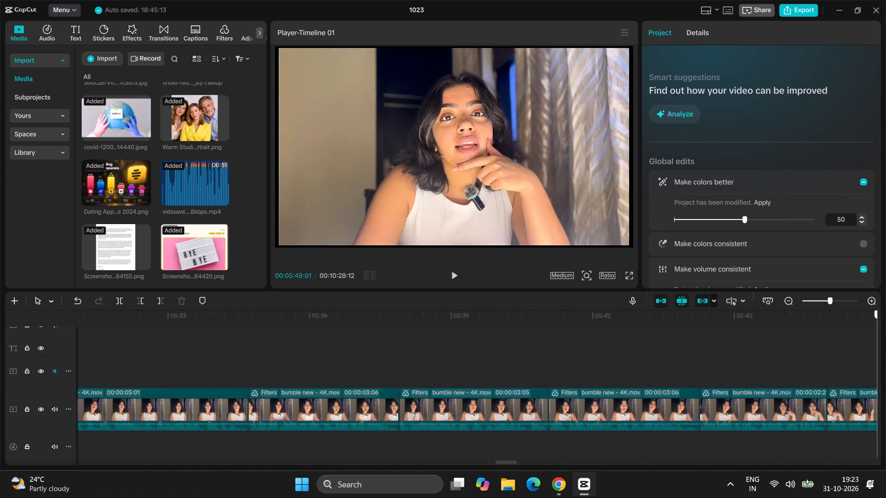
drag(885, 339, 364, 384)
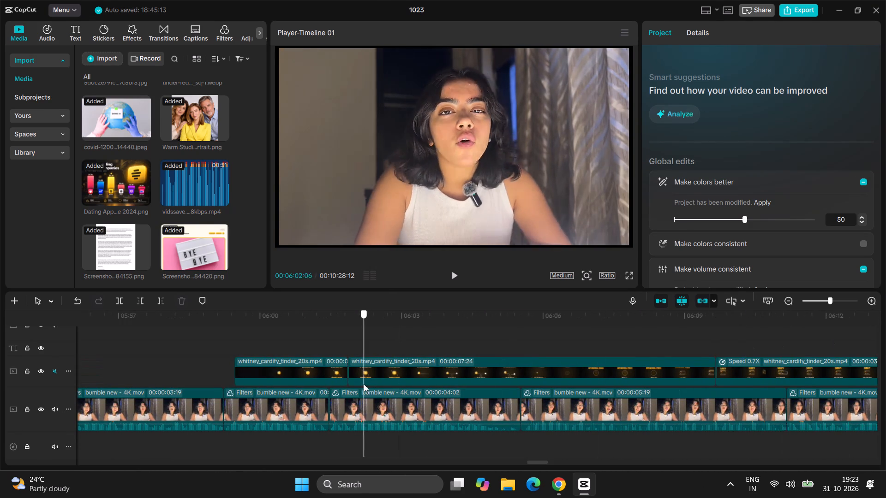
drag(364, 384, 885, 351)
Review the uncovered talking-head section from about 06:24 to 06:36, between the last whitney_cardify_tinder overlay and the TIME 100 photo.
scroll(885, 351, left, 3)
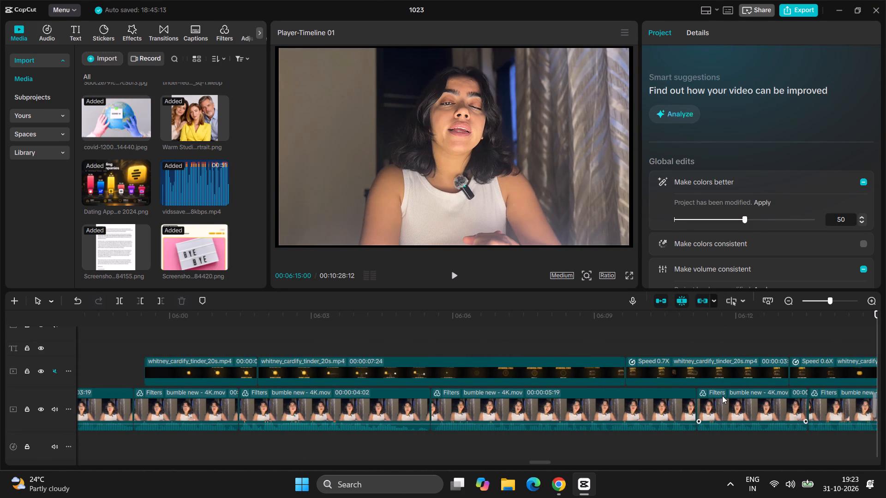
scroll(724, 396, left, 3)
ctrl+scroll(724, 396, down, 10)
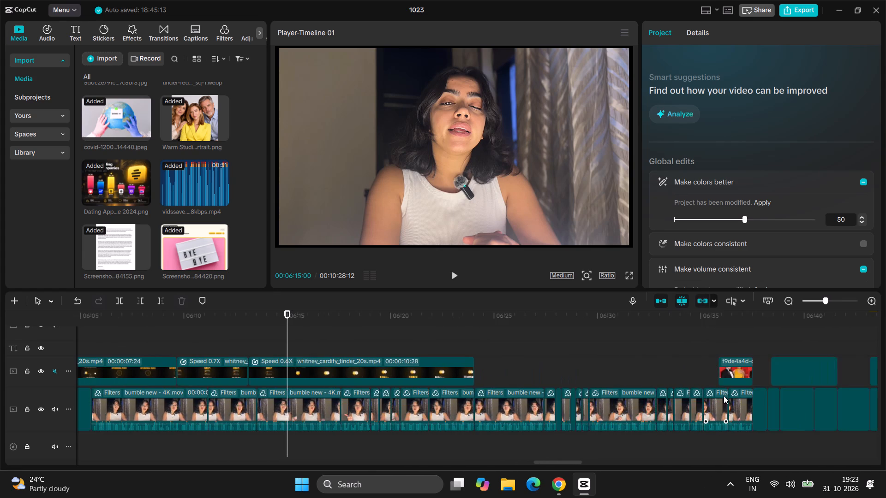
ctrl+scroll(724, 396, down, 1)
click(442, 342)
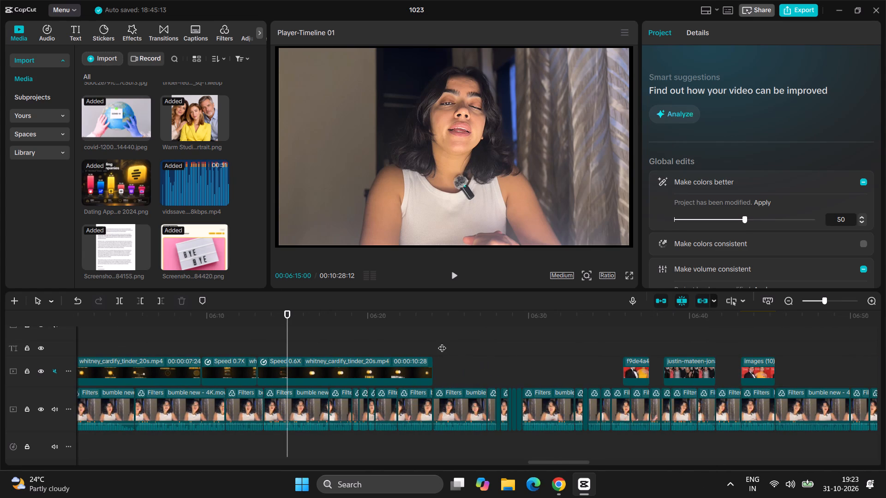
drag(441, 332, 439, 332)
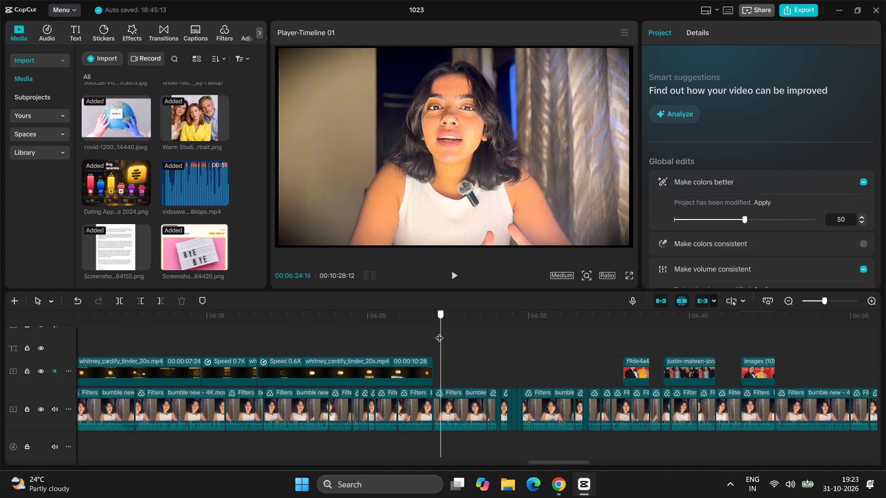
drag(439, 332, 436, 326)
key(space)
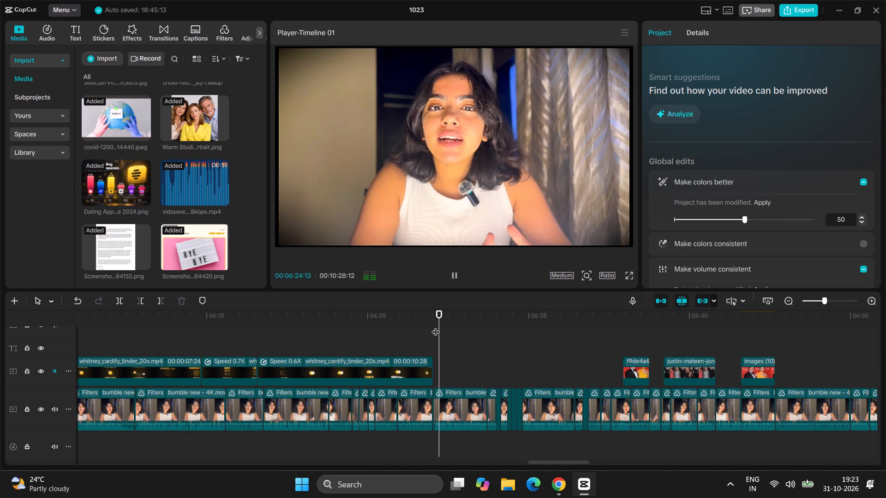
key(space)
key(space)
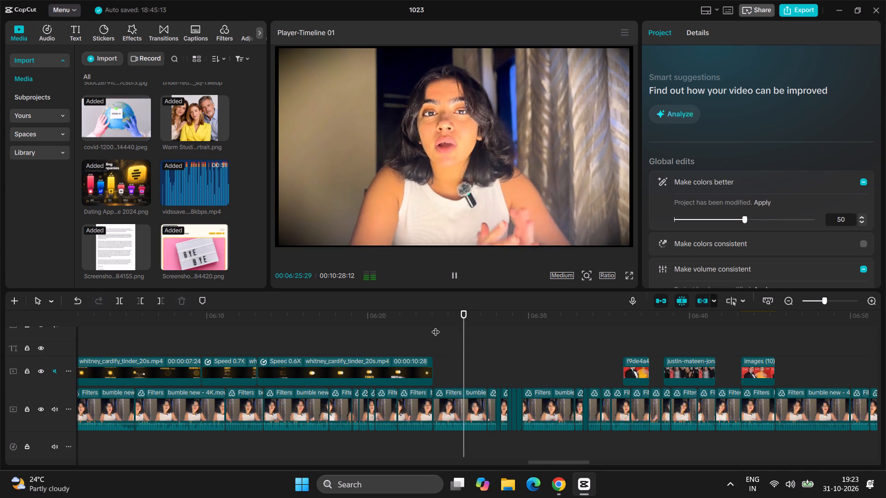
key(space)
key(space)
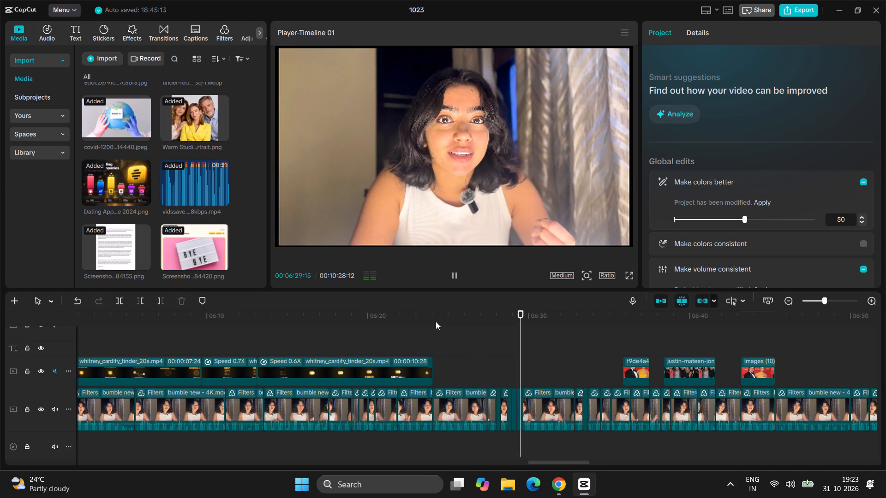
key(space)
key(space)
key(space)
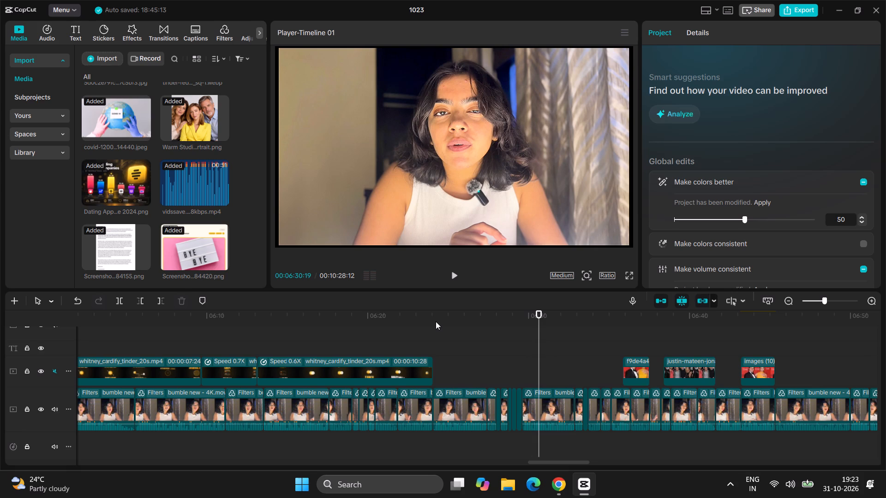
key(space)
key(space)
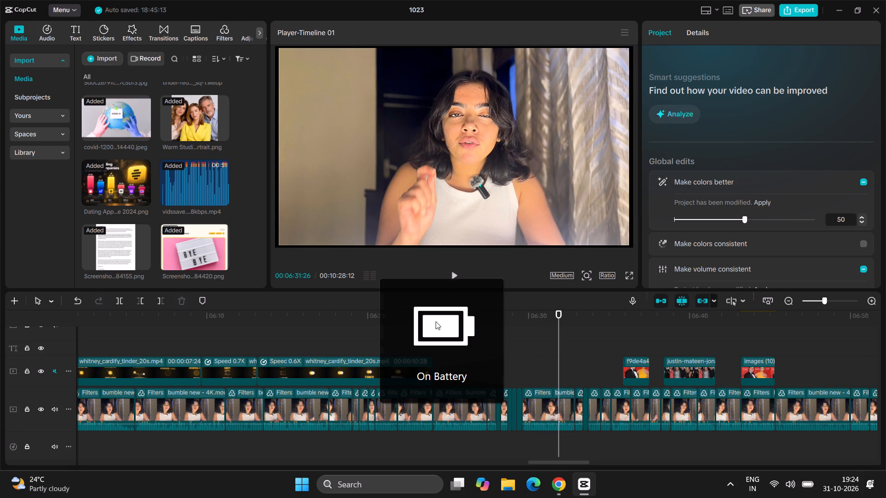
key(space)
key(space)
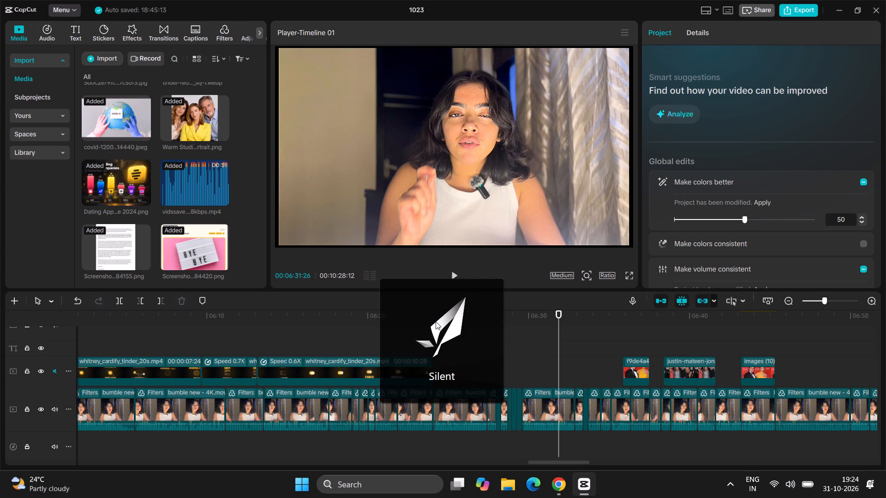
key(space)
key(space)
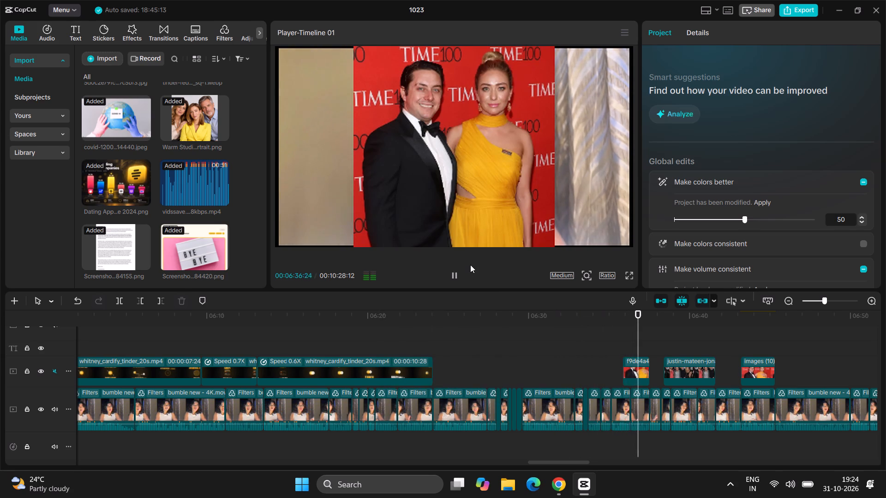
Play back the section from about 06:37 to 06:52, checking the photo overlays and talking-head gaps up to the 2.0X gemini clip.
key(space)
key(space)
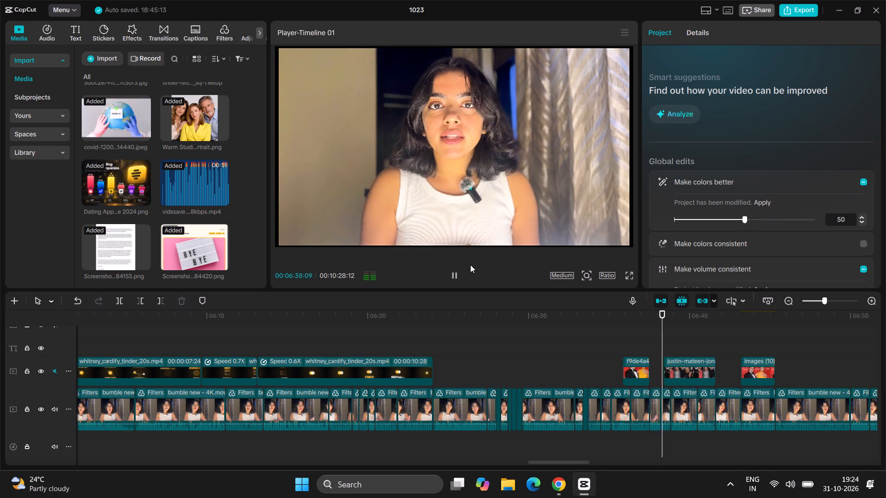
key(space)
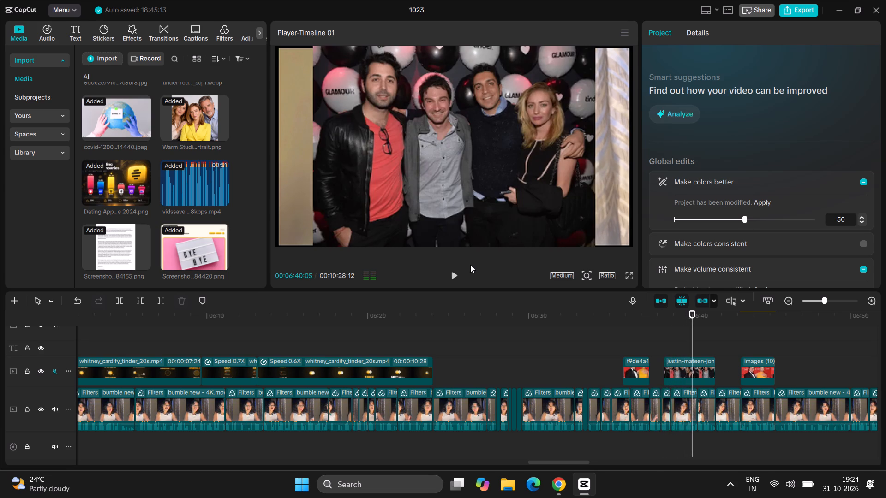
key(space)
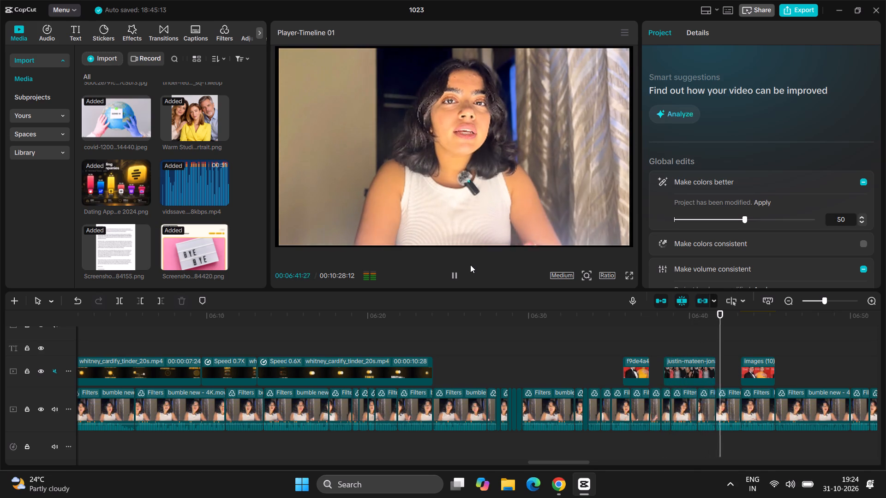
key(space)
key(space)
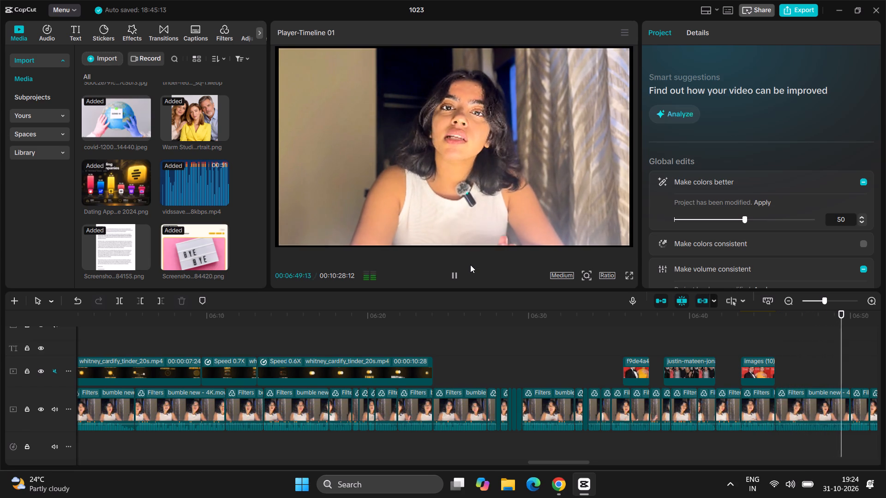
key(space)
key(space)
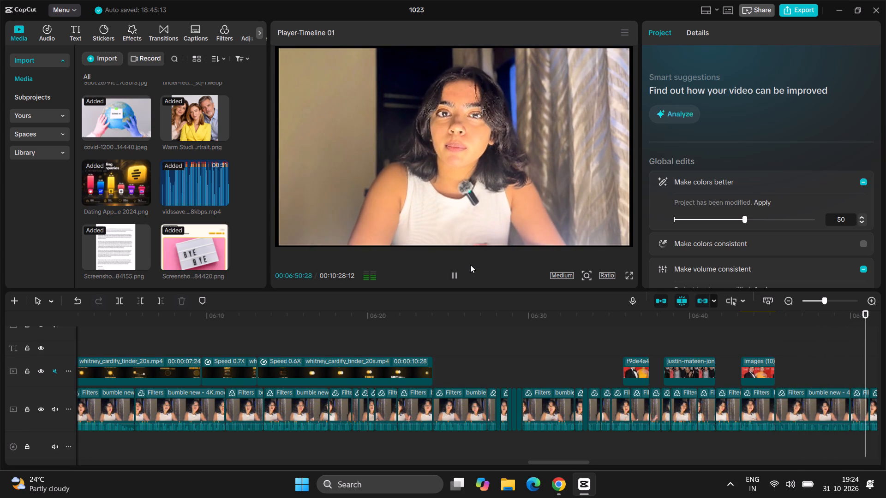
key(space)
key(space)
key(space)
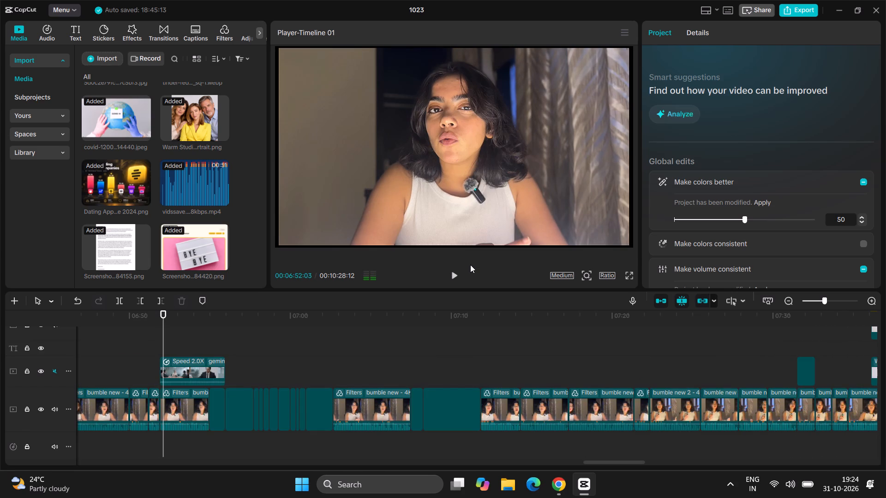
Survey overlay coverage on the timeline from about 06:52 through the end of the video, returning to the opening section.
scroll(313, 372, left, 1)
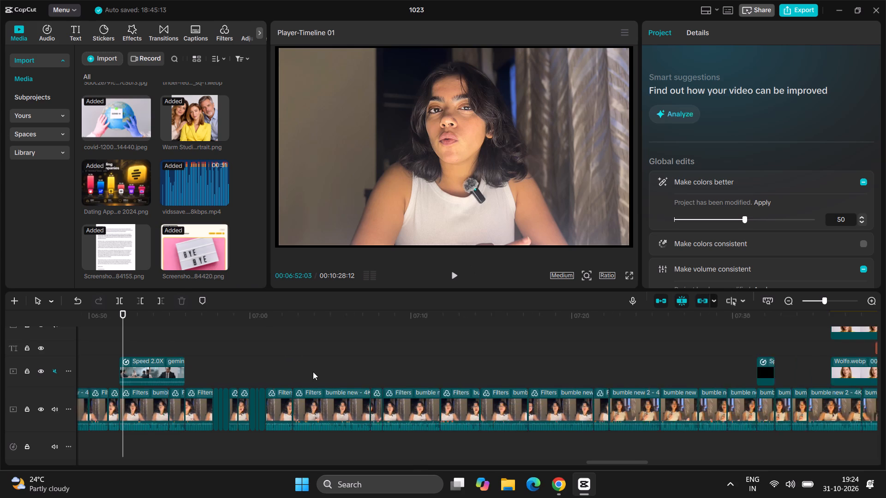
scroll(313, 372, left, 1)
ctrl+scroll(313, 372, down, 4)
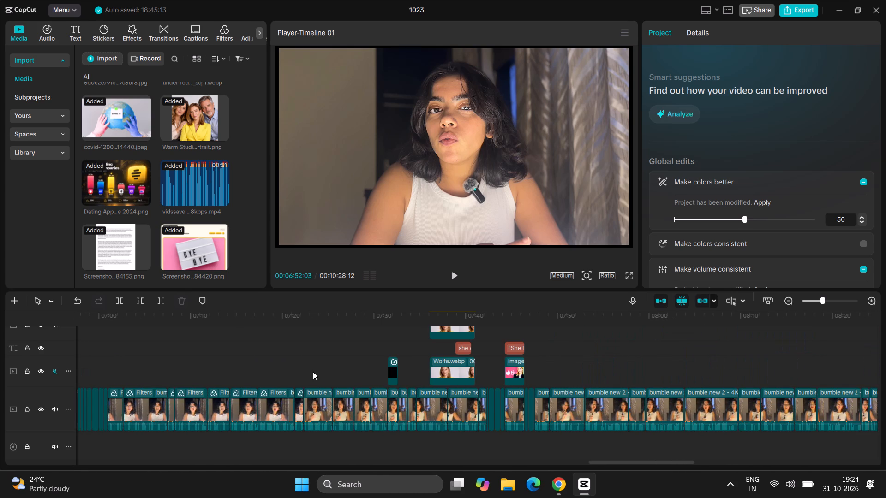
ctrl+scroll(322, 374, down, 2)
scroll(322, 374, right, 1)
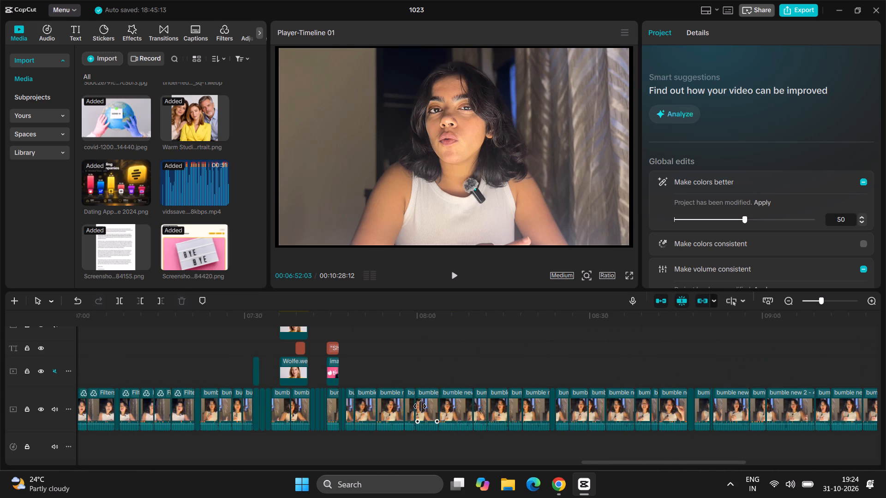
scroll(408, 397, left, 1)
scroll(408, 397, right, 1)
ctrl+scroll(408, 397, down, 2)
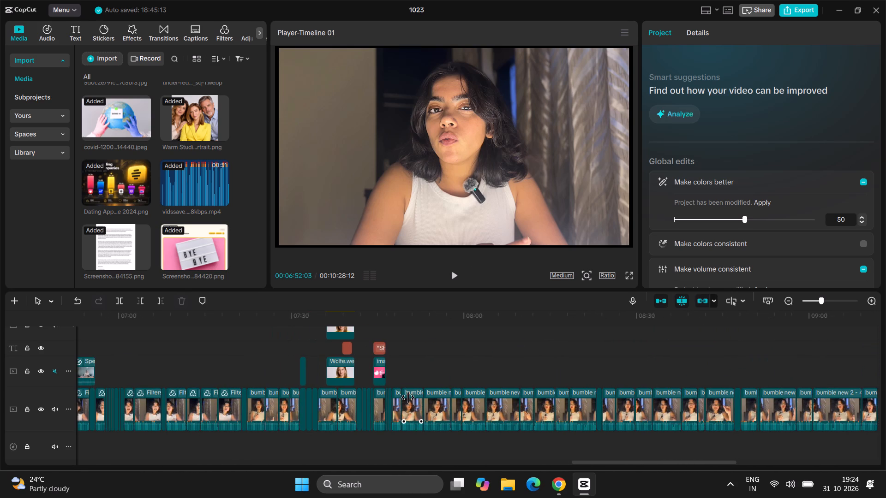
ctrl+scroll(408, 397, down, 6)
scroll(408, 397, down, 3)
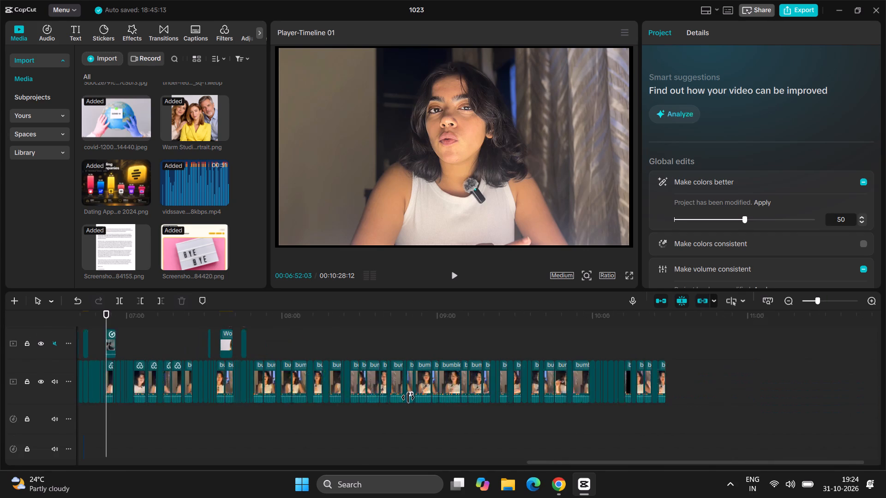
scroll(408, 397, right, 7)
scroll(408, 397, up, 1)
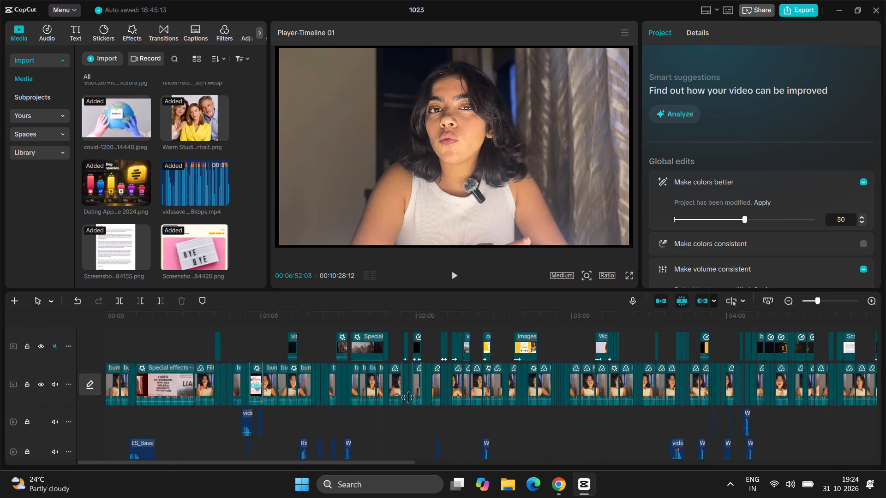
scroll(408, 397, up, 1)
scroll(408, 397, right, 3)
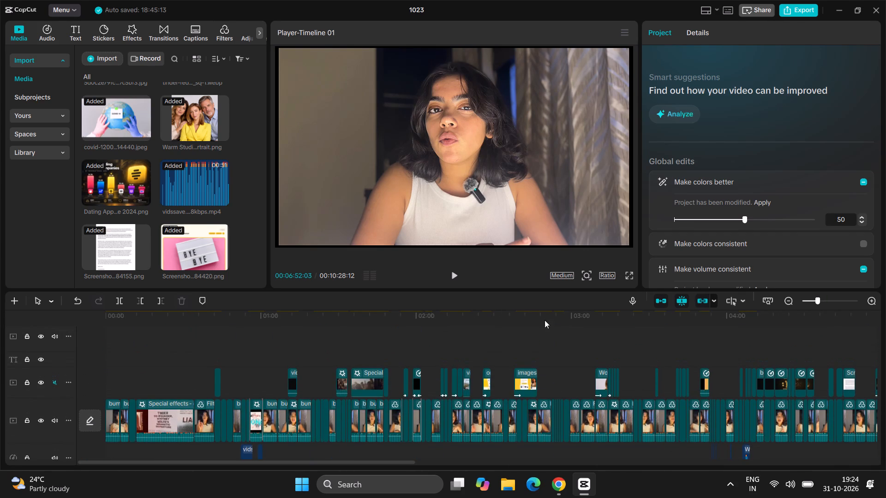
Scrub the timeline from about 02:55 to 05:37, examining overlays and talking-head gaps, and recheck about 04:20 to 04:53.
click(548, 326)
drag(548, 326, 566, 325)
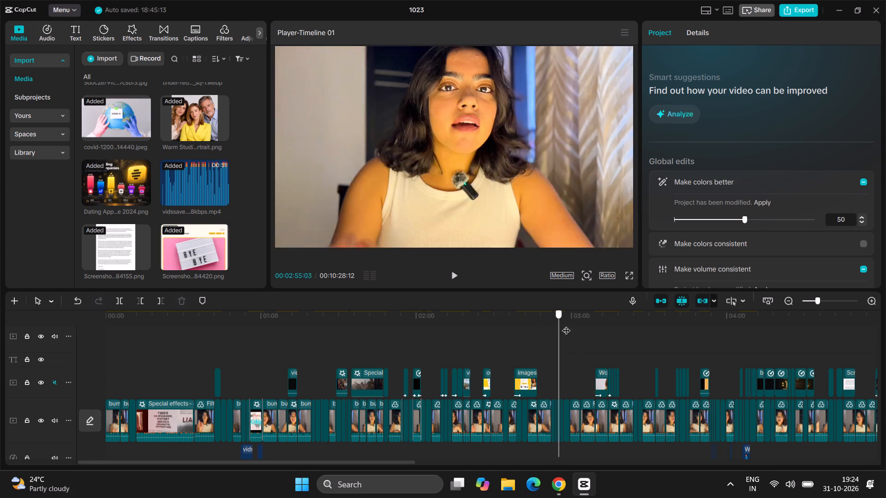
drag(566, 325, 605, 316)
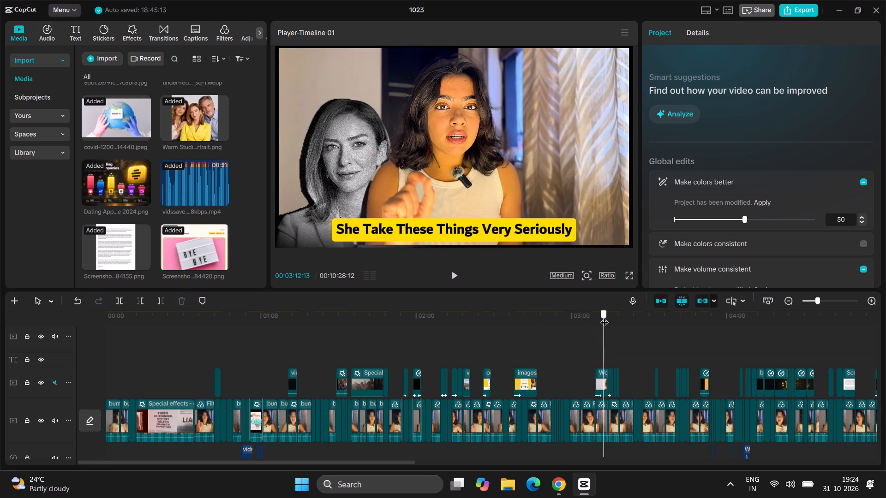
drag(605, 316, 706, 318)
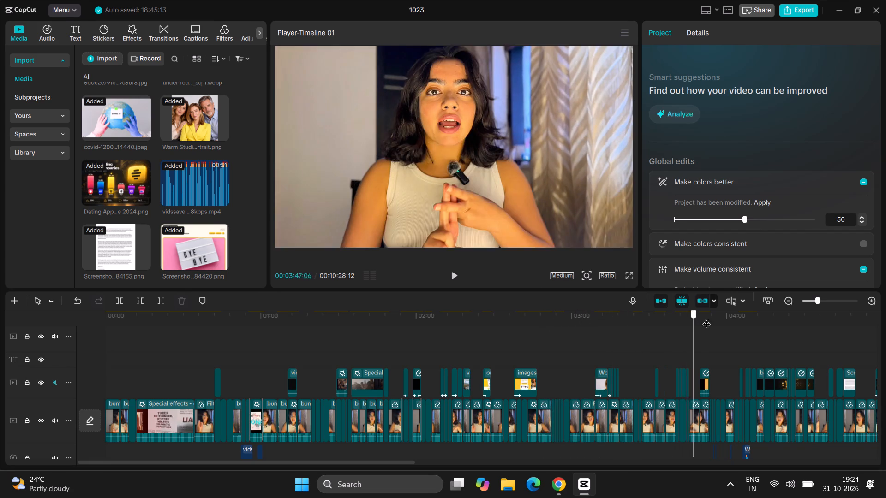
drag(706, 318, 714, 321)
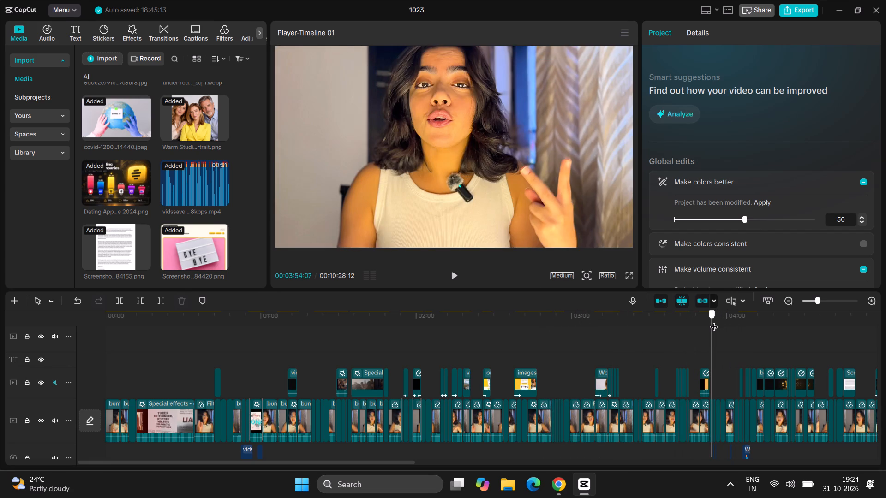
drag(714, 321, 750, 324)
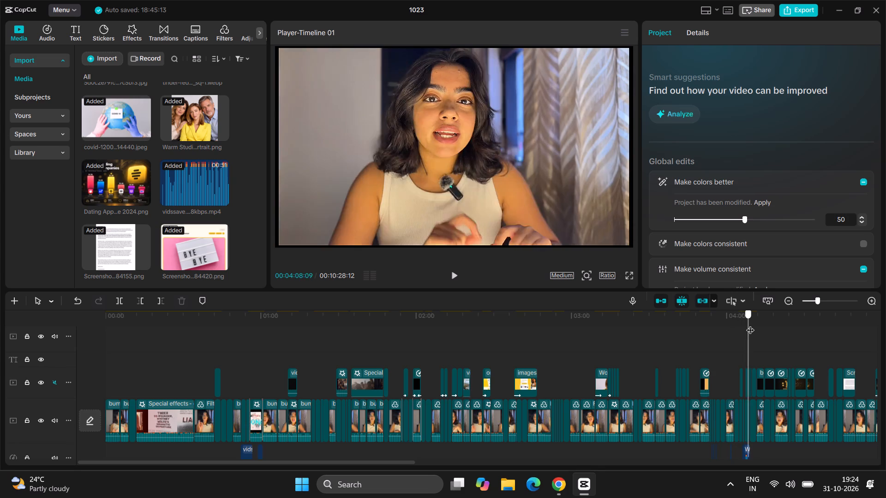
drag(750, 324, 749, 317)
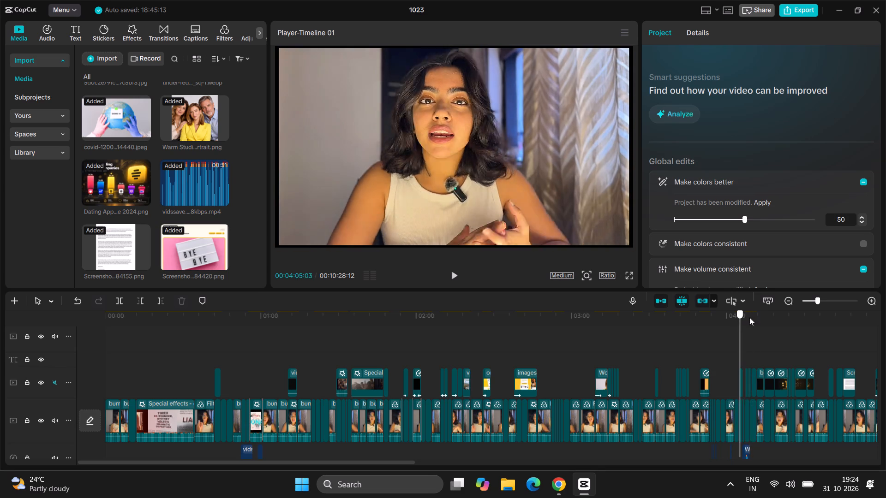
drag(749, 317, 884, 321)
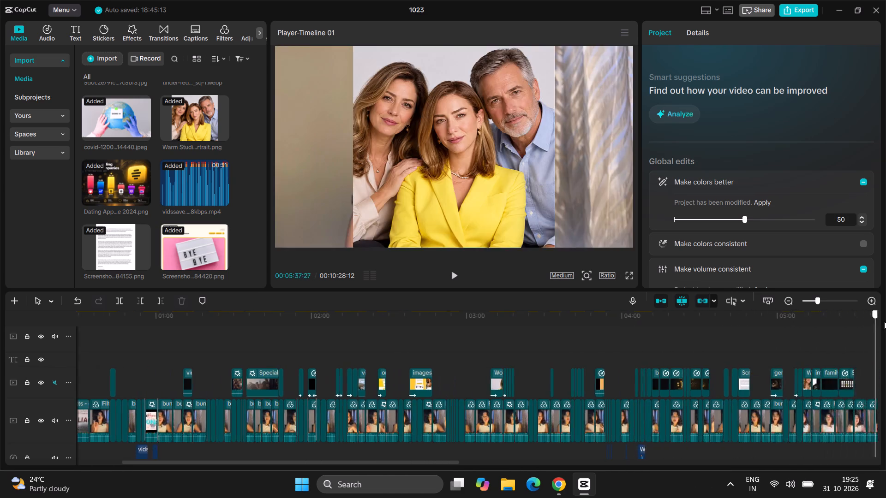
drag(884, 321, 430, 376)
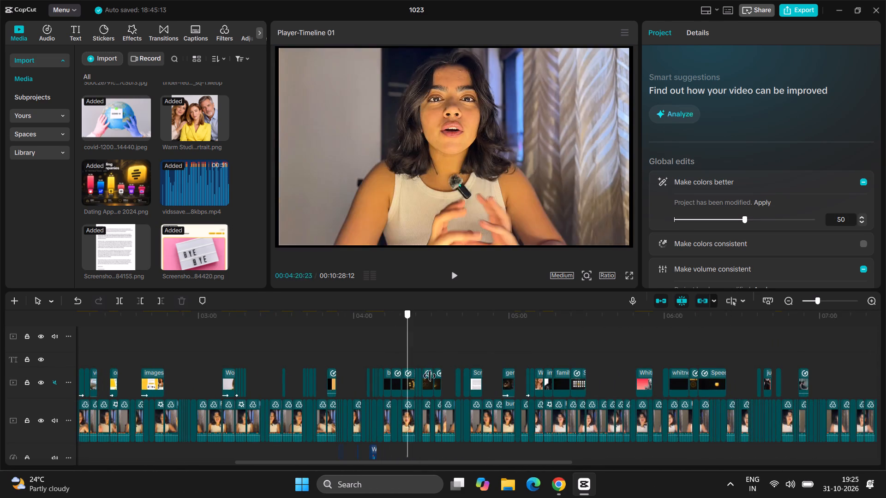
drag(430, 376, 462, 378)
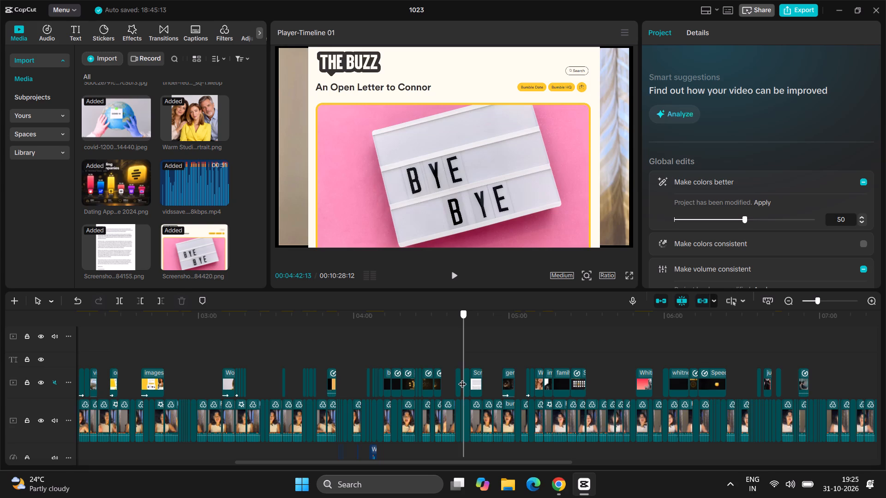
drag(462, 378, 493, 378)
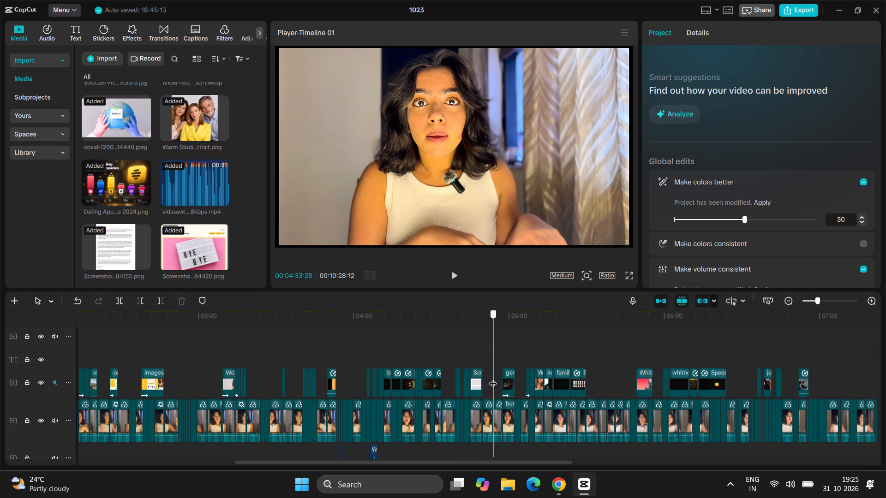
drag(493, 378, 490, 377)
Play back the uncovered talking-head section from about 03:56 to 04:02.
drag(490, 377, 337, 413)
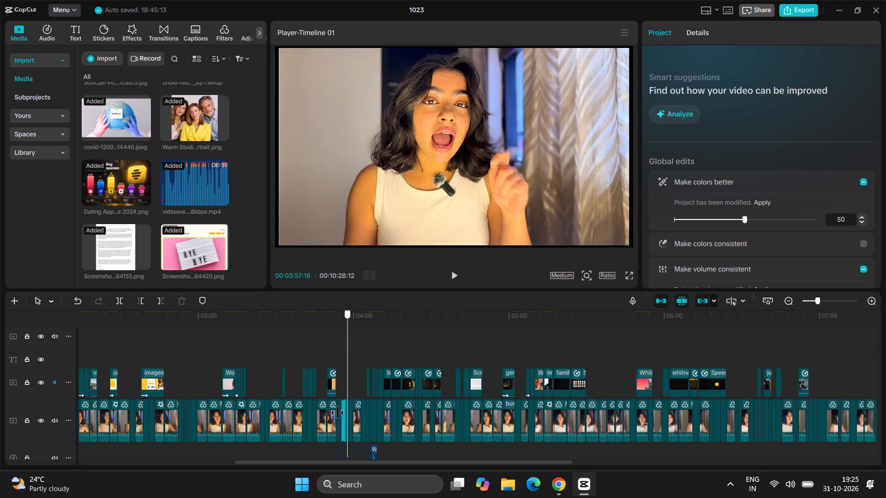
drag(337, 413, 334, 414)
key(space)
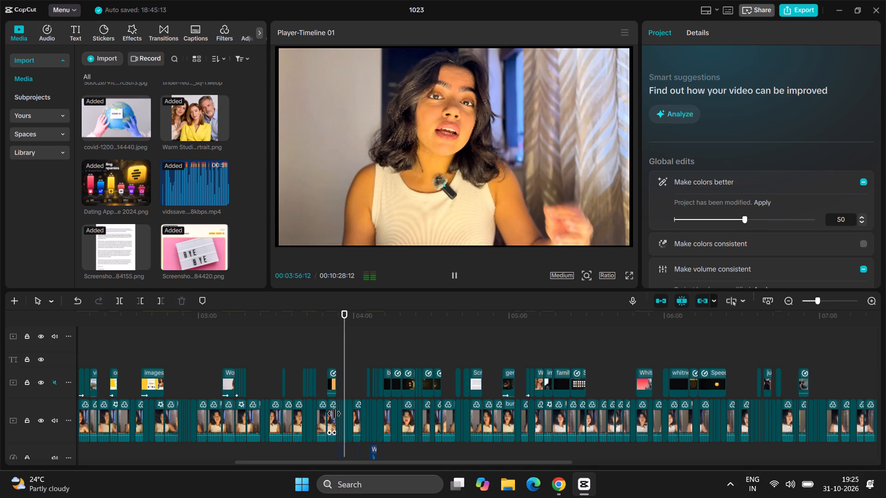
key(space)
key(space)
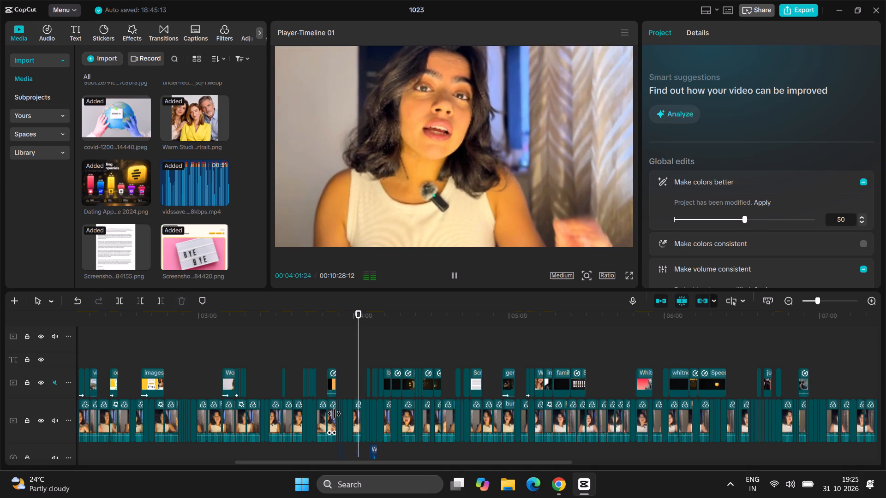
key(space)
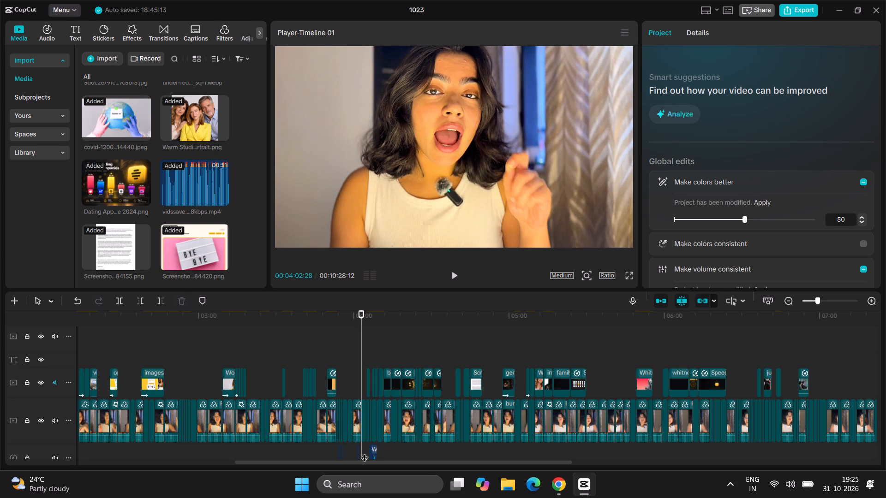
Copy the short vidssave sound clip at about 04:01, paste it at 00:03:58:11 on the same audio track, and preview it.
ctrl+scroll(365, 452, up, 10)
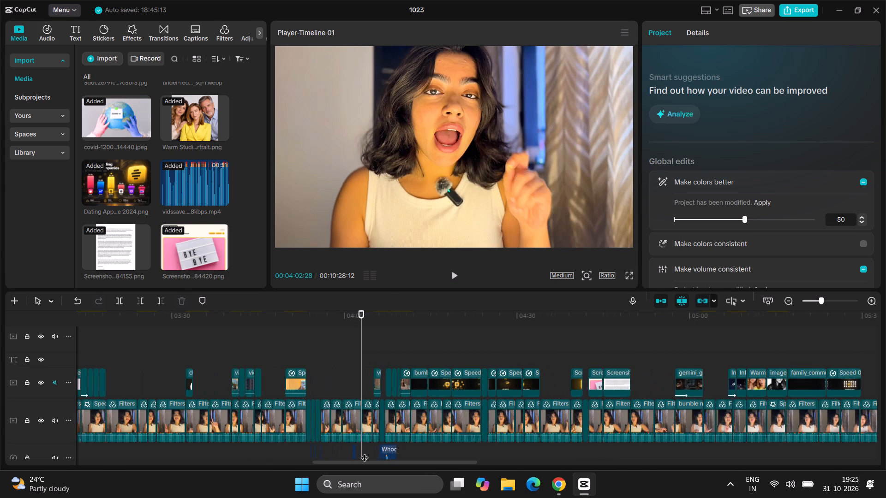
ctrl+scroll(365, 452, up, 6)
scroll(365, 452, down, 1)
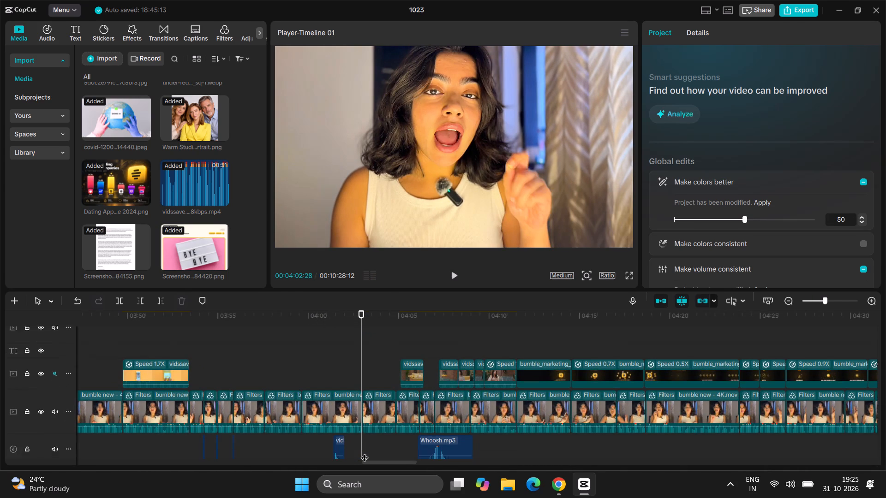
scroll(365, 452, down, 1)
ctrl+scroll(365, 452, up, 5)
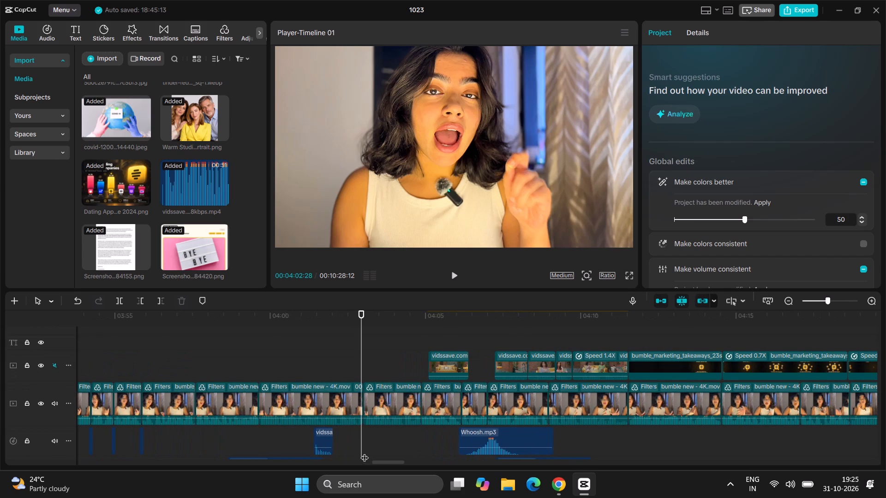
scroll(365, 452, right, 1)
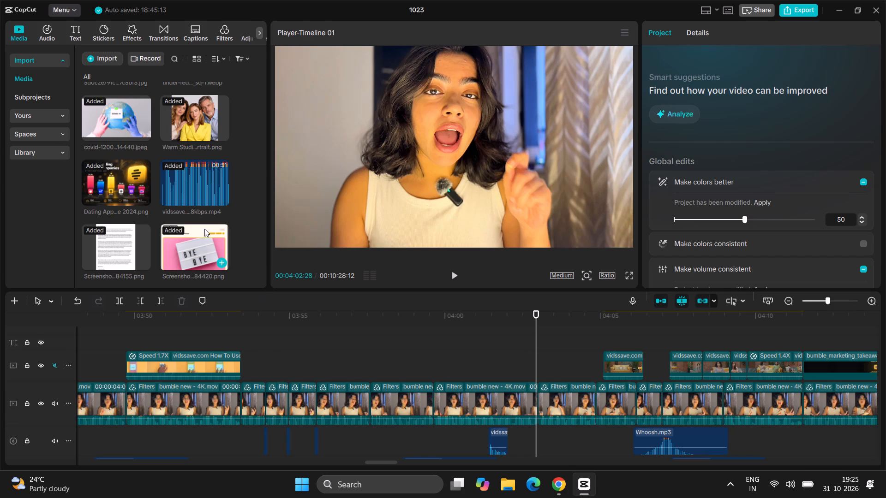
click(342, 317)
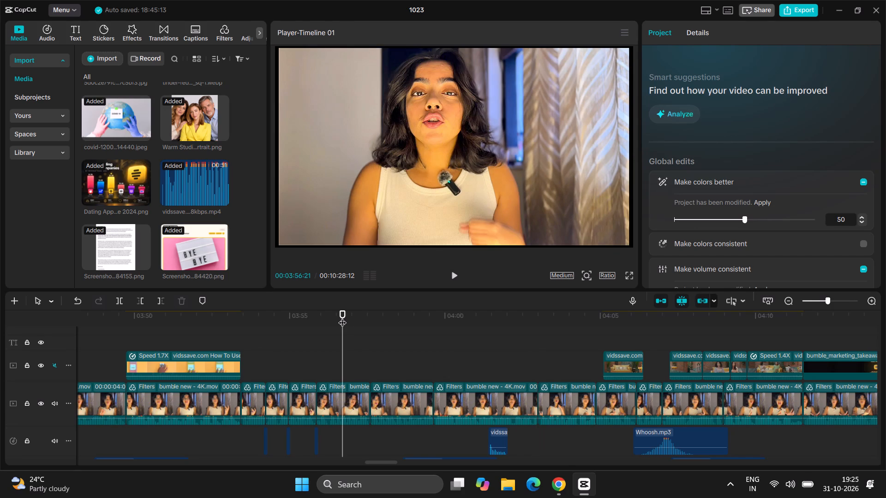
key(space)
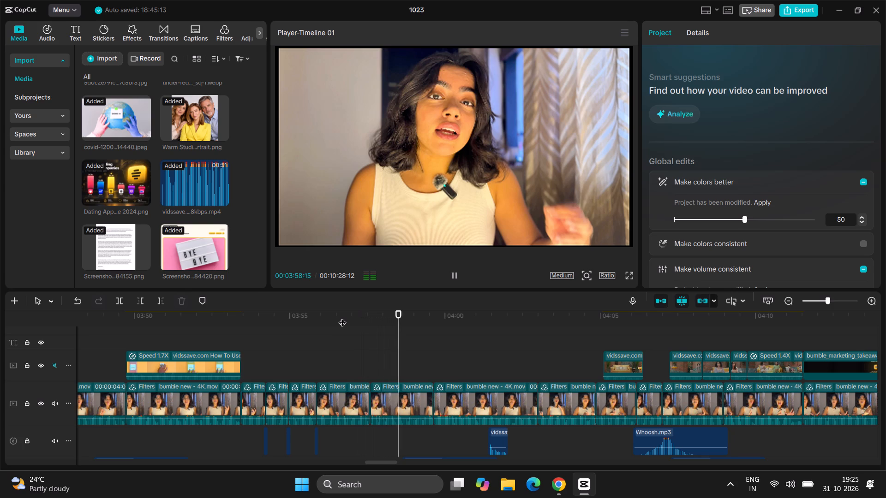
key(space)
key(Left)
key(Left)
key(Left)
key(Left)
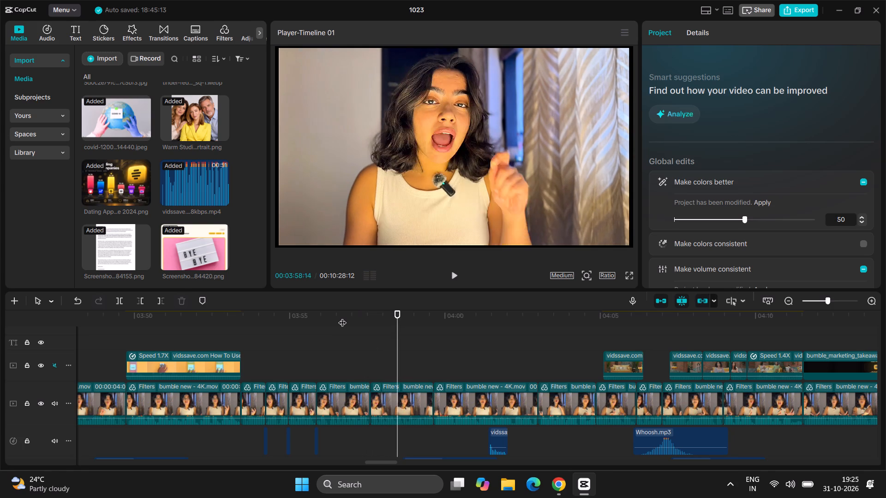
key(Left)
key(Left)
key(Left)
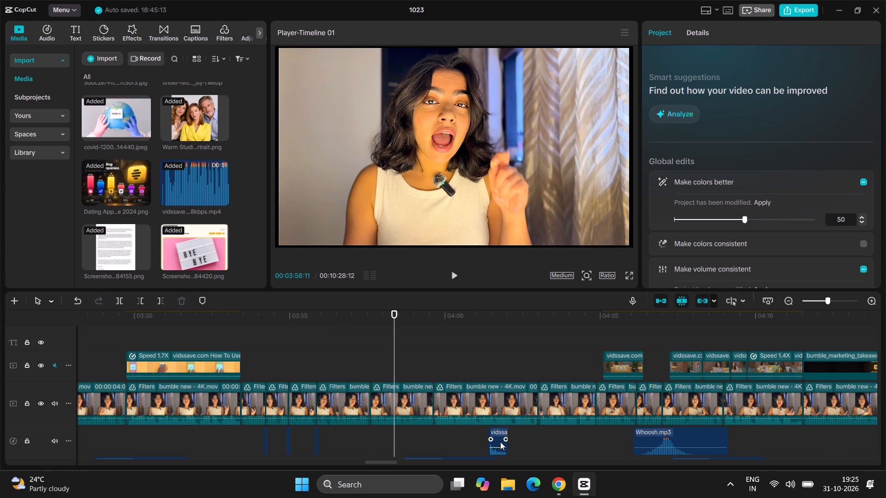
scroll(500, 442, down, 1)
scroll(500, 442, up, 1)
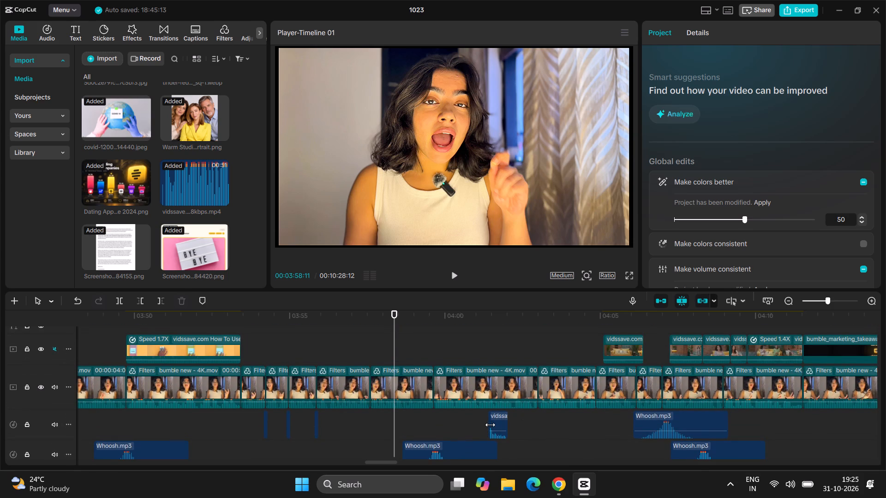
click(498, 423)
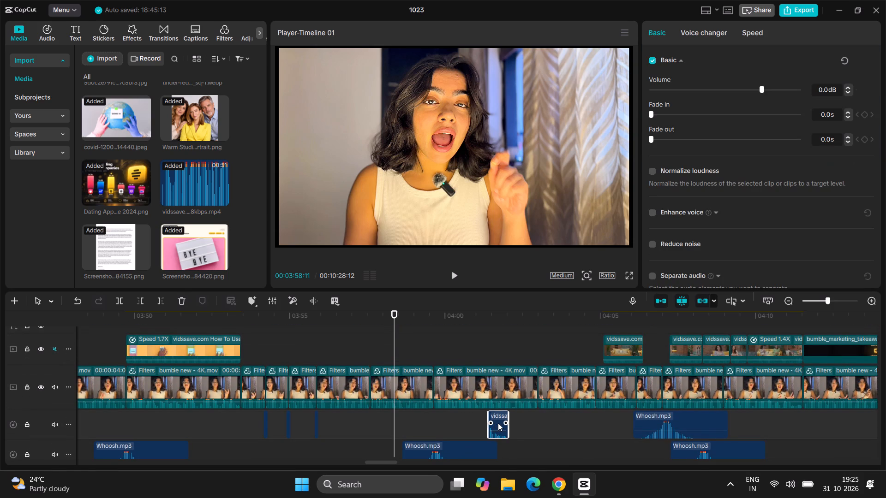
key(ctrl+c)
key(ctrl+v)
key(space)
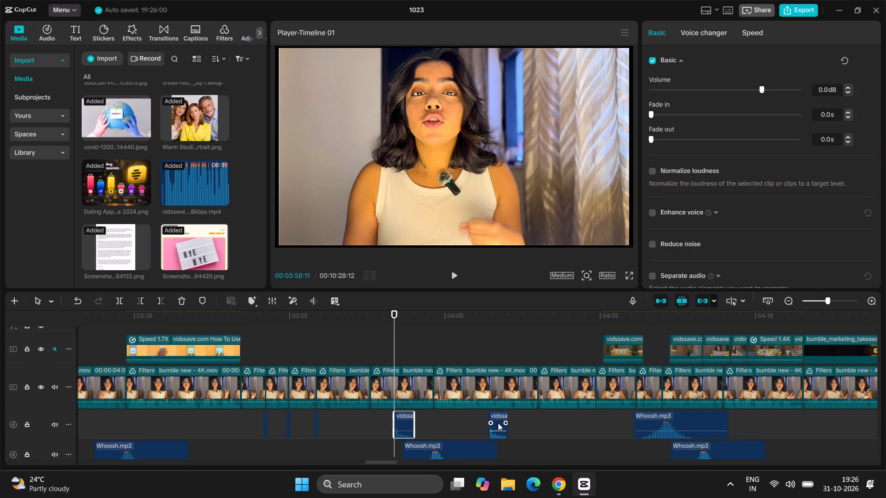
key(space)
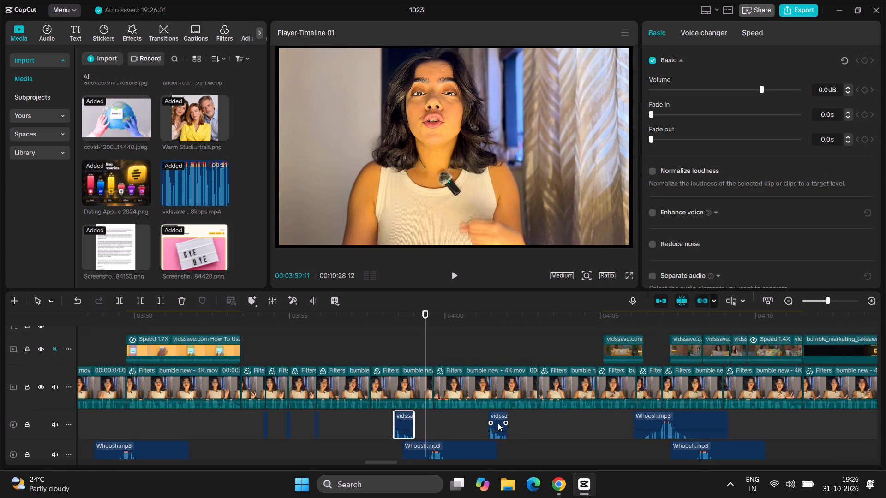
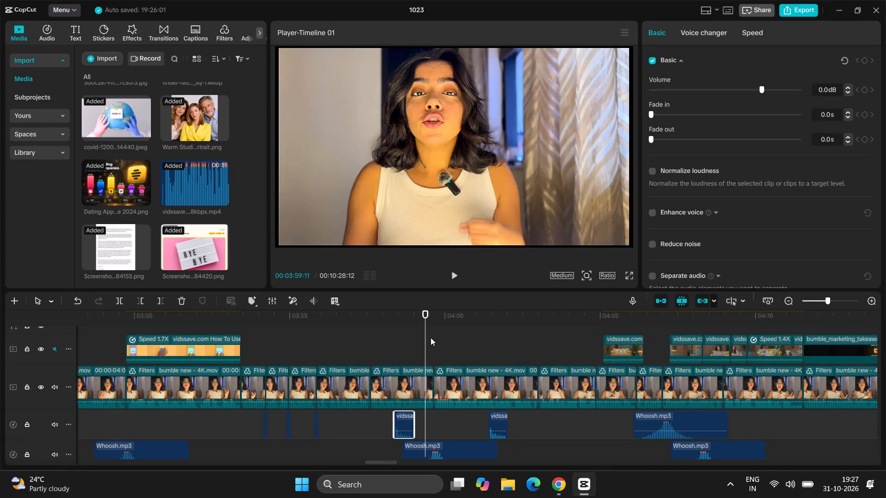
Move the short green overlay clip at about 04:03 from the upper video track down onto the main overlay track.
drag(426, 338, 885, 301)
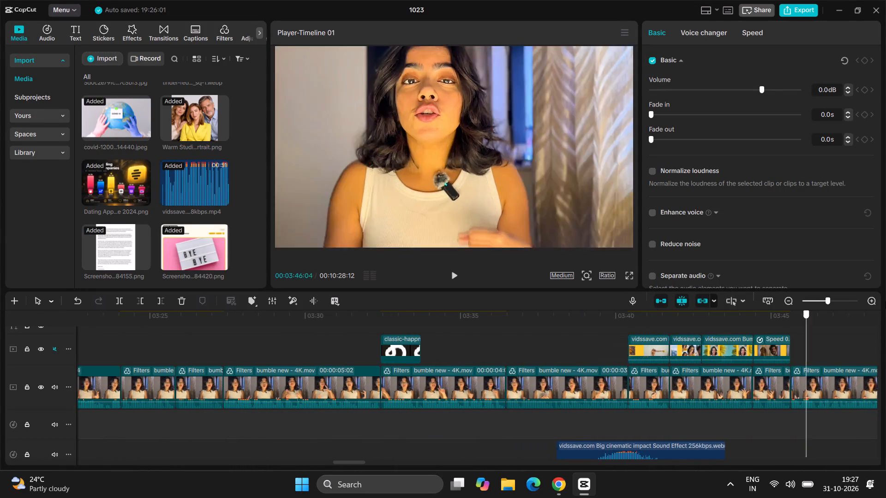
drag(885, 301, 522, 345)
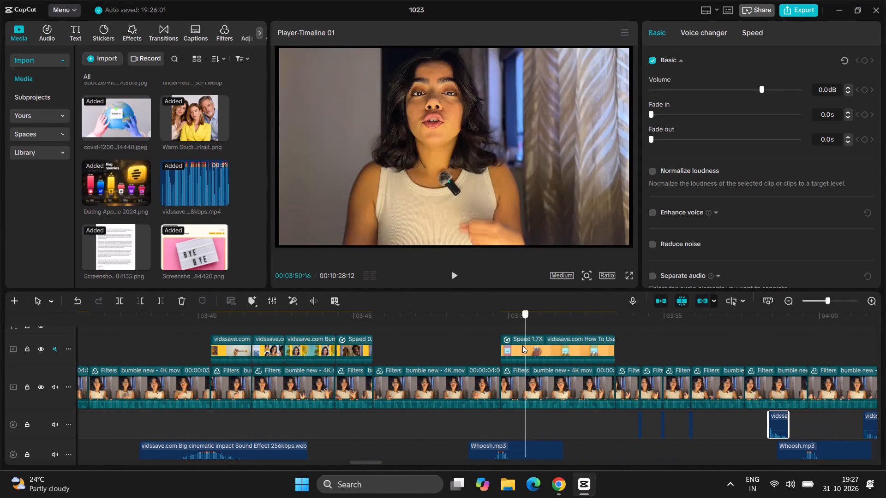
drag(522, 345, 499, 350)
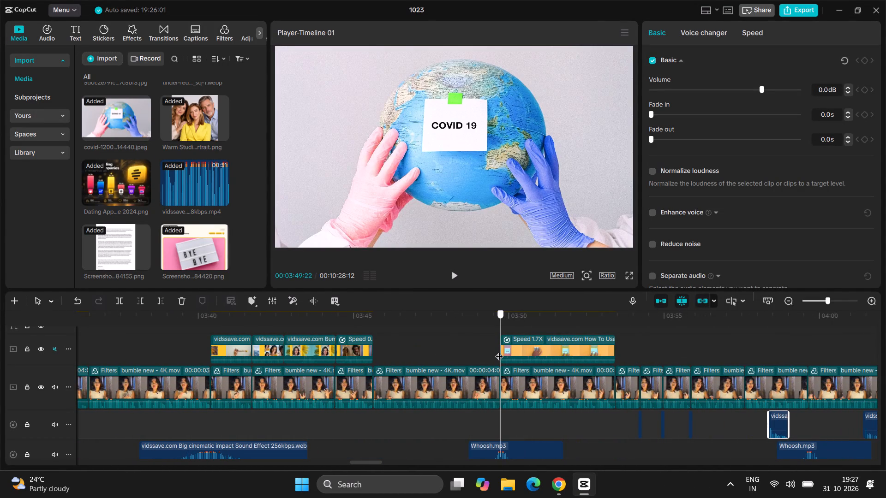
drag(499, 350, 500, 349)
scroll(500, 349, up, 2)
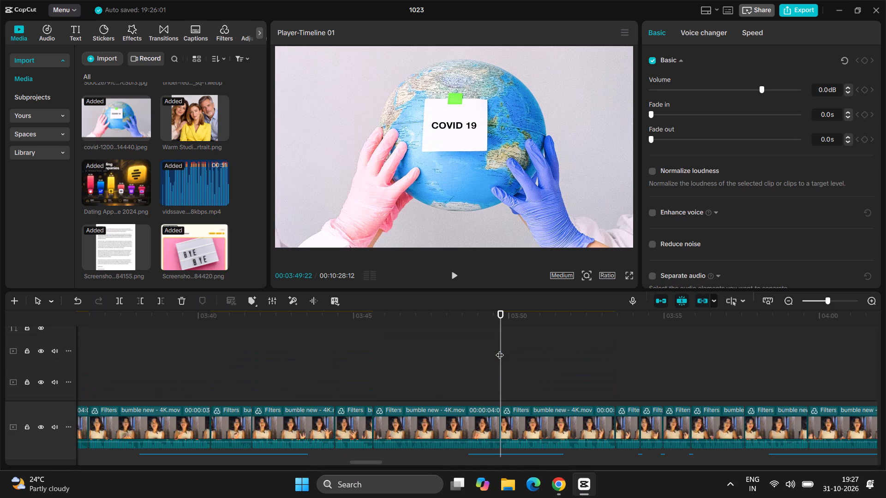
ctrl+scroll(500, 349, down, 10)
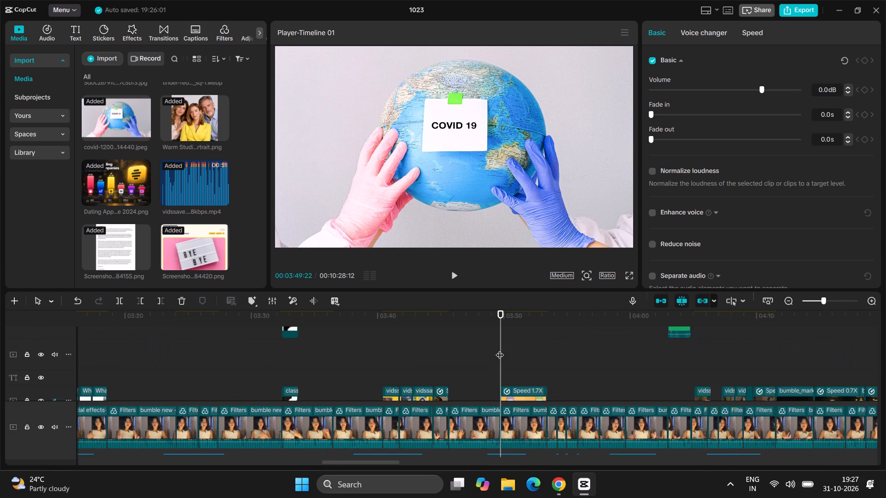
ctrl+scroll(500, 349, down, 3)
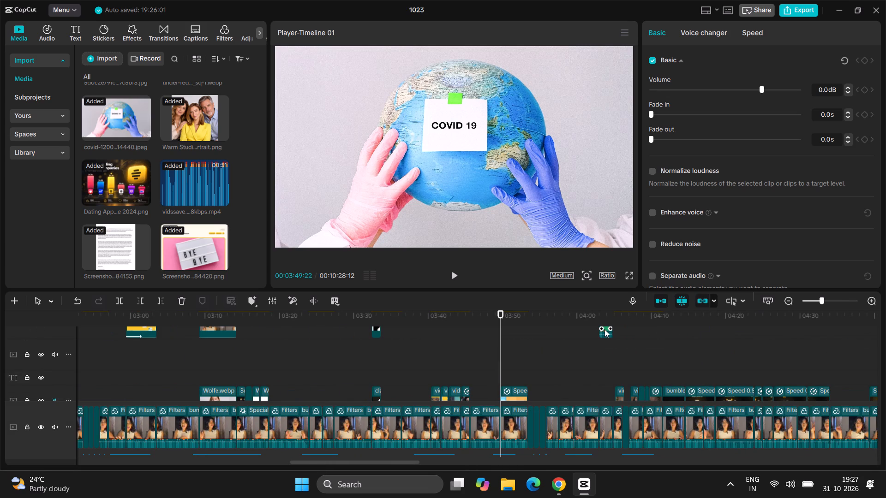
drag(605, 329, 608, 393)
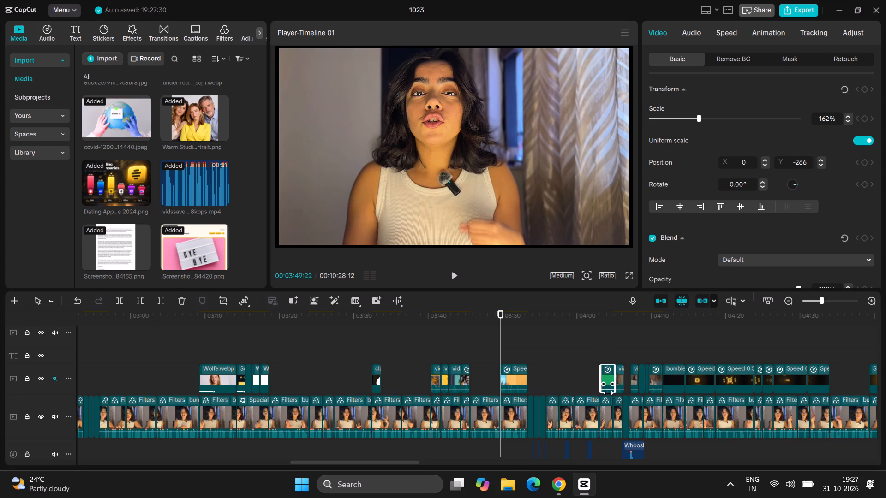
Close project 1023 and reopen it from the Projects list on the home screen.
click(880, 12)
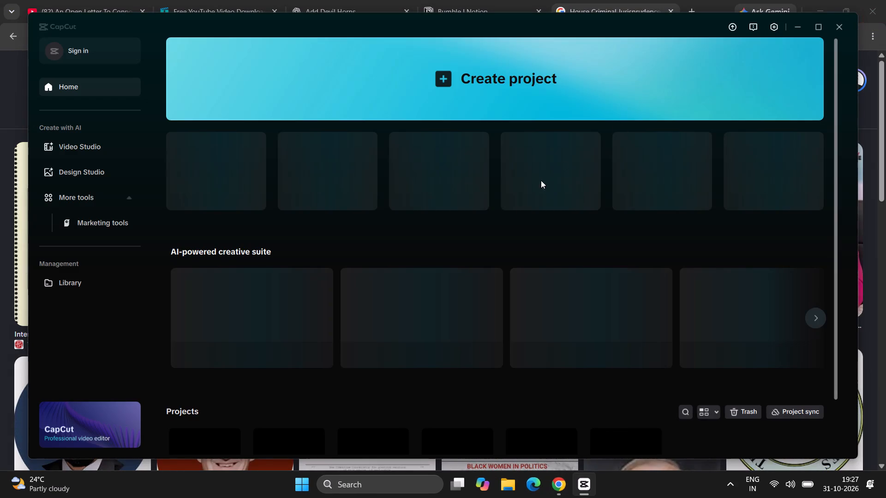
scroll(508, 226, down, 3)
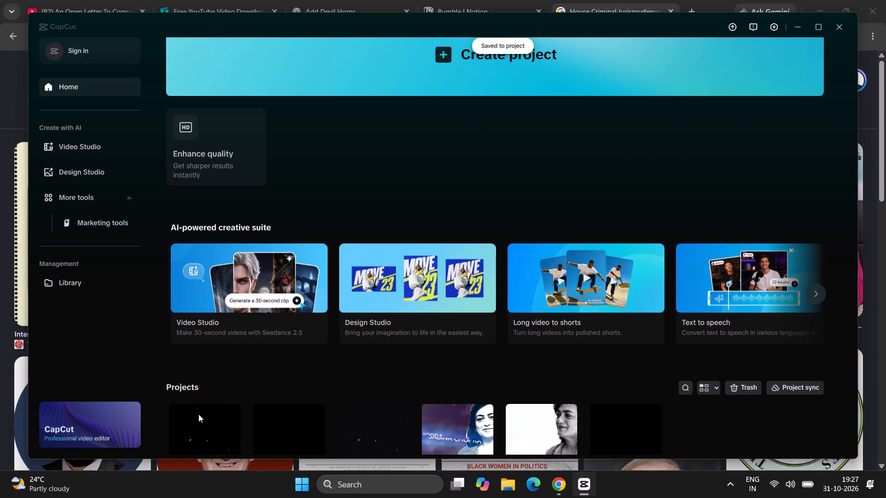
click(205, 420)
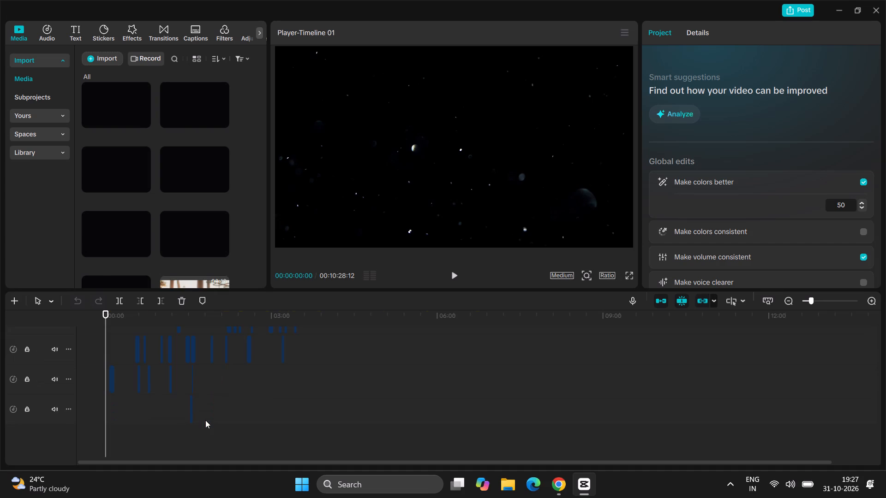
Play back the reopened timeline from about 02:46 to 03:03, checking the preview and sound.
scroll(412, 352, up, 2)
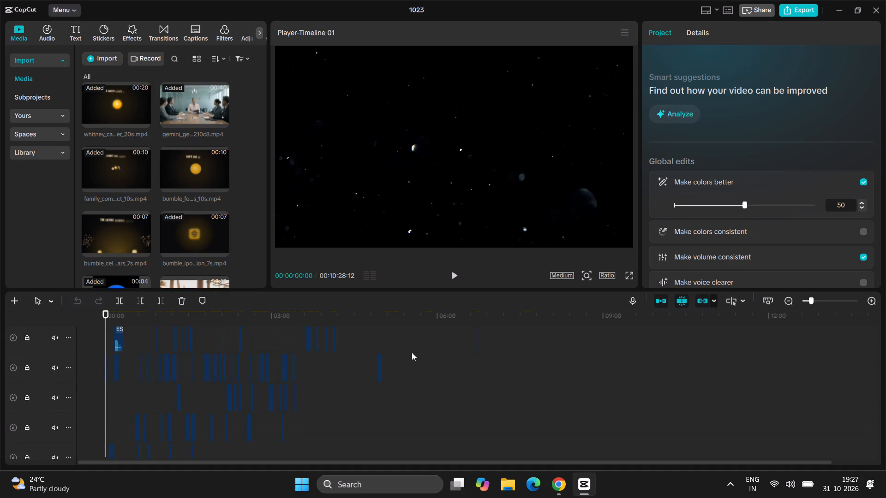
scroll(412, 352, up, 2)
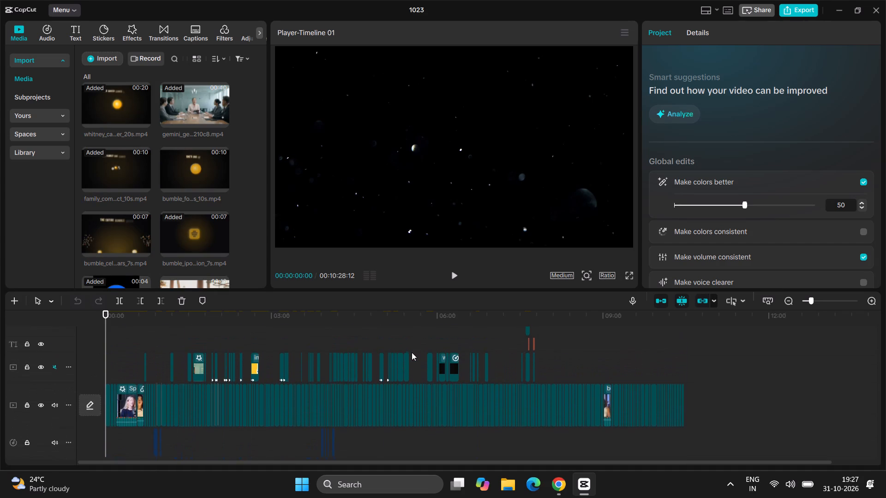
scroll(412, 352, up, 2)
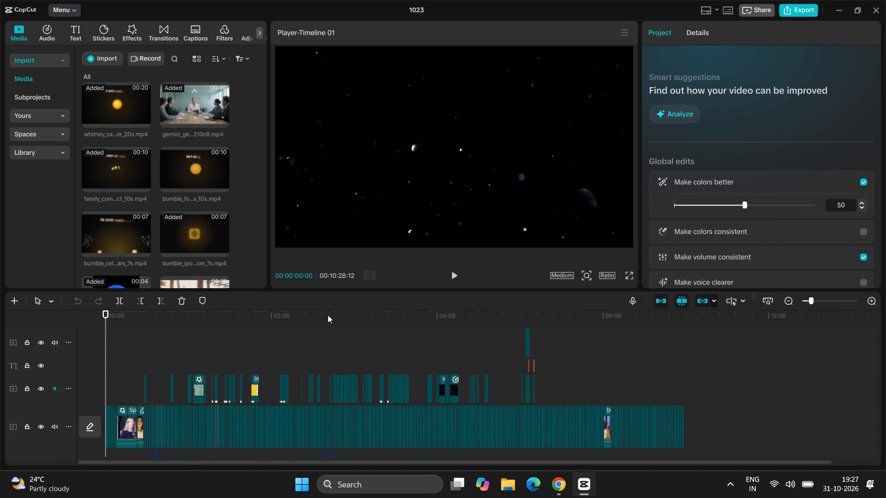
click(262, 329)
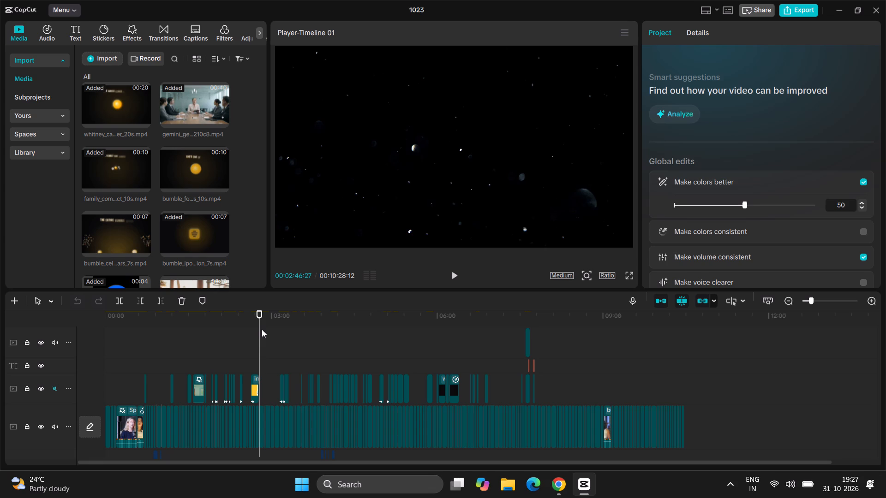
key(space)
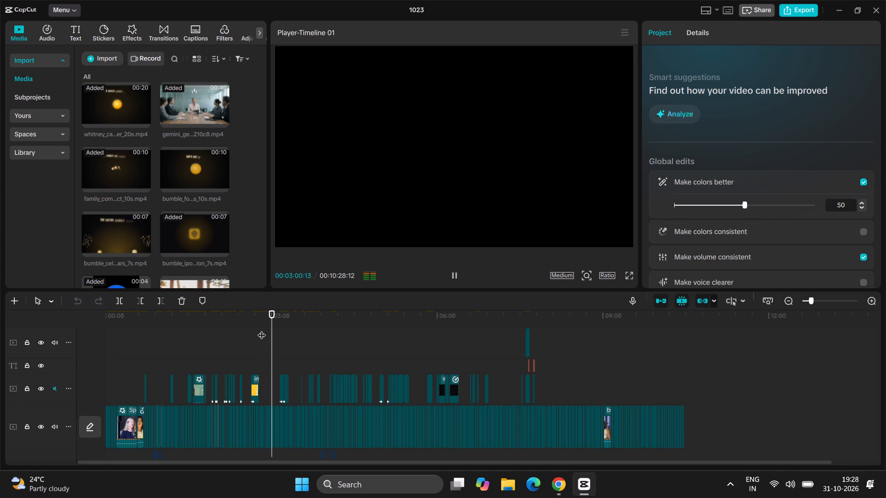
key(space)
key(space)
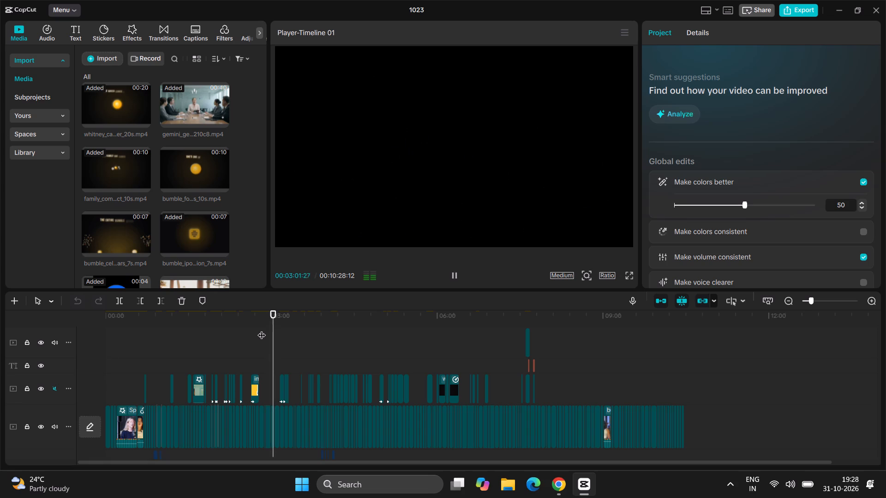
scroll(326, 369, down, 5)
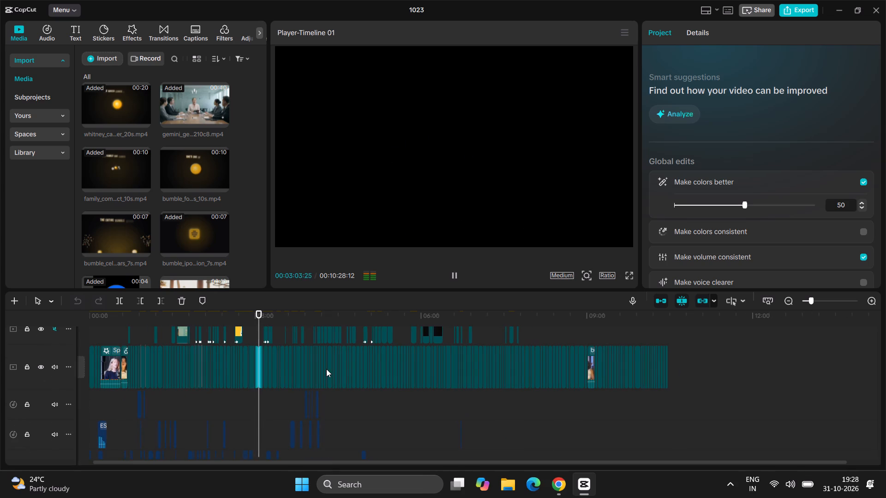
Close project 1023 and exit CapCut, returning to the Chrome window.
click(878, 5)
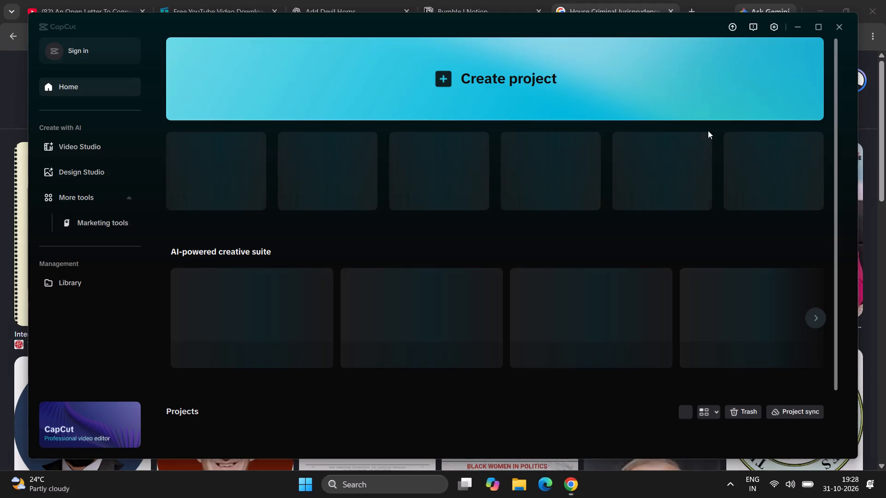
click(835, 29)
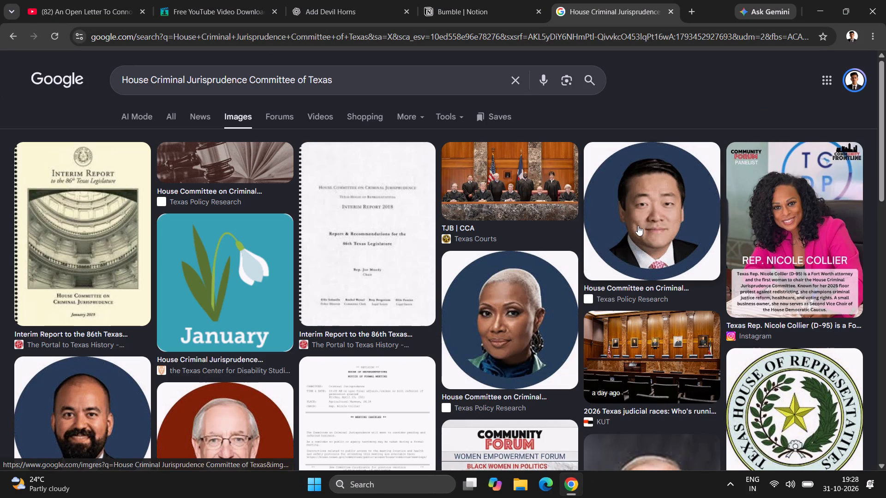
Examine the Google image results for the House Criminal Jurisprudence Committee of Texas for usable visuals.
scroll(638, 225, up, 1)
scroll(638, 225, down, 3)
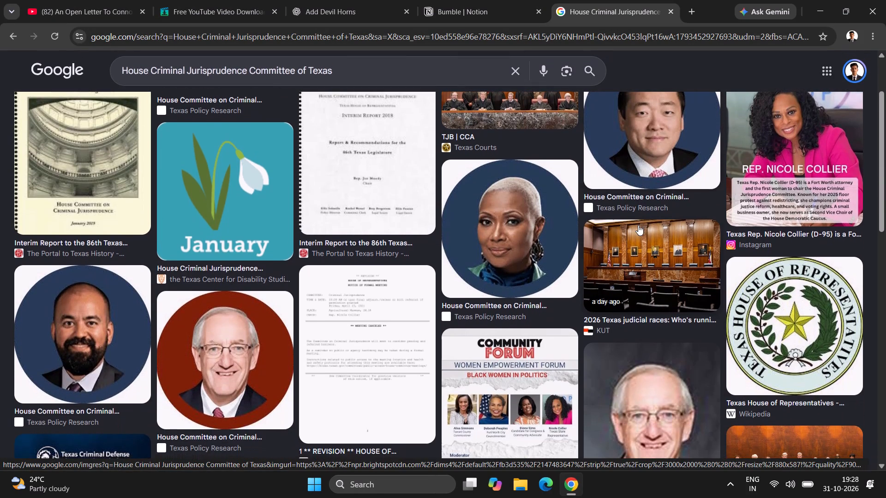
scroll(638, 225, down, 3)
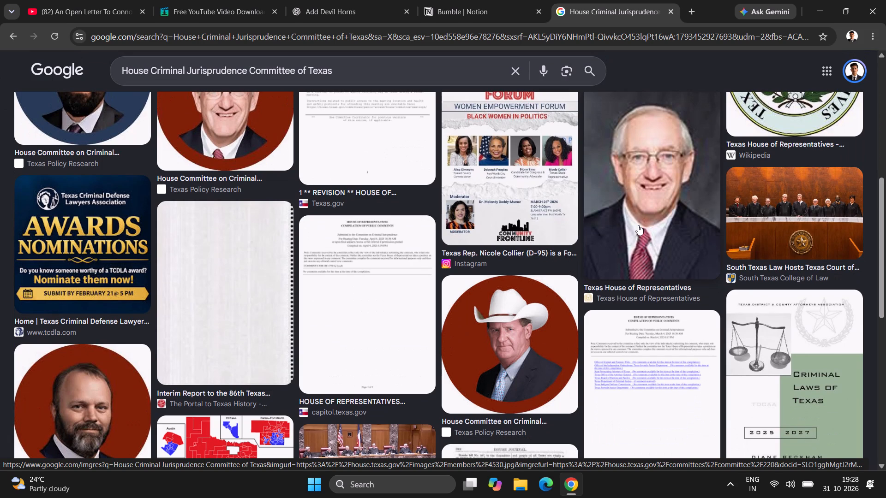
scroll(653, 254, up, 8)
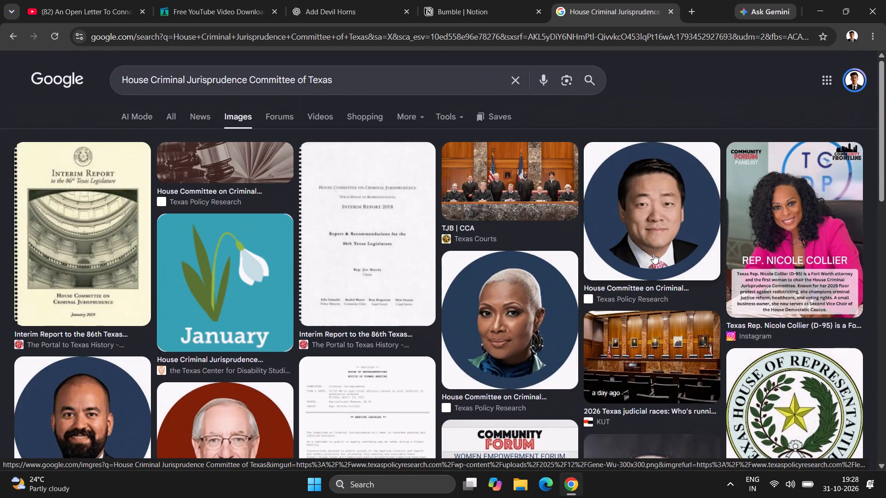
scroll(653, 254, up, 1)
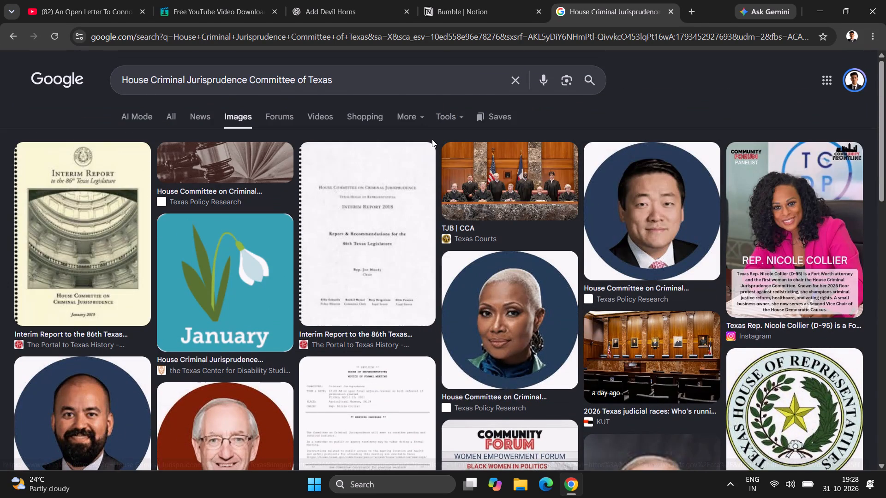
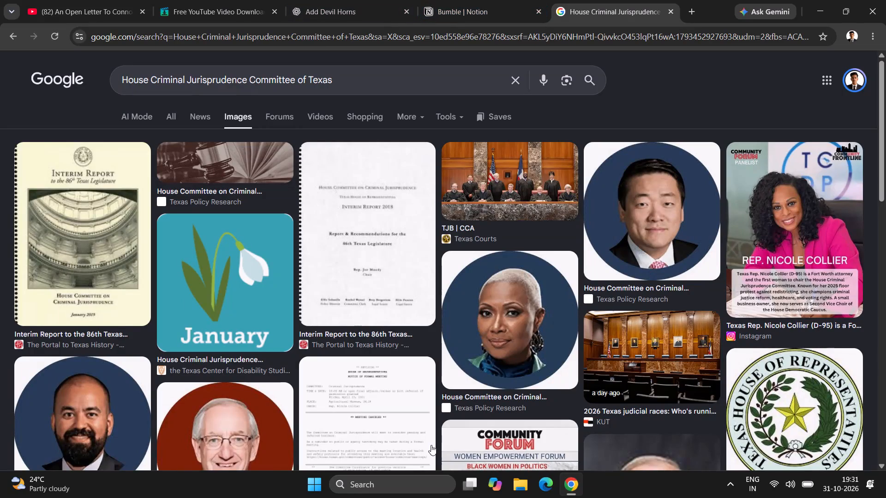
Relaunch CapCut and reopen project 1023 from the home screen's Projects list.
click(380, 487)
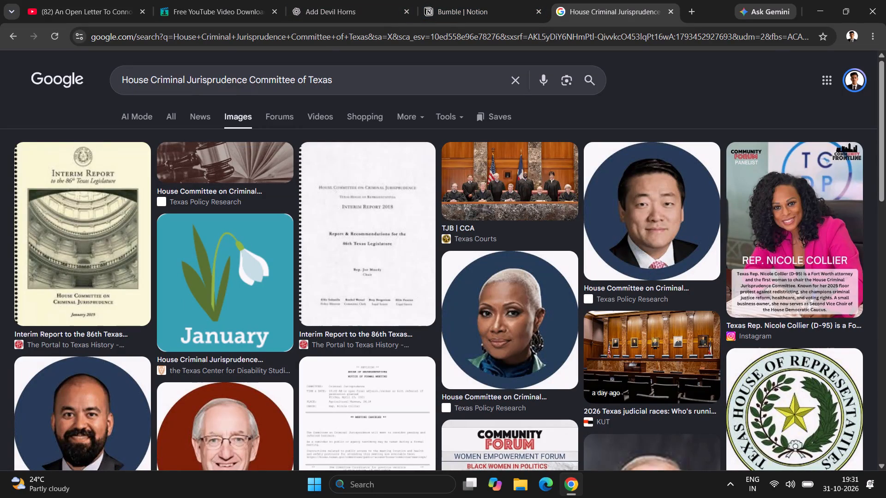
text(ca)
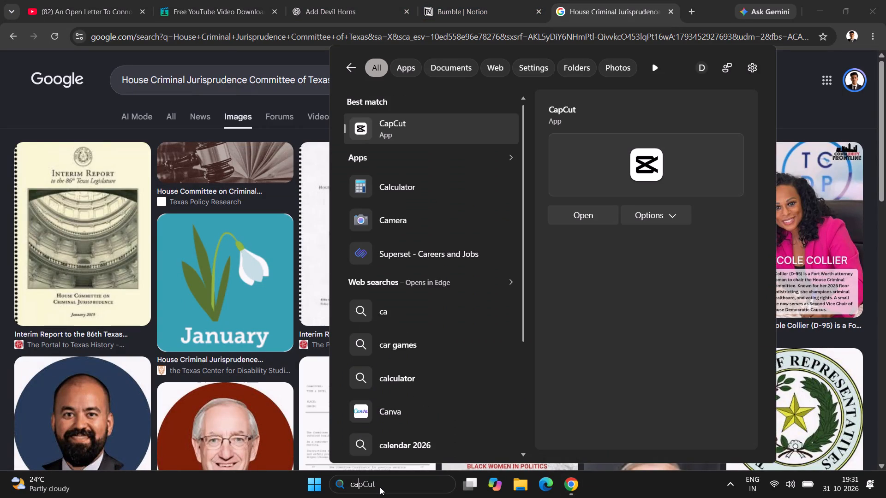
key(Return)
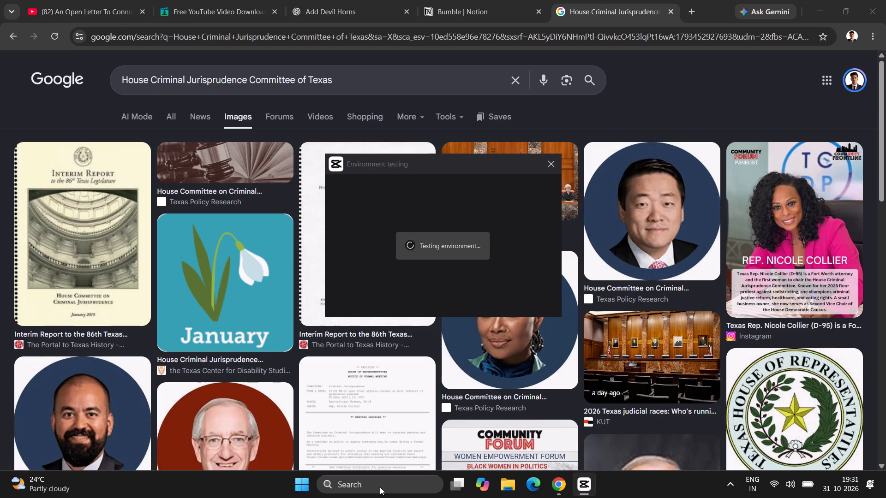
click(550, 162)
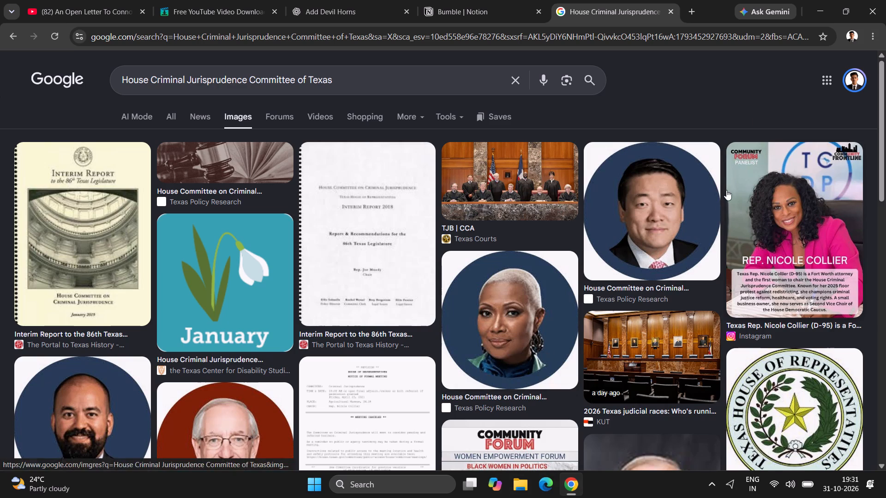
click(825, 0)
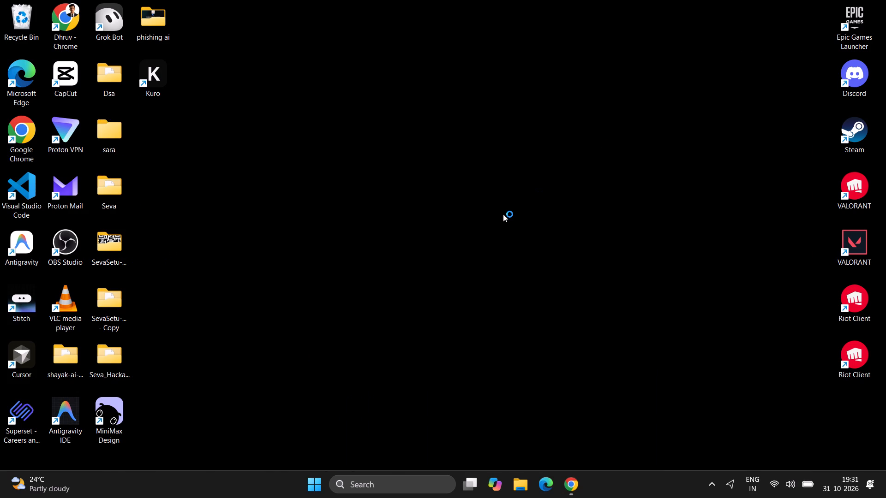
drag(503, 214, 365, 309)
scroll(365, 309, down, 3)
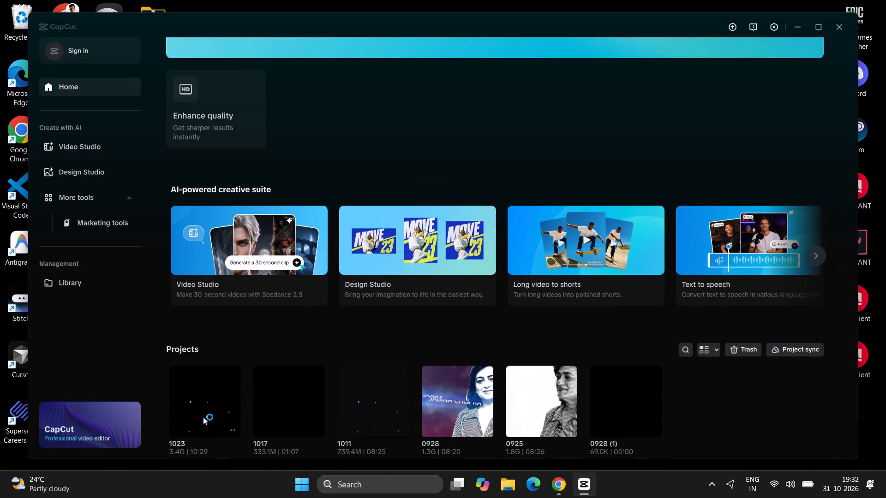
click(203, 417)
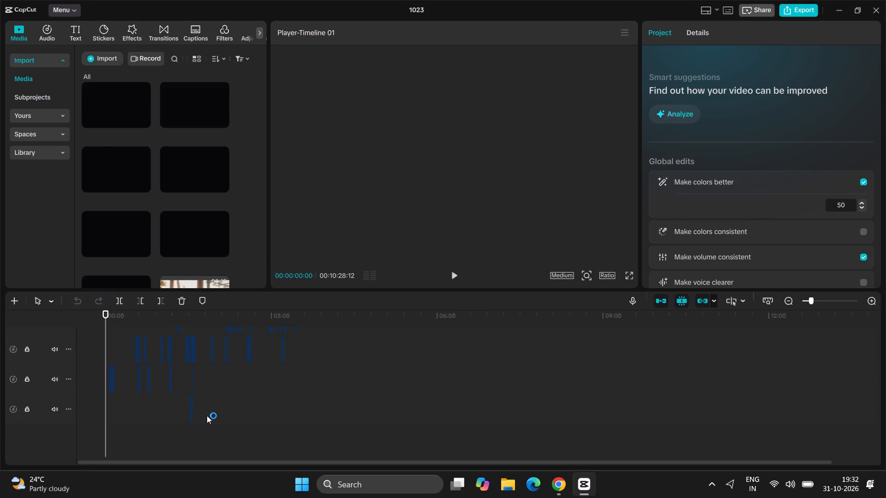
Examine the reopened timeline and briefly play back the talking-head section from about 03:53 to 03:55.
ctrl+scroll(207, 415, up, 4)
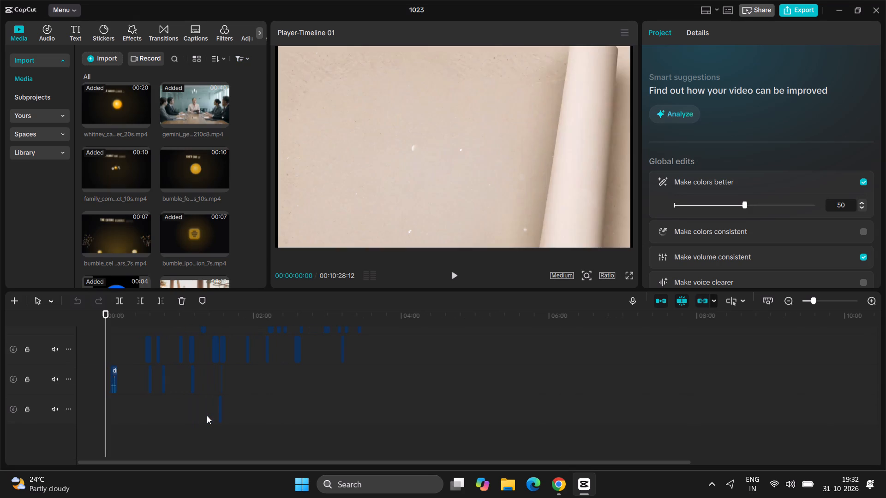
scroll(316, 400, up, 4)
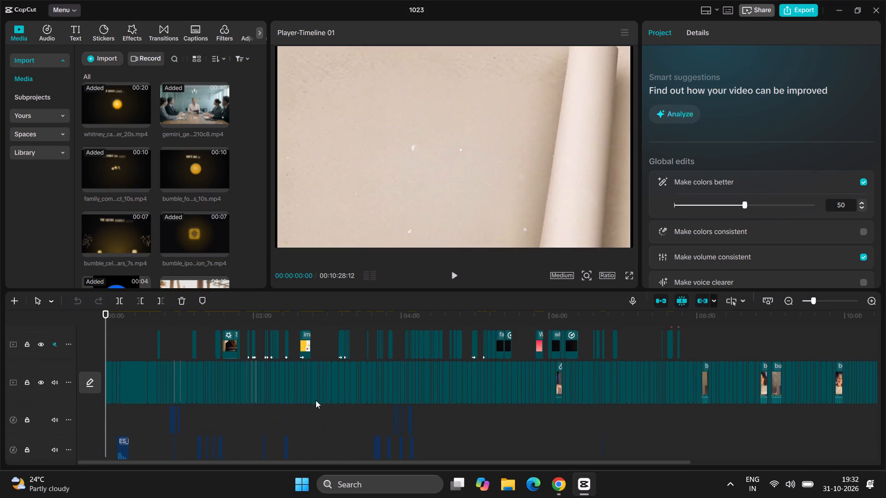
scroll(316, 400, left, 1)
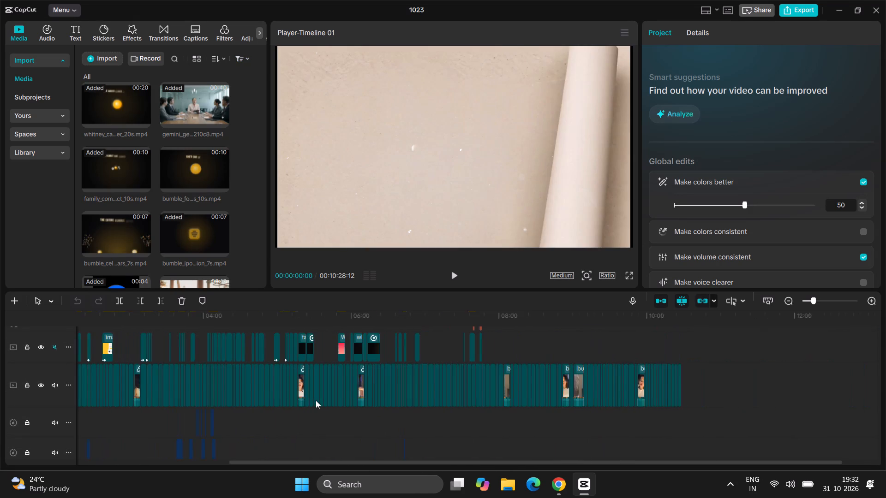
scroll(316, 400, left, 1)
scroll(316, 400, right, 1)
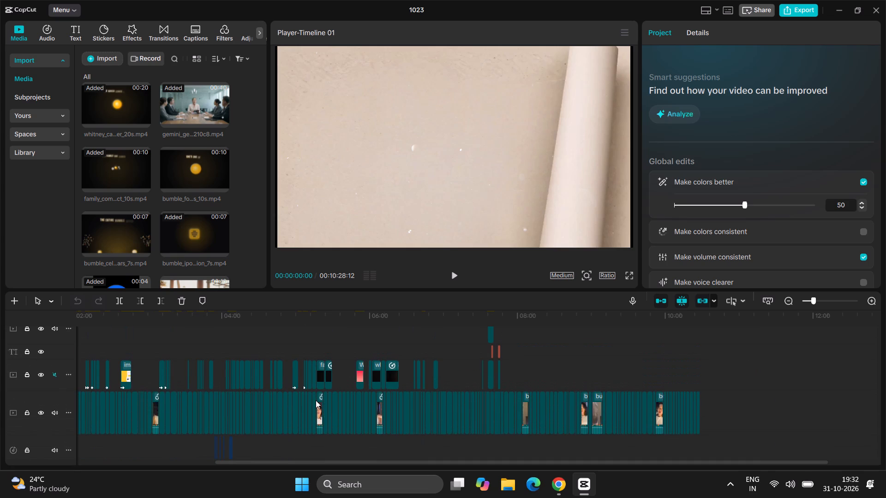
click(216, 340)
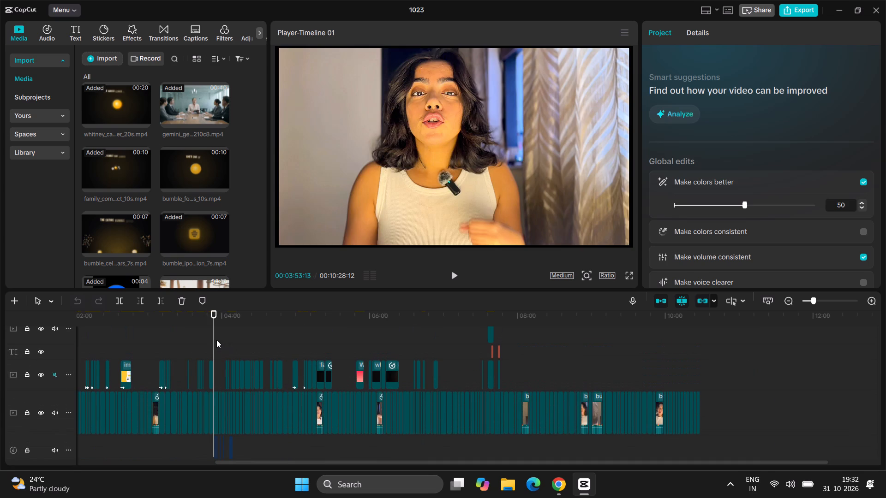
key(space)
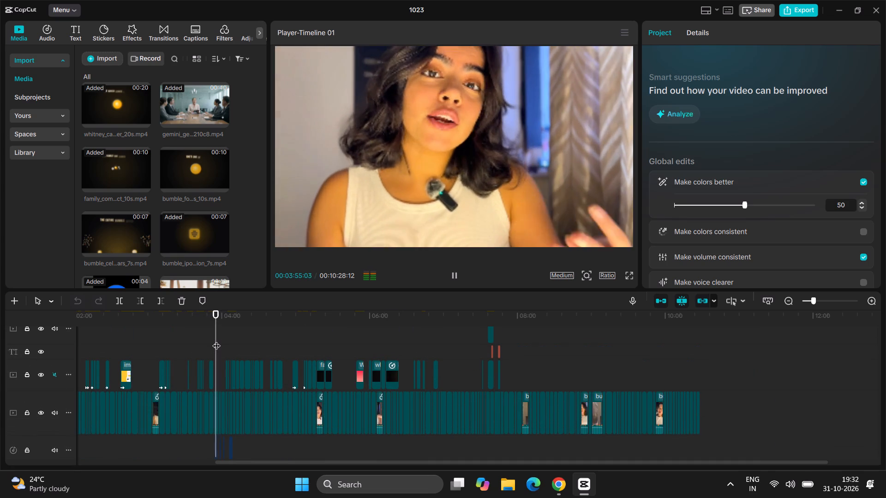
key(space)
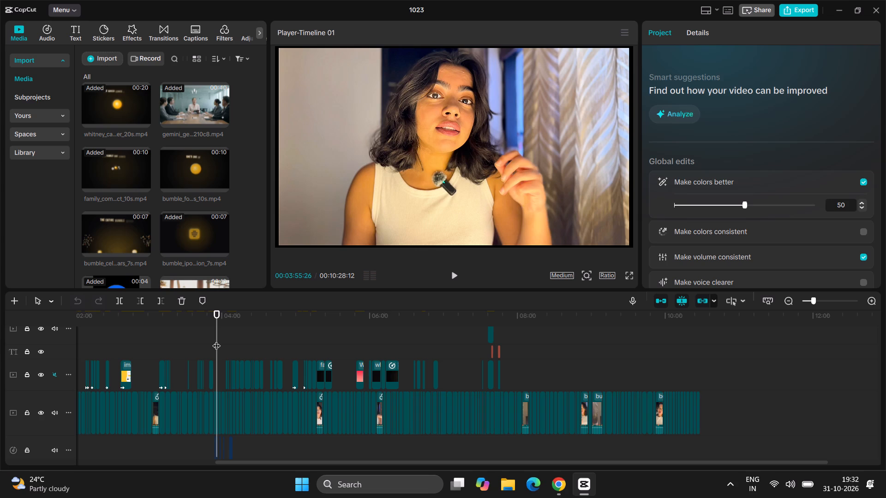
Play back the timeline from about 02:46 to 02:59, checking the captions and talking-head framing.
click(151, 336)
drag(151, 336, 126, 341)
key(space)
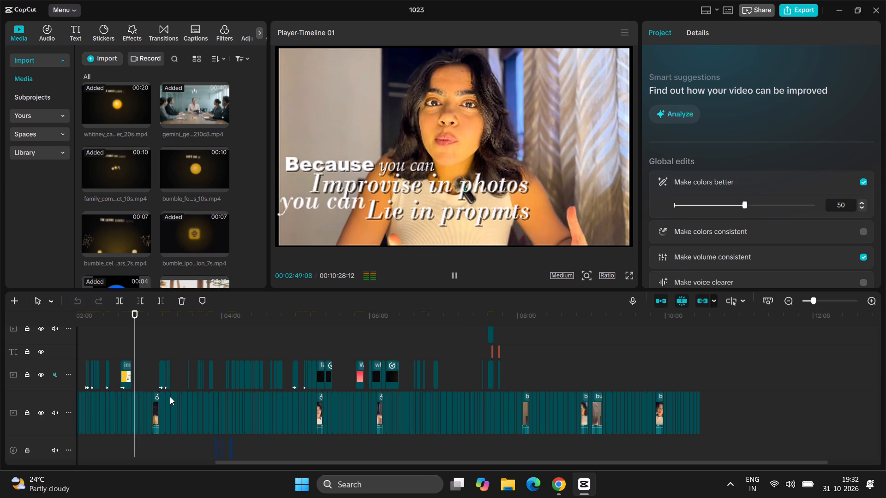
ctrl+scroll(170, 397, up, 8)
scroll(170, 397, right, 5)
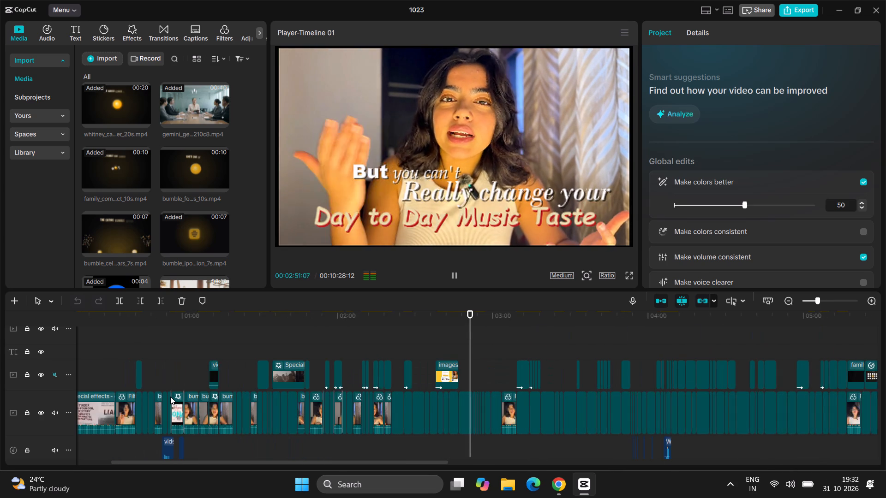
scroll(170, 397, left, 1)
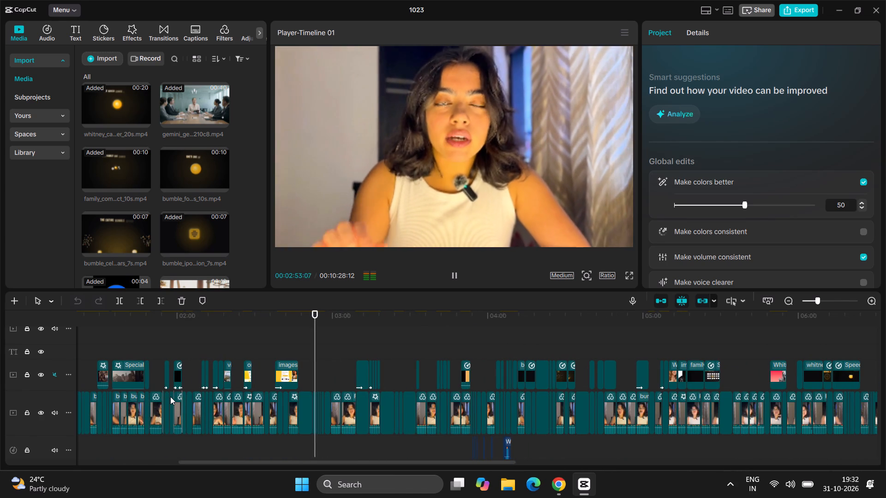
ctrl+scroll(170, 397, up, 9)
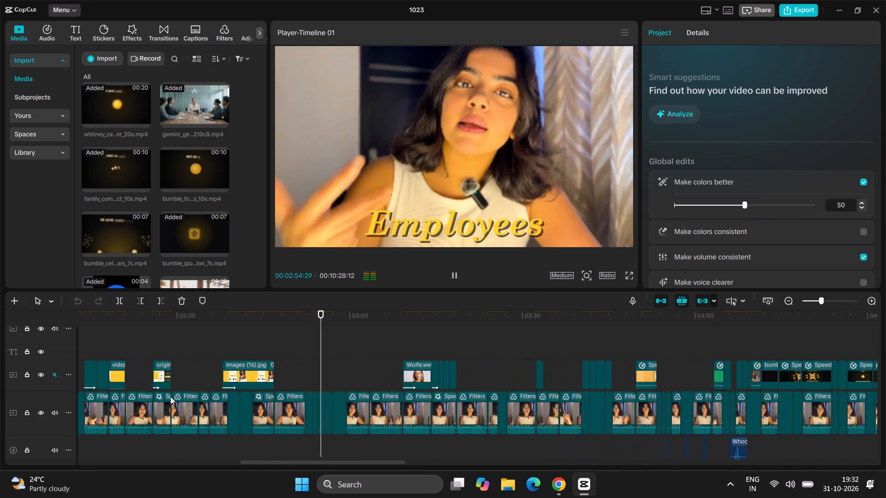
scroll(170, 397, left, 1)
ctrl+scroll(198, 476, up, 1)
ctrl+scroll(198, 476, down, 1)
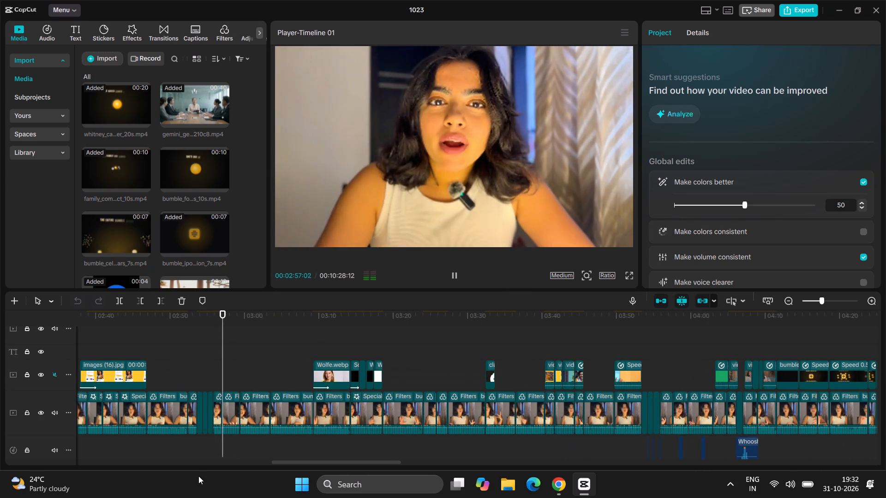
scroll(198, 476, up, 1)
click(242, 371)
key(space)
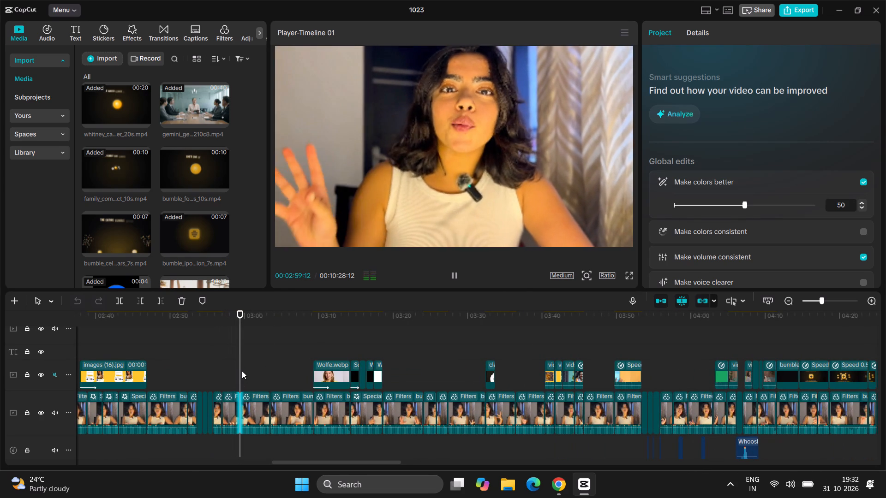
ctrl+scroll(242, 371, up, 8)
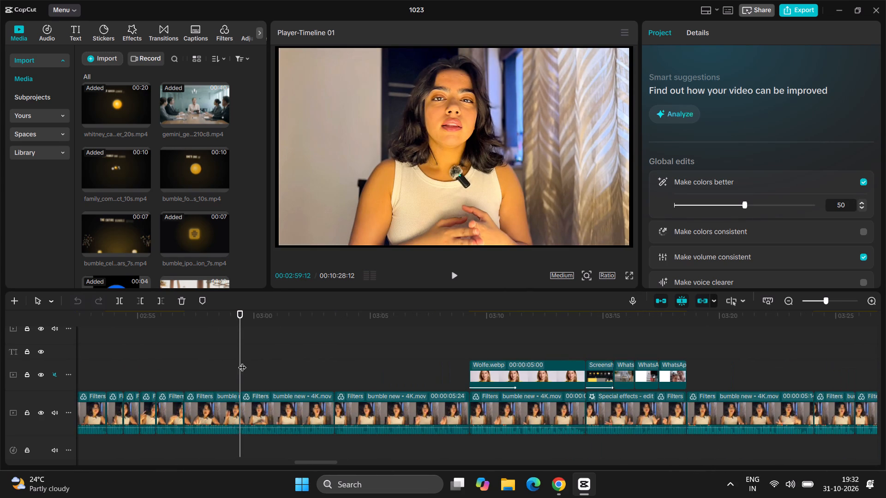
Set the scale of the talking-head clip under the "Branding" caption, at about 02:54, to 132%.
drag(238, 361, 732, 338)
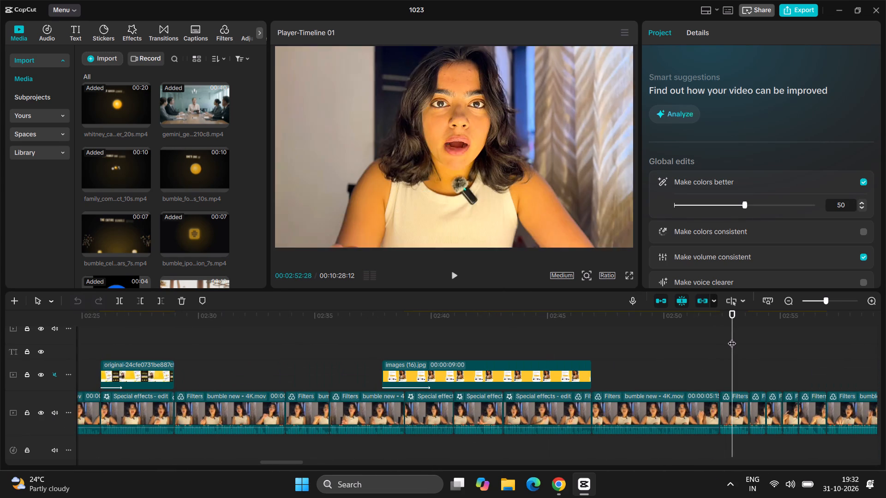
key(space)
key(space)
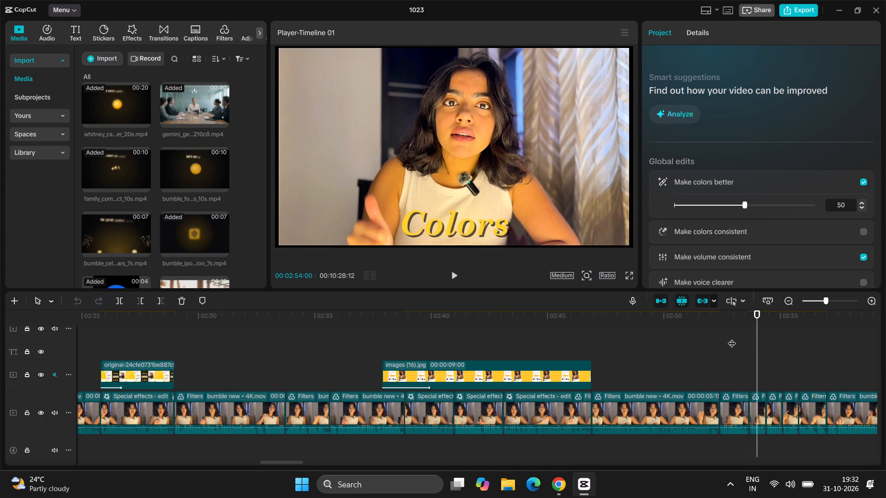
key(space)
key(space)
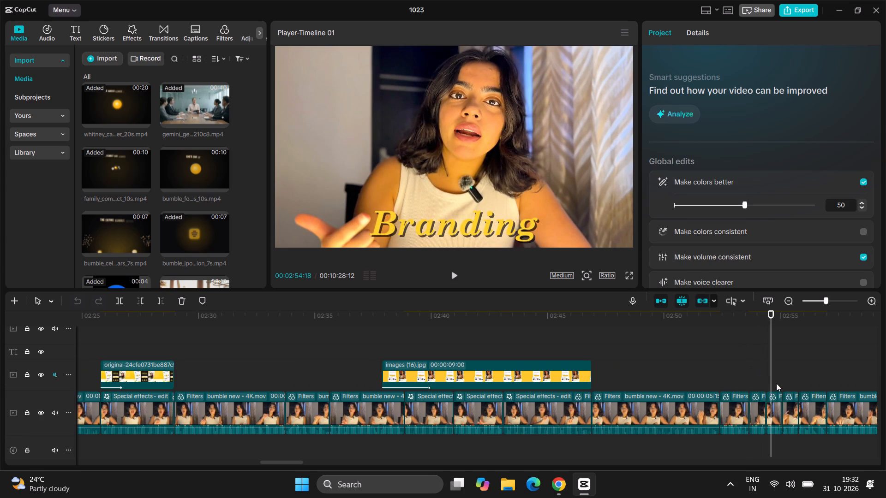
click(777, 406)
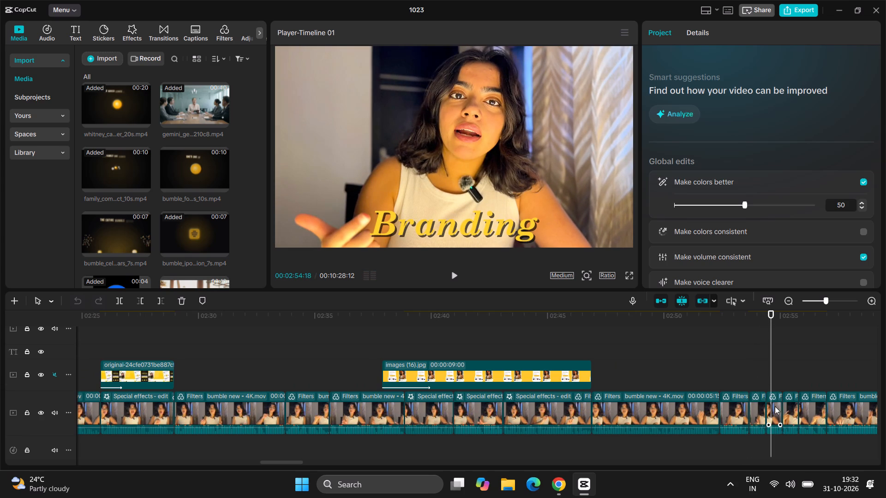
click(773, 406)
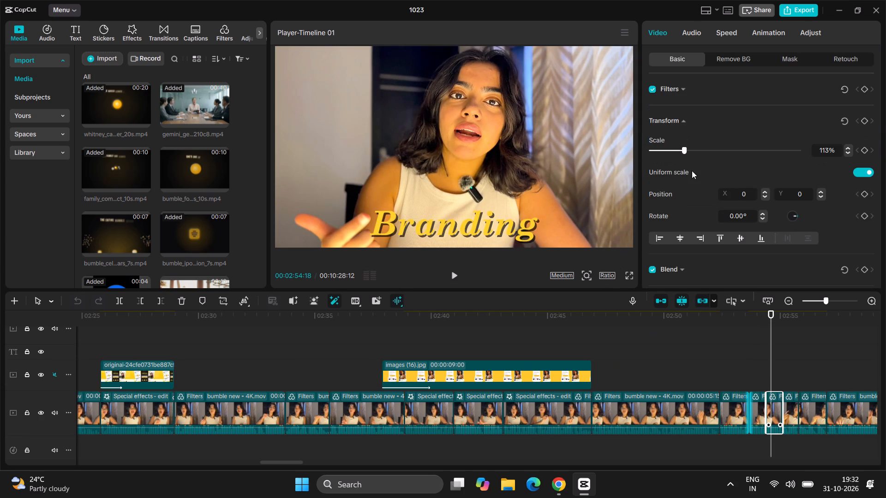
click(692, 149)
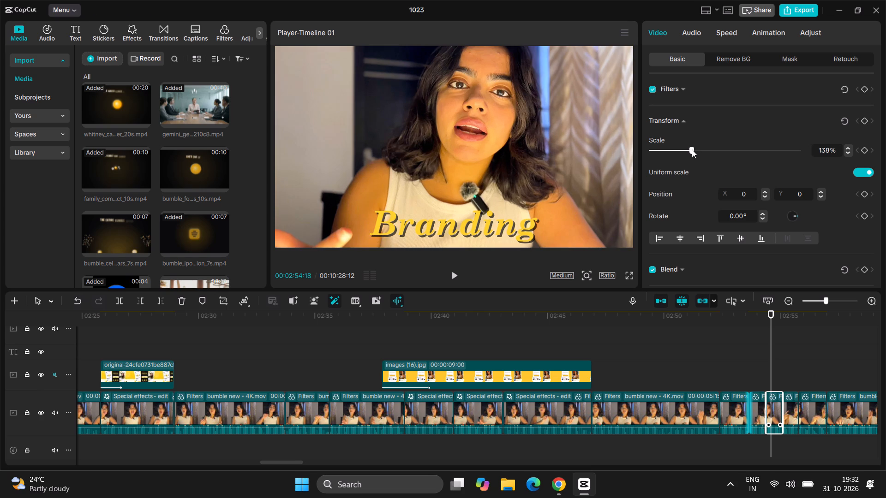
click(692, 149)
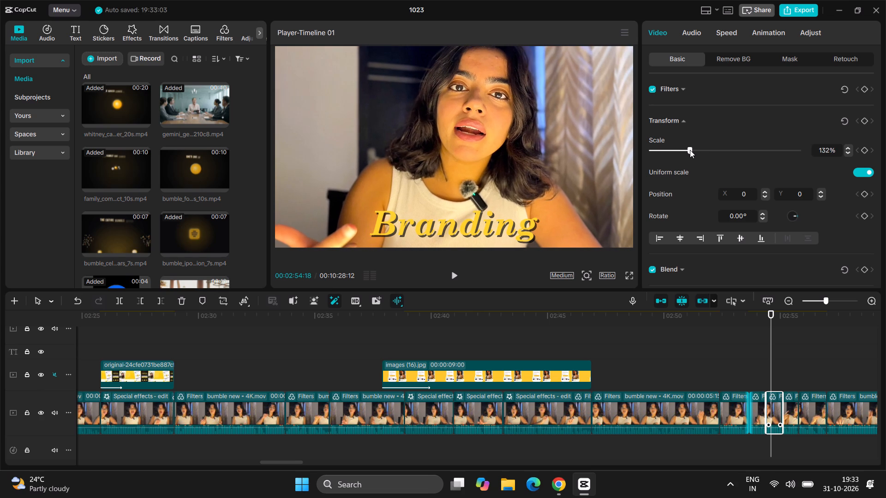
click(690, 150)
Set the scale of the following talking-head clip, under the "Employees" caption at about 02:55, to 144%.
key(space)
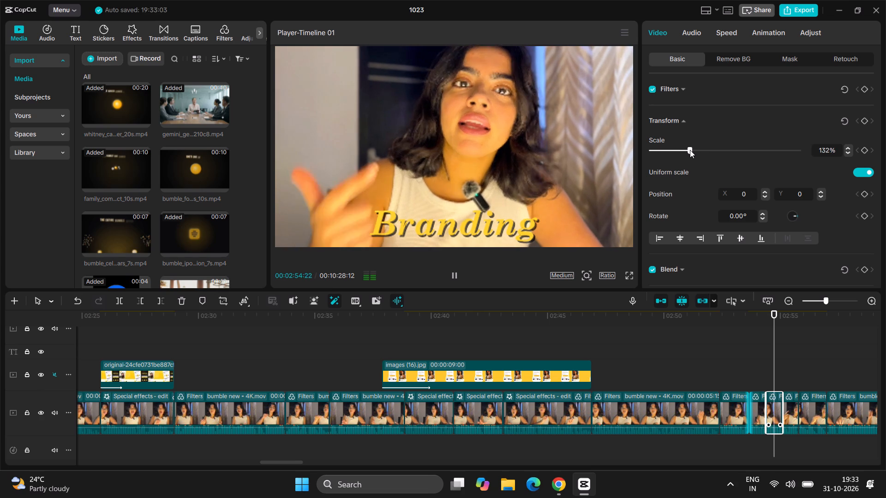
key(space)
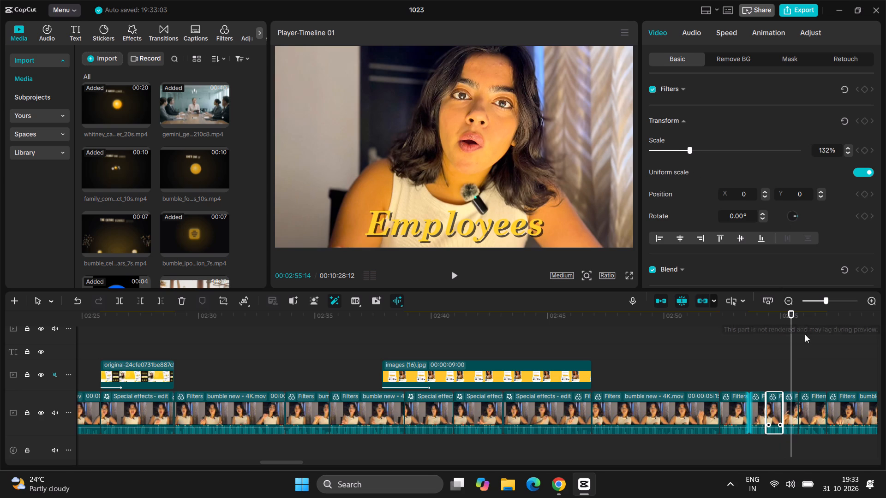
click(789, 411)
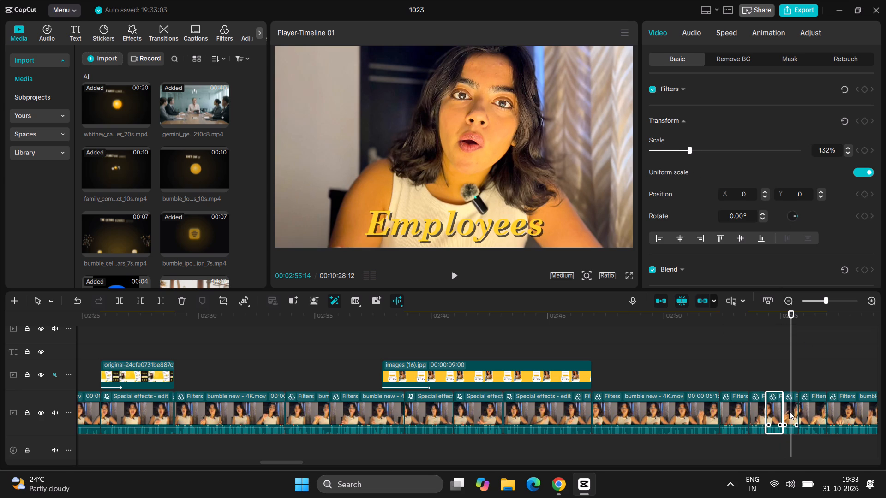
click(694, 150)
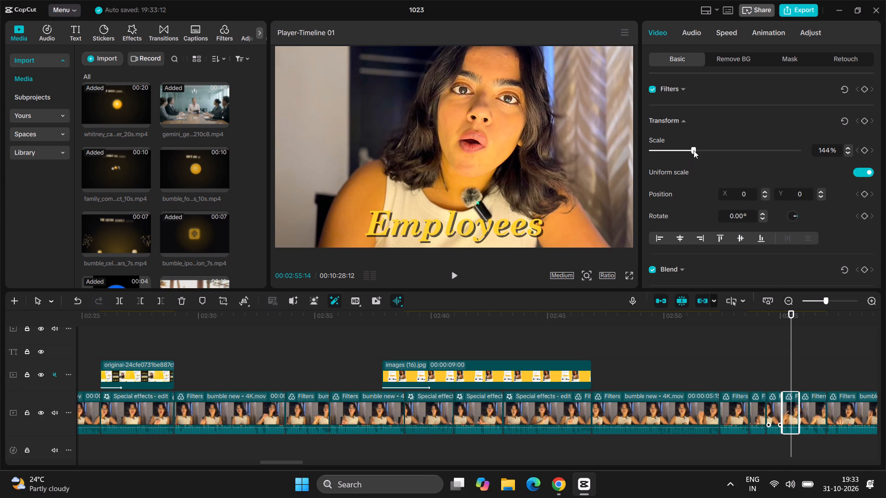
Play back the timeline from about 02:52 to 03:35, checking the talking-head framing, captions and overlays.
drag(786, 351, 741, 362)
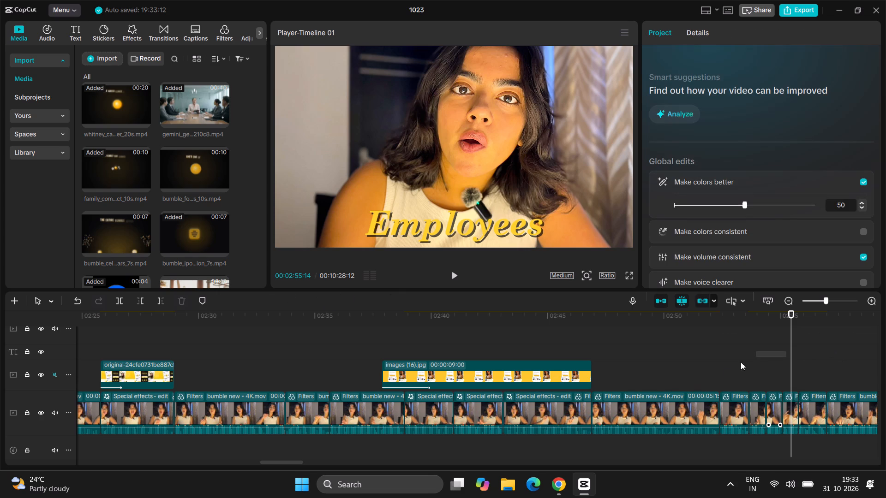
drag(741, 362, 726, 368)
click(726, 368)
key(space)
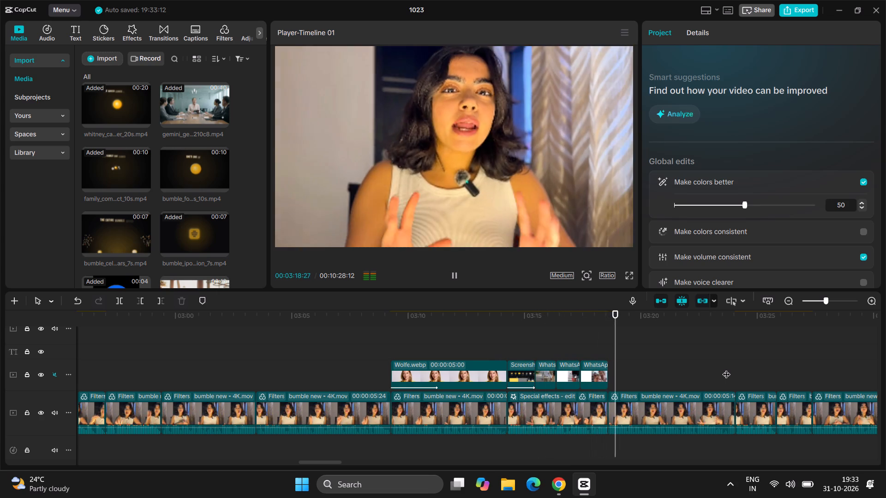
scroll(726, 368, left, 1)
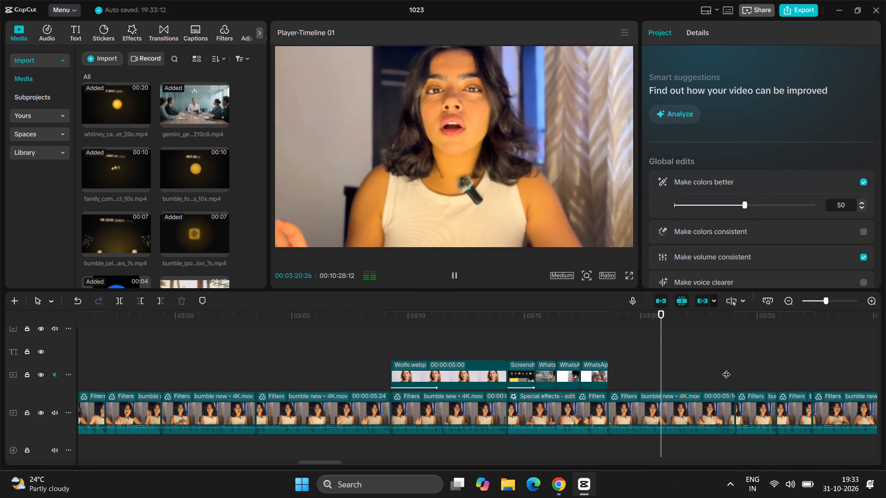
scroll(726, 368, left, 2)
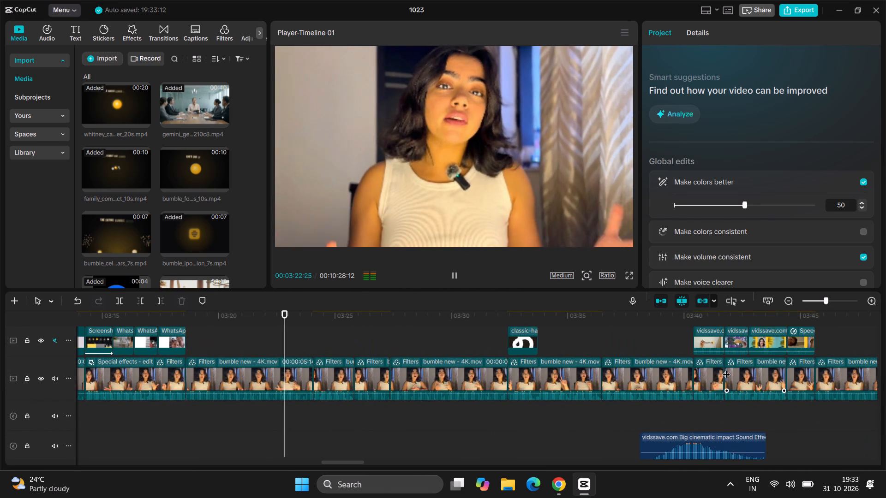
scroll(726, 368, right, 1)
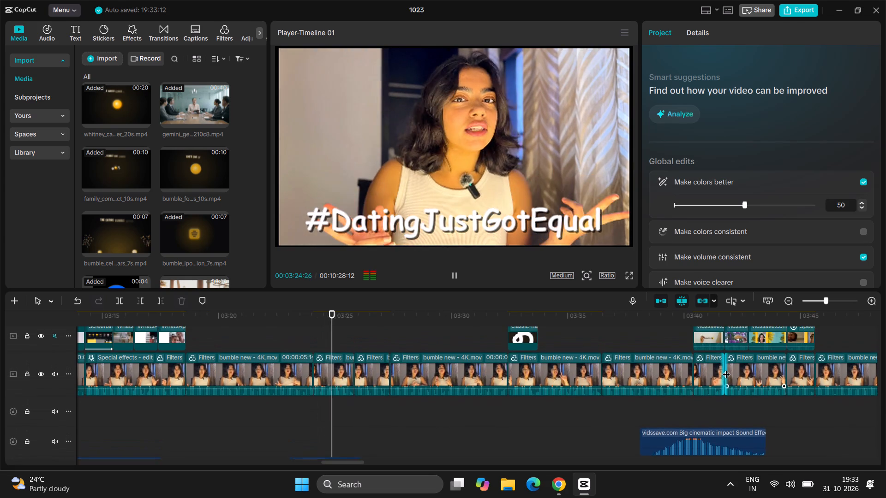
scroll(726, 368, right, 1)
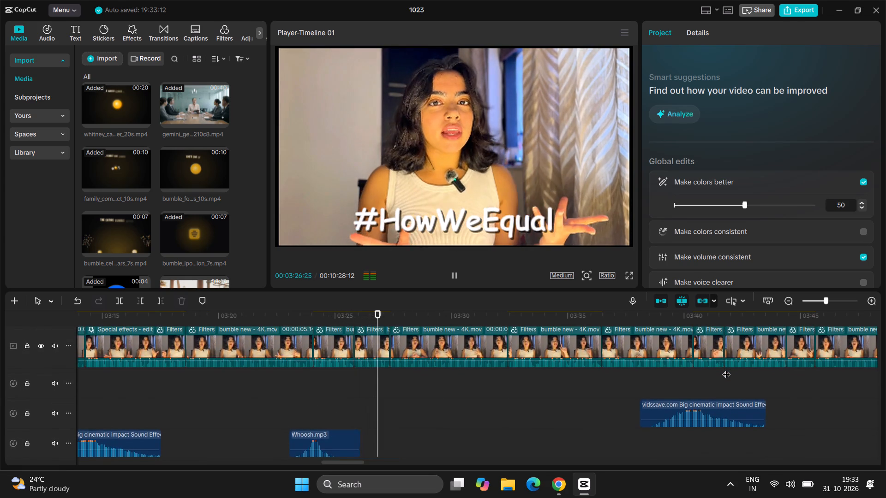
scroll(726, 368, right, 3)
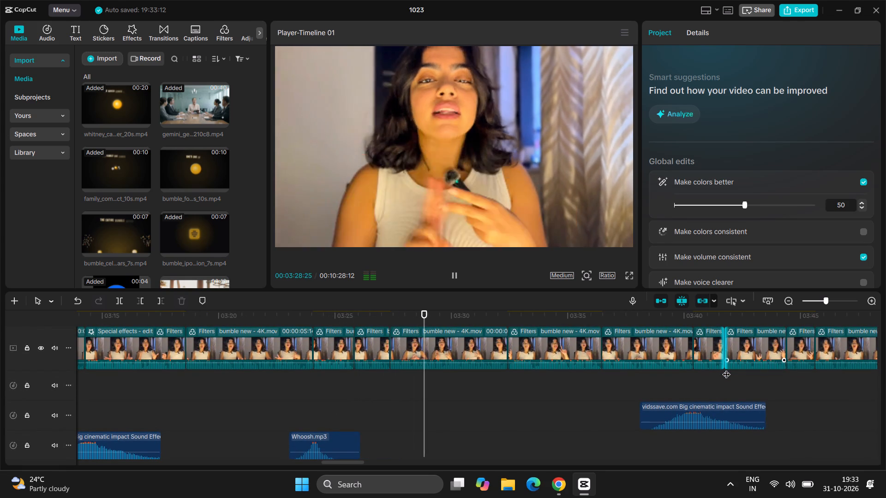
scroll(726, 368, right, 2)
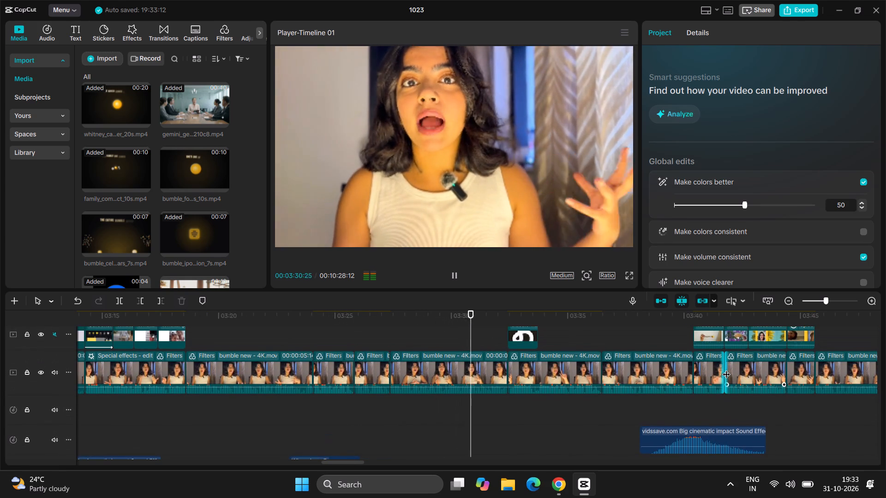
scroll(726, 368, right, 1)
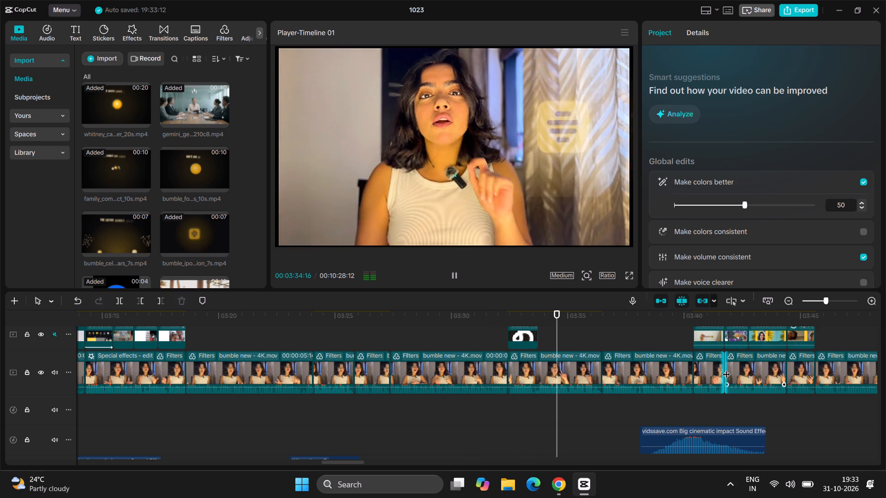
key(space)
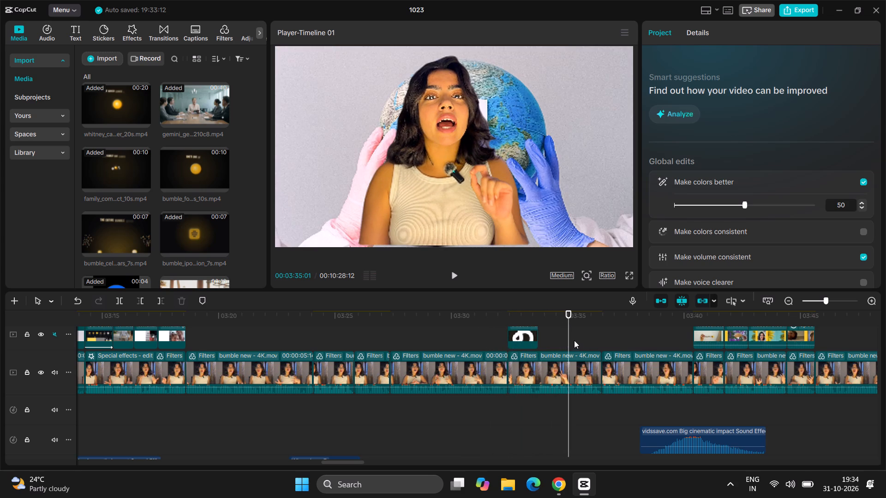
Delete the faded Bumble logo screenshot overlay at about 03:34.
click(543, 317)
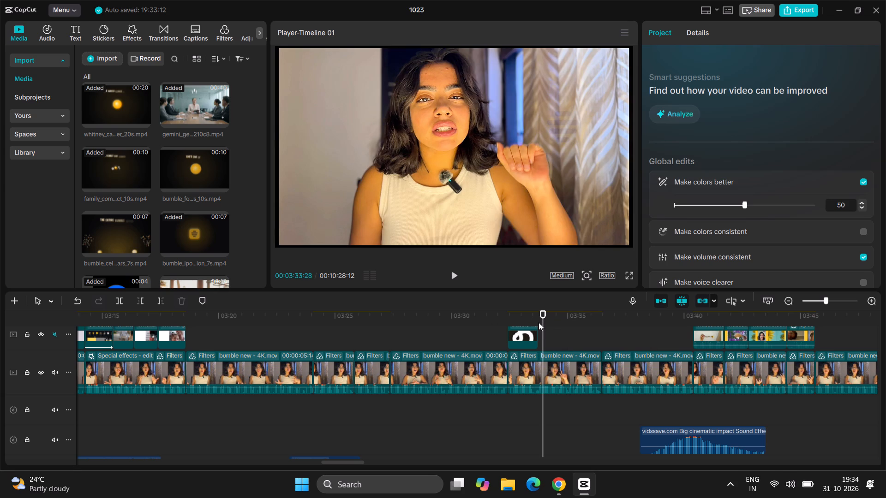
scroll(542, 323, up, 3)
scroll(587, 352, up, 3)
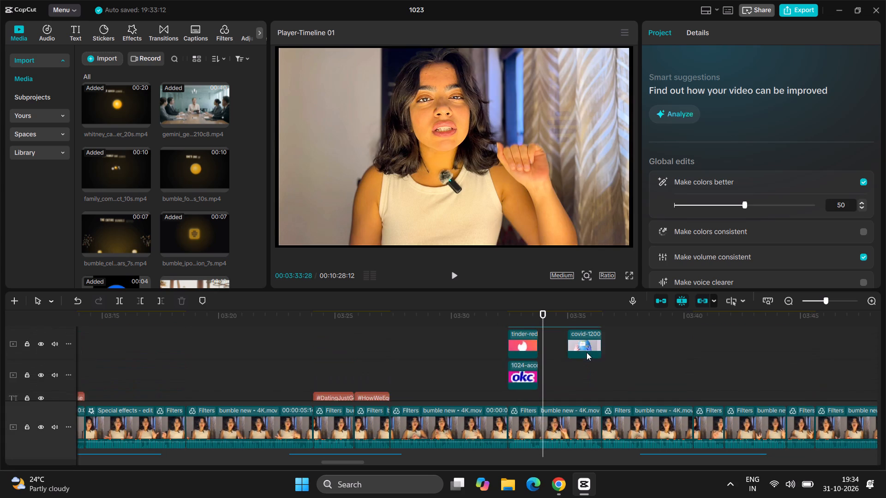
scroll(587, 352, up, 2)
key(space)
key(space)
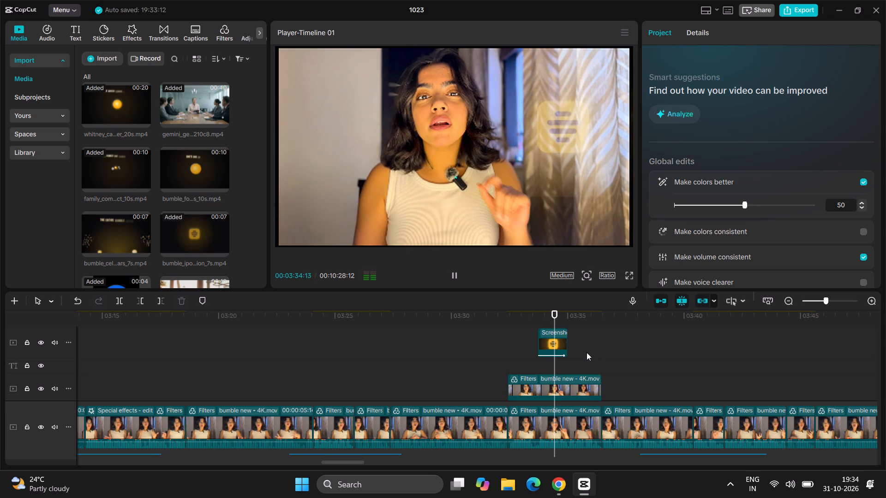
click(543, 340)
key(space)
key(space)
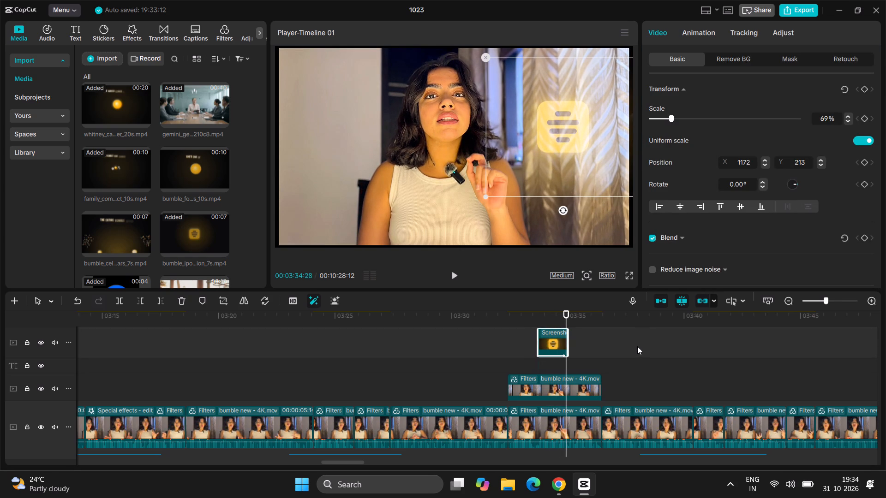
ctrl+scroll(636, 346, down, 11)
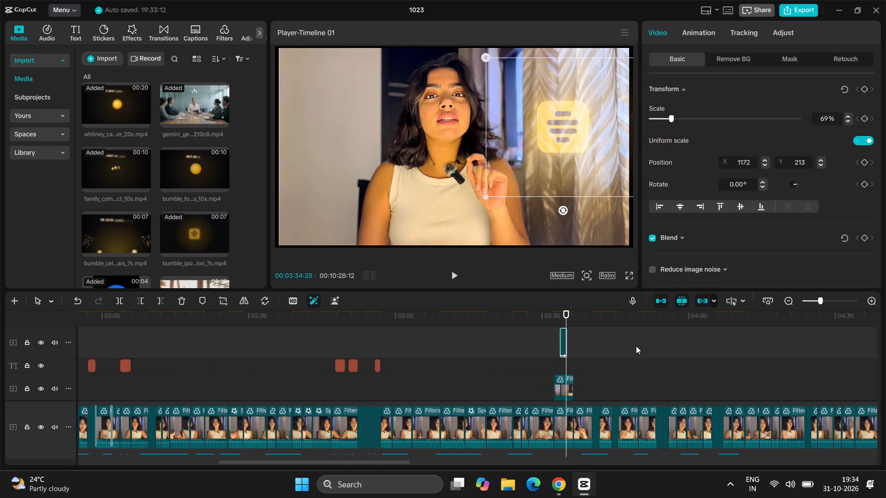
scroll(636, 346, down, 2)
scroll(636, 346, up, 2)
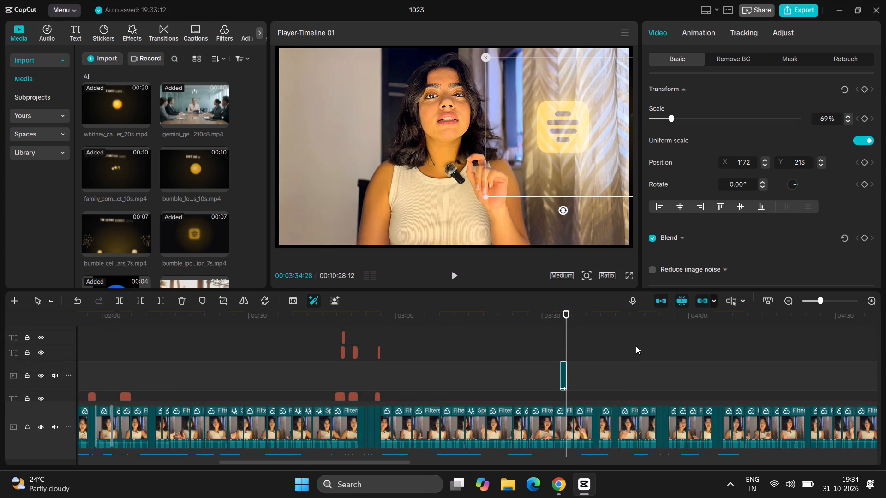
key(Delete)
Add the classic Bumble logo image from the imported media as an overlay starting at 03:33:22, where the okc logo ends.
scroll(636, 346, left, 1)
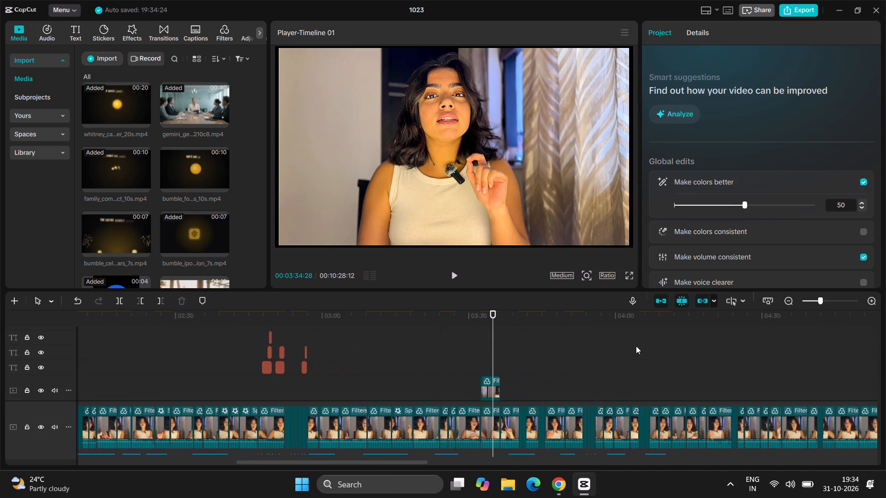
ctrl+scroll(636, 346, up, 15)
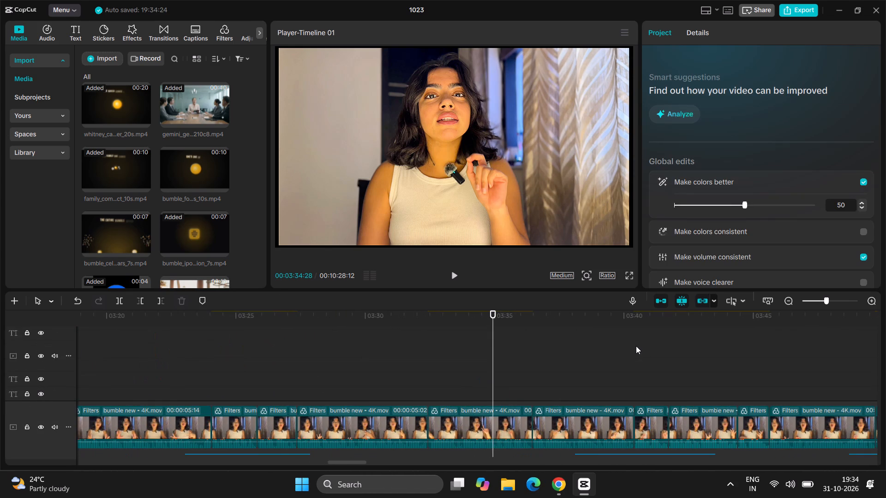
scroll(636, 346, down, 4)
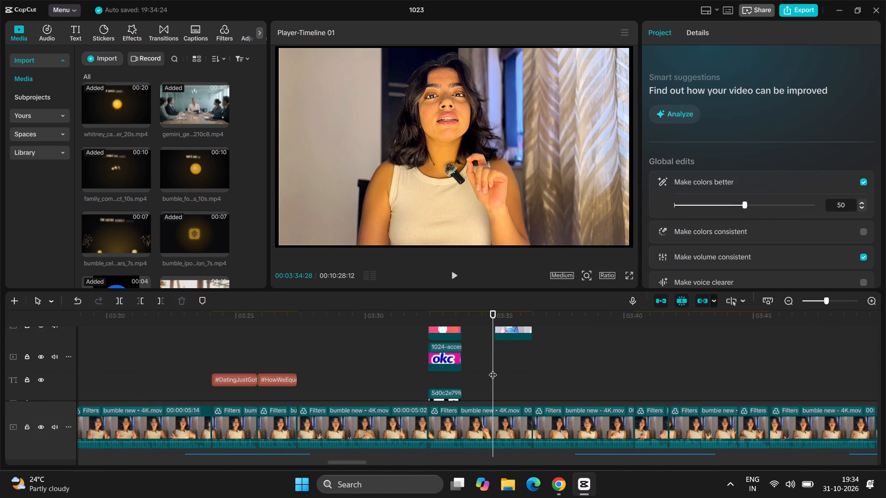
drag(492, 369, 464, 374)
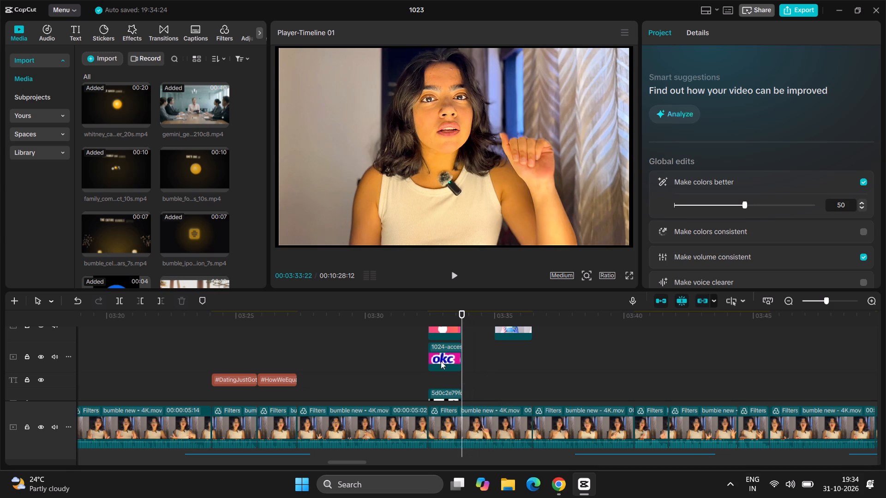
scroll(198, 205, up, 1)
scroll(198, 205, down, 1)
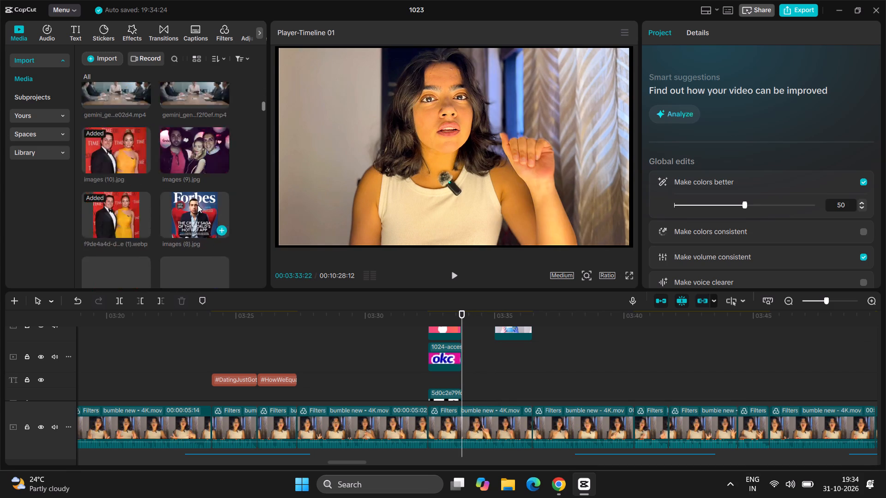
scroll(198, 205, down, 3)
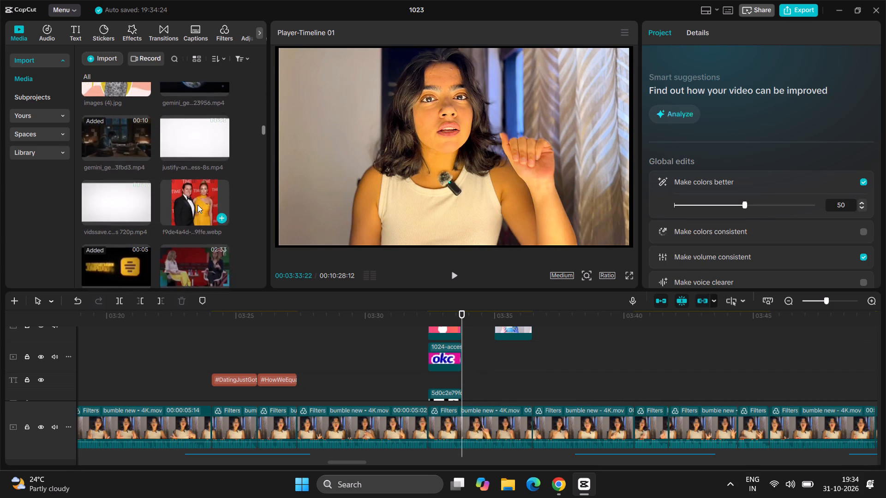
scroll(198, 205, down, 2)
scroll(489, 320, up, 1)
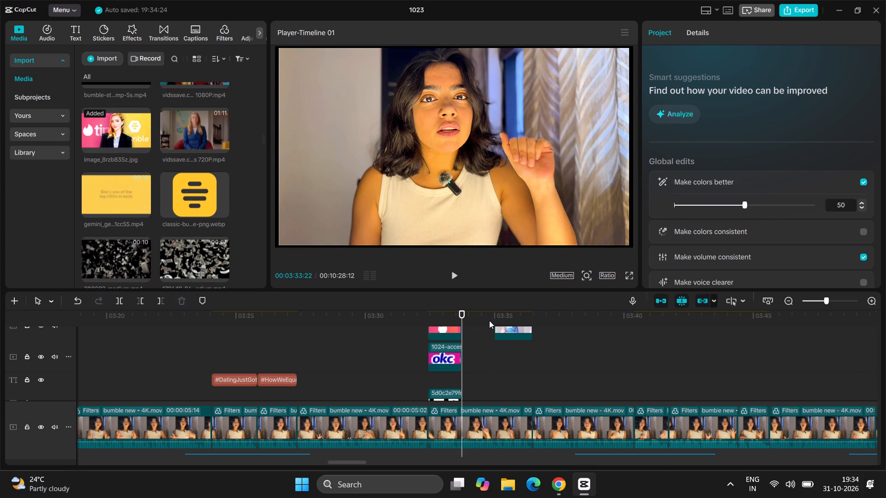
scroll(489, 320, up, 2)
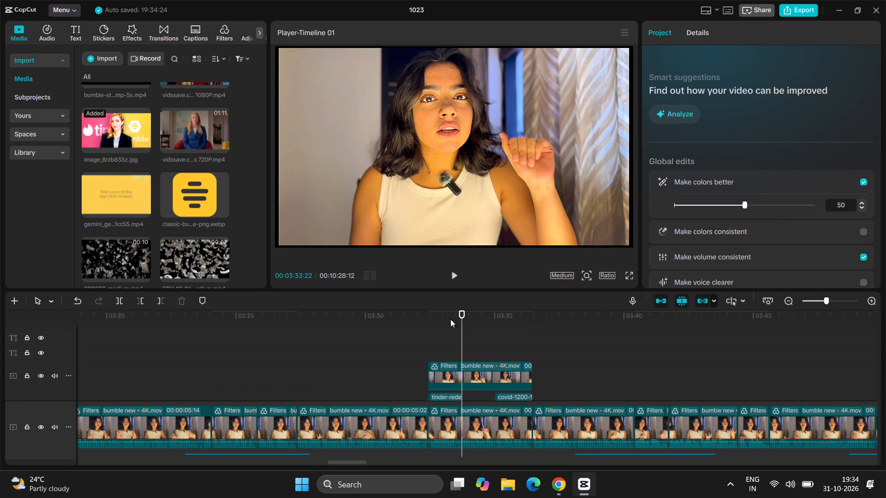
drag(189, 198, 455, 306)
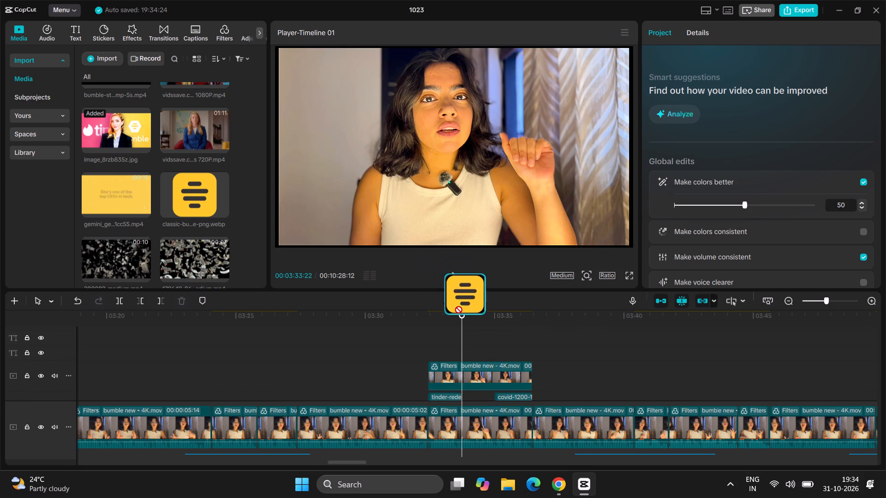
drag(455, 306, 461, 344)
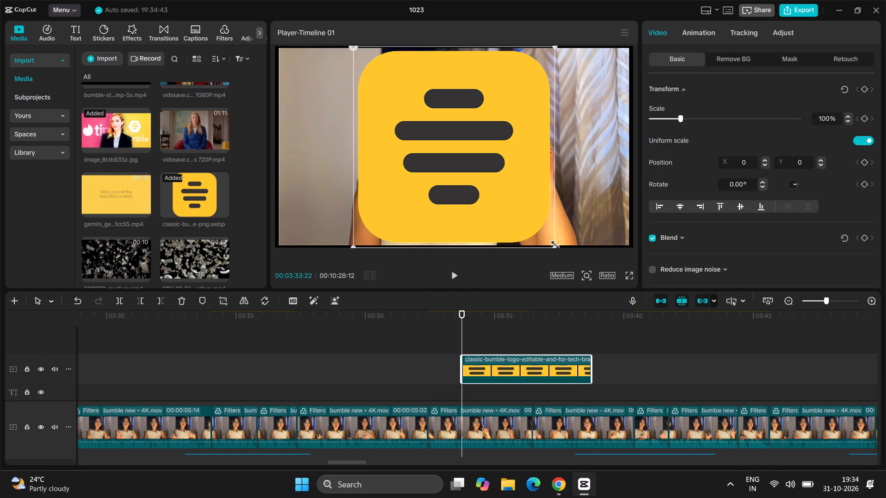
Scale the Bumble logo overlay to about 33% and place it beside the speaker's head at about X 1324, Y 417.
drag(552, 243, 476, 174)
drag(448, 142, 571, 102)
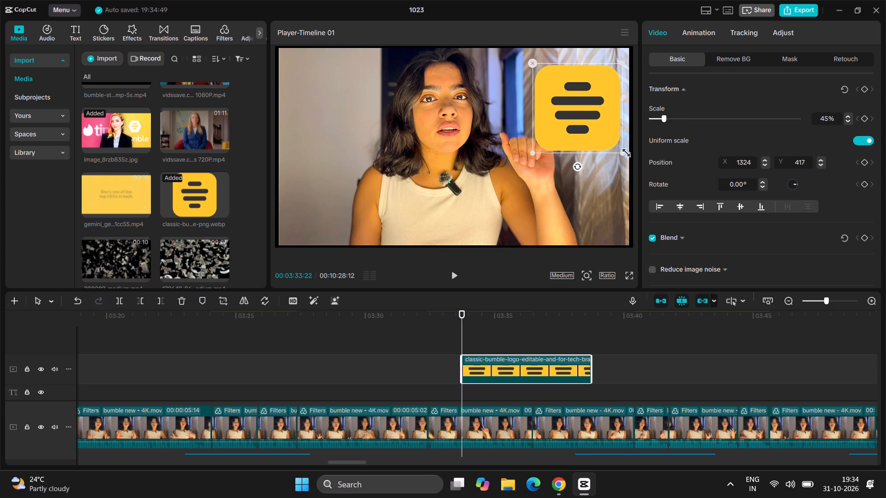
drag(623, 152, 608, 135)
Trim the end of the Bumble logo overlay to 03:34:29, just before the covid image starts.
key(space)
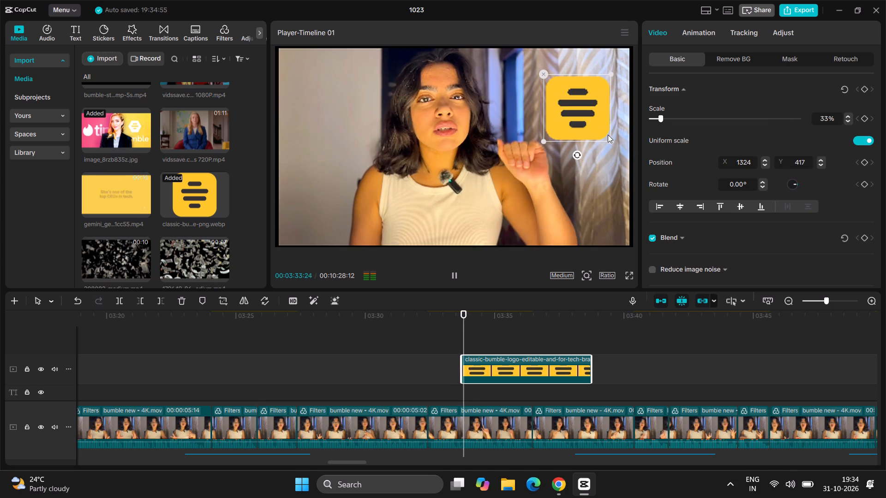
key(space)
scroll(608, 135, down, 1)
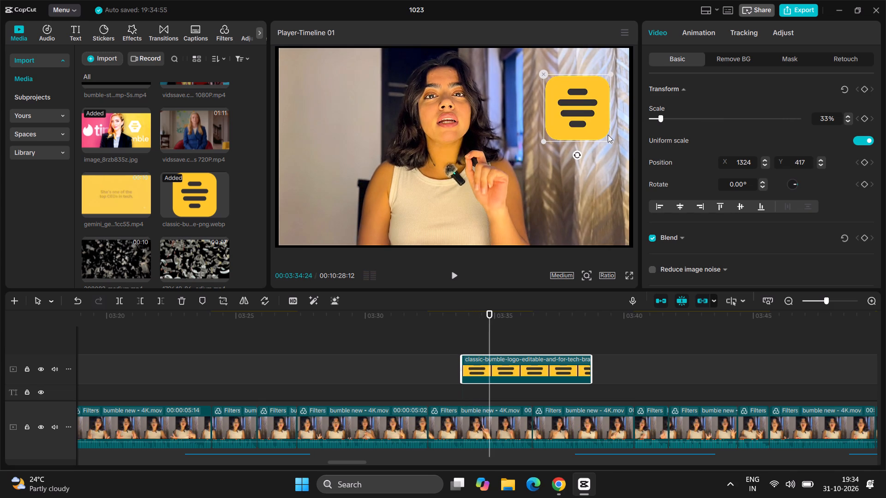
scroll(578, 346, down, 2)
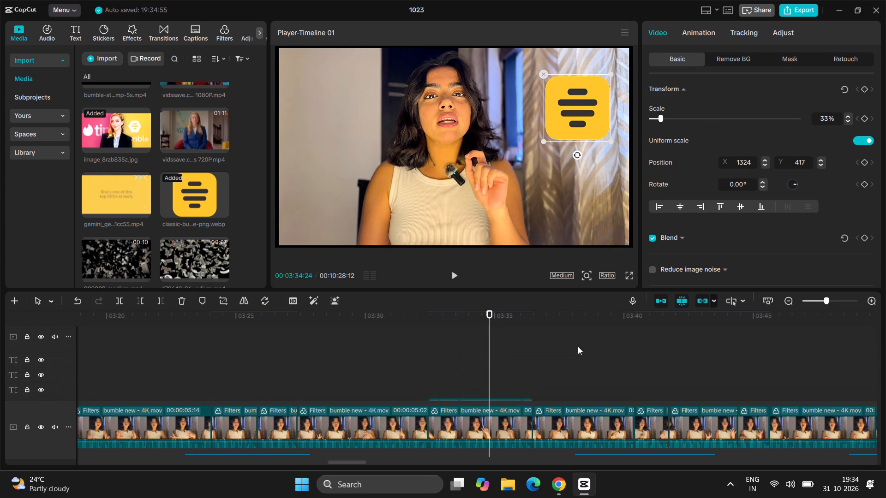
scroll(578, 346, down, 2)
key(Right)
key(Right)
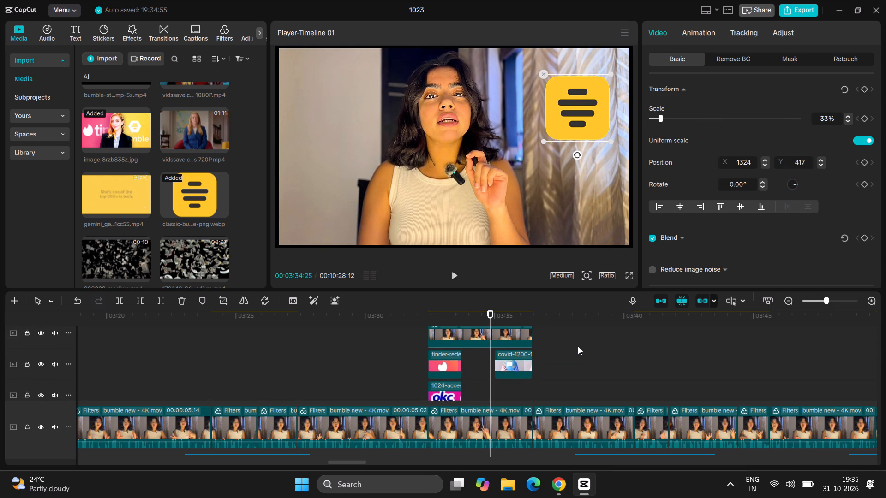
key(Right)
key(Right)
key(Right)
key(Right)
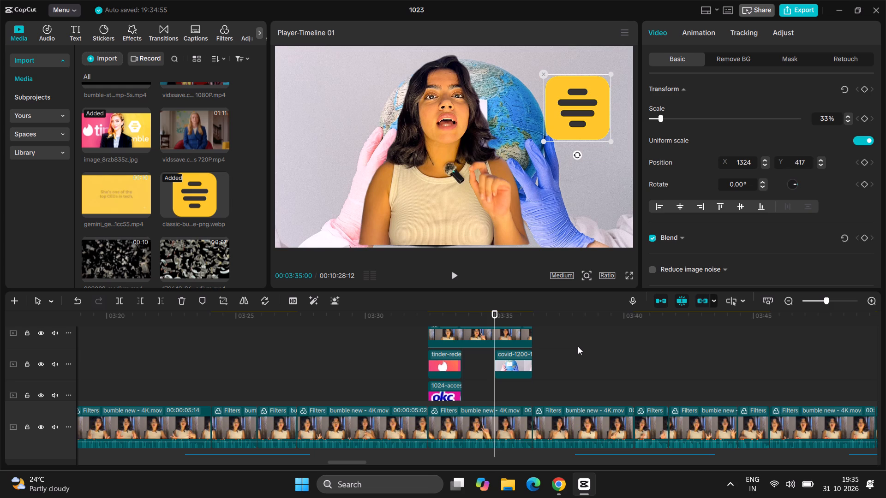
key(Left)
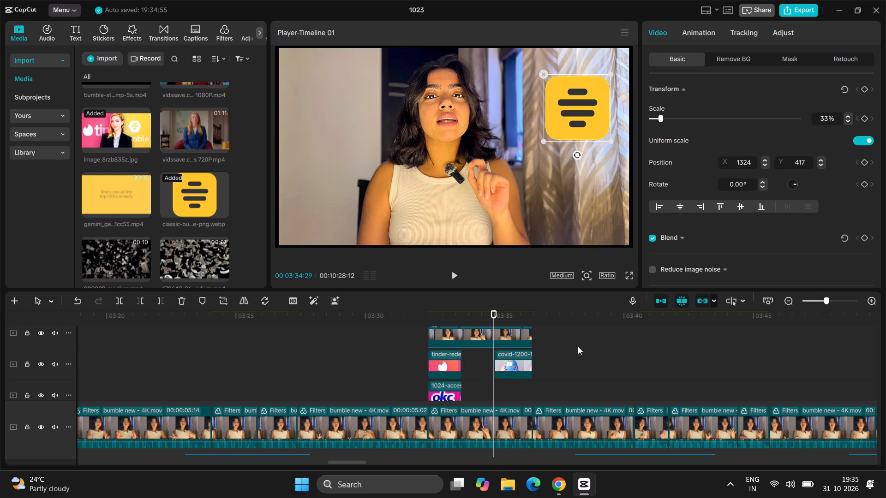
key(w)
Play back the timeline around the logo overlays, from about 03:31 to 03:39, to check the section for missing visuals.
key(space)
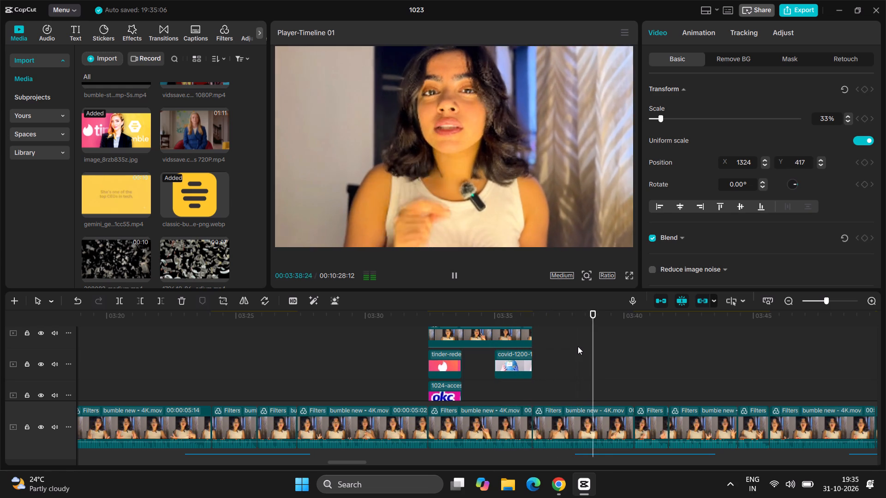
key(space)
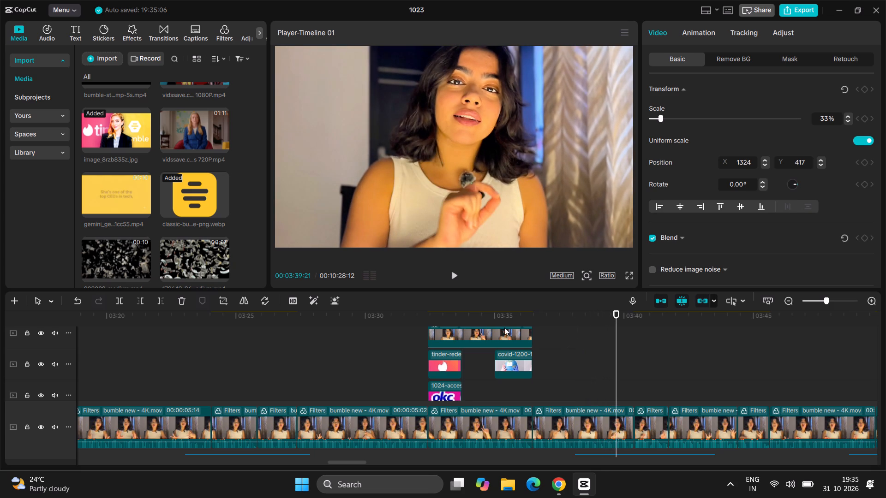
click(292, 333)
key(space)
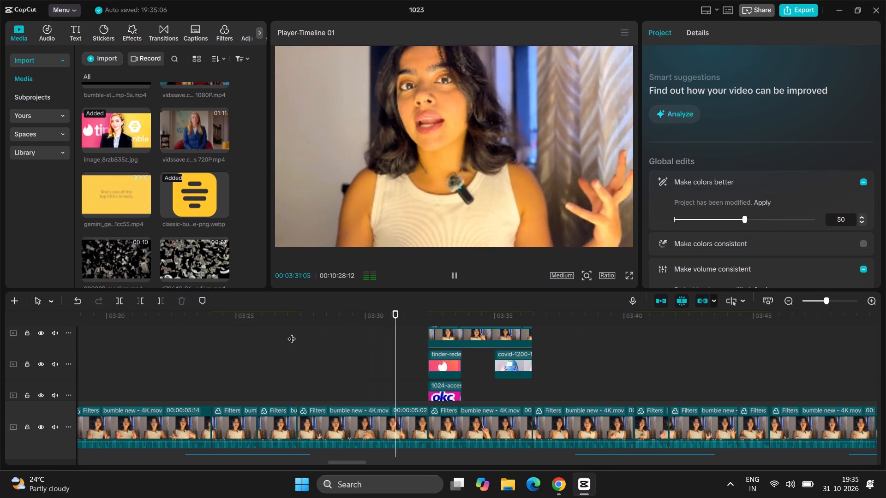
key(space)
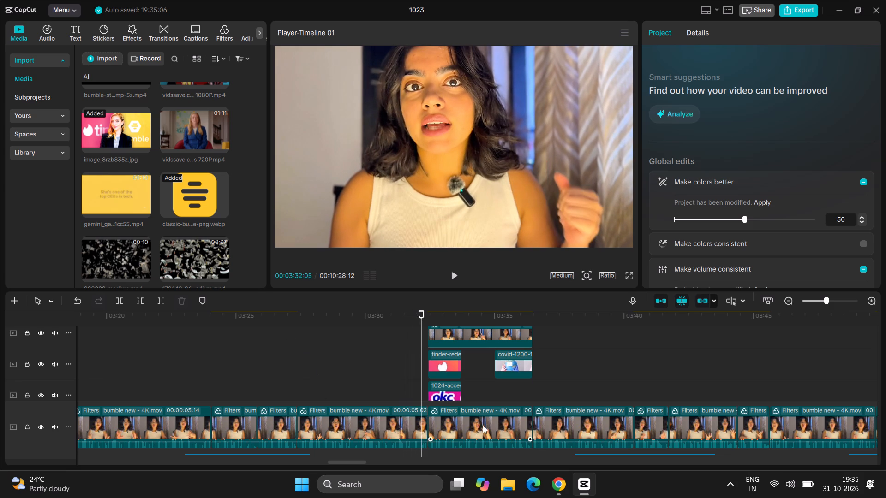
Switch to Chrome and search Google Images for "campaign".
click(558, 492)
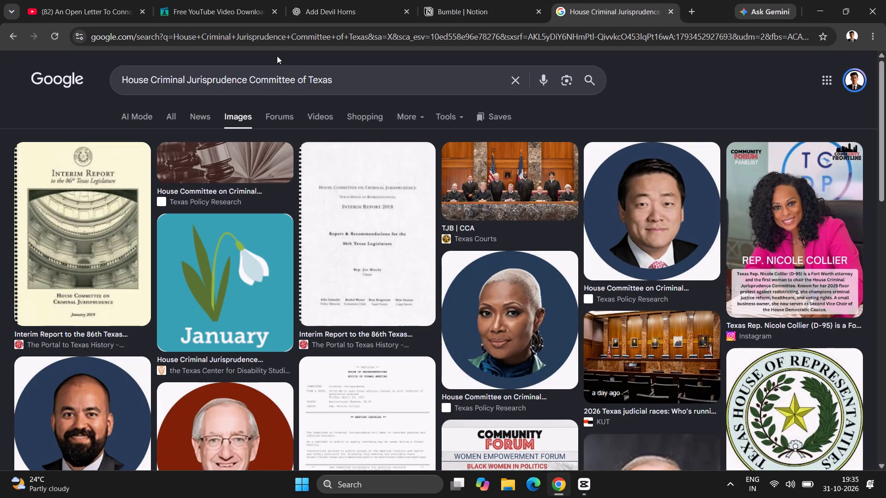
click(341, 85)
key(ctrl+a)
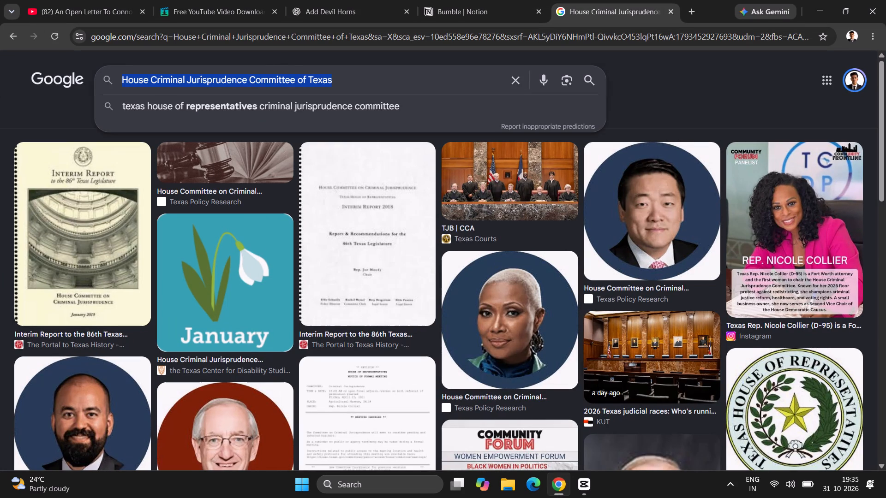
key(BackSpace)
key(ctrl+c)
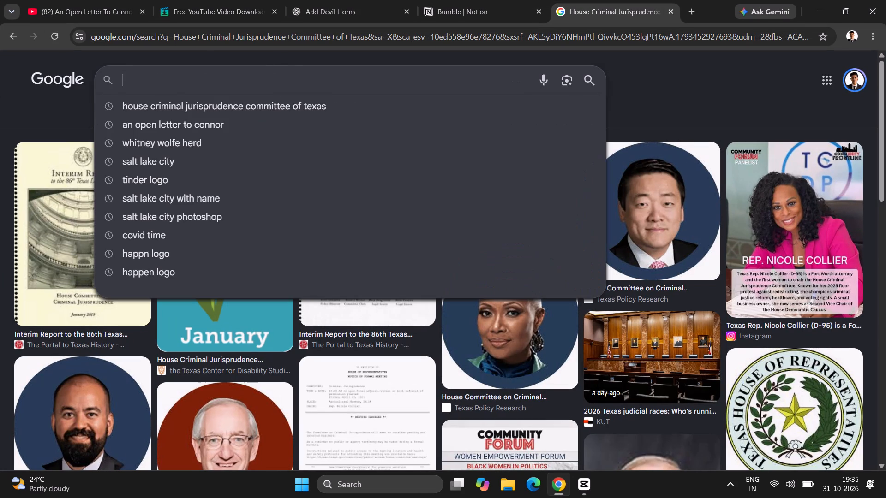
text(amp)
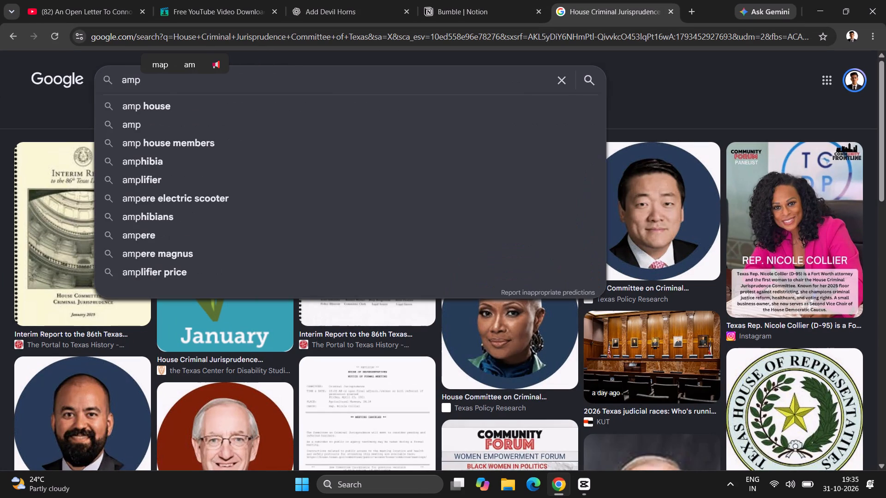
key(BackSpace)
key(BackSpace)
key(BackSpace)
key(BackSpace)
key(BackSpace)
key(BackSpace)
key(BackSpace)
key(BackSpace)
key(BackSpace)
key(BackSpace)
key(BackSpace)
key(BackSpace)
key(BackSpace)
key(BackSpace)
key(BackSpace)
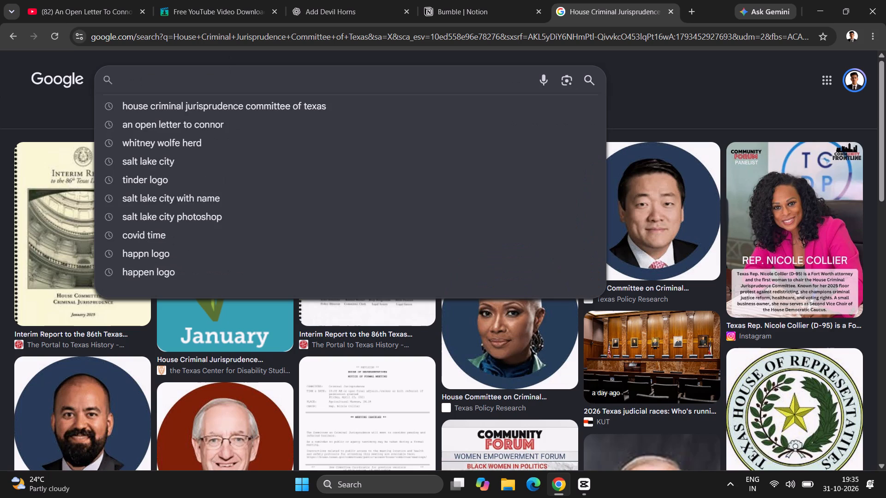
text(camp)
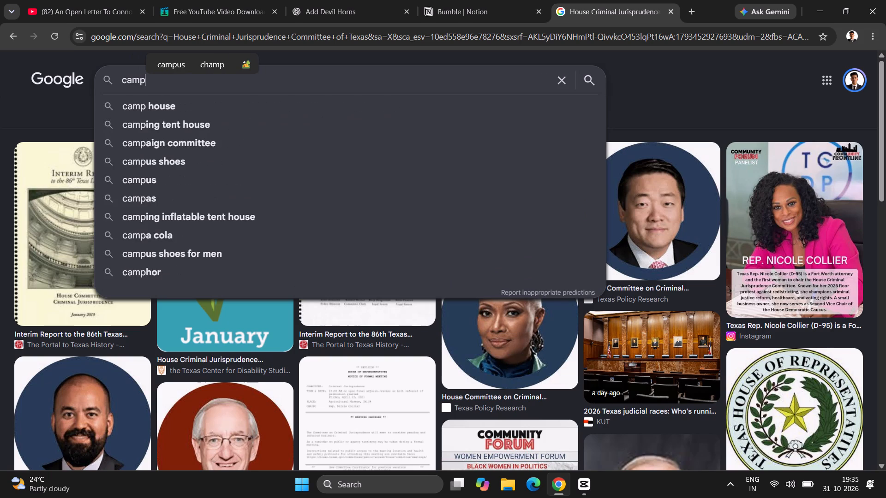
key(a)
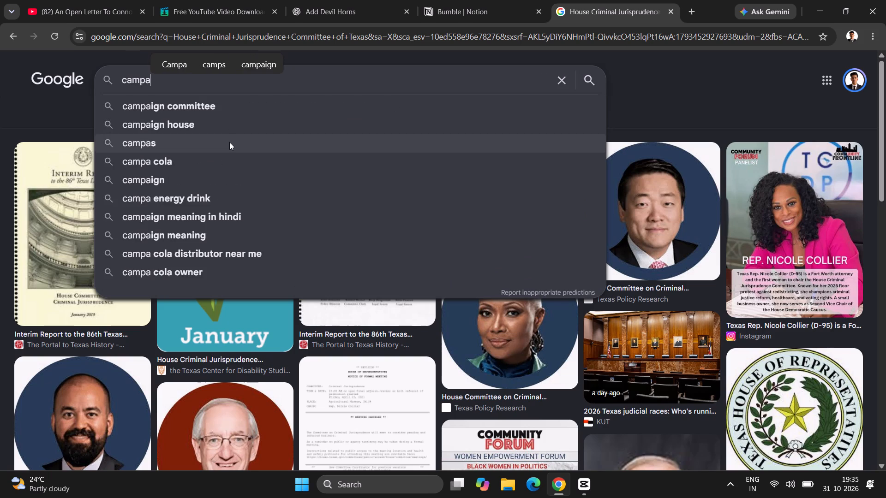
key(i)
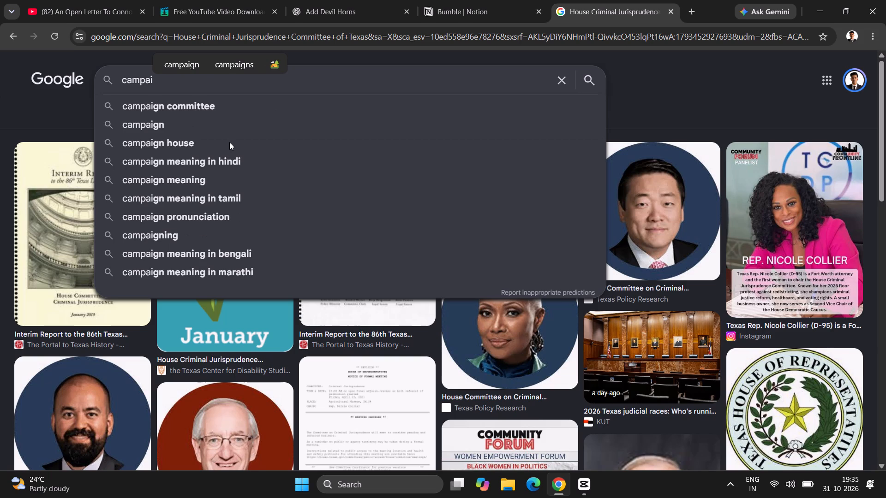
text(gn)
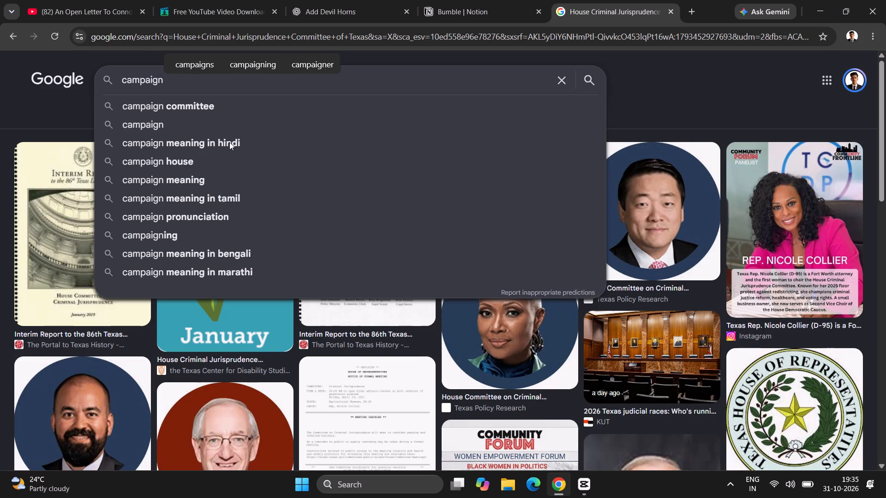
key(Return)
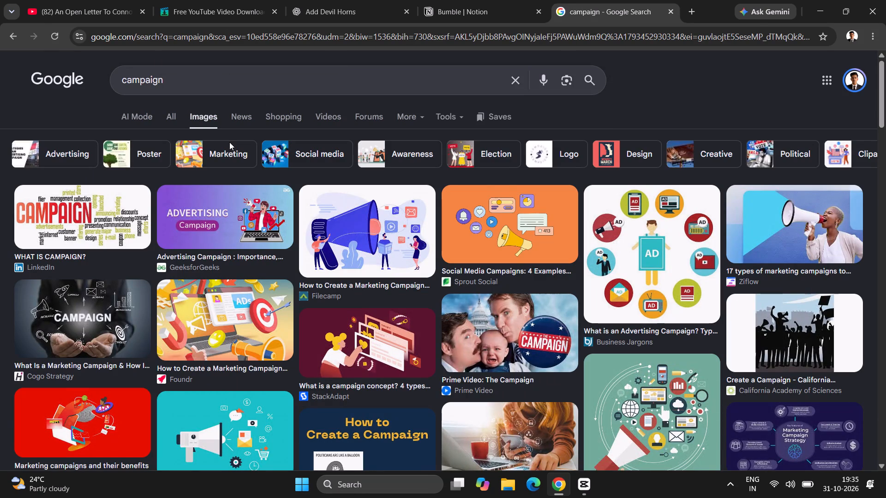
Save the Filecamp marketing campaign illustration with the large blue megaphone to the Downloads folder as a JPEG image.
click(411, 262)
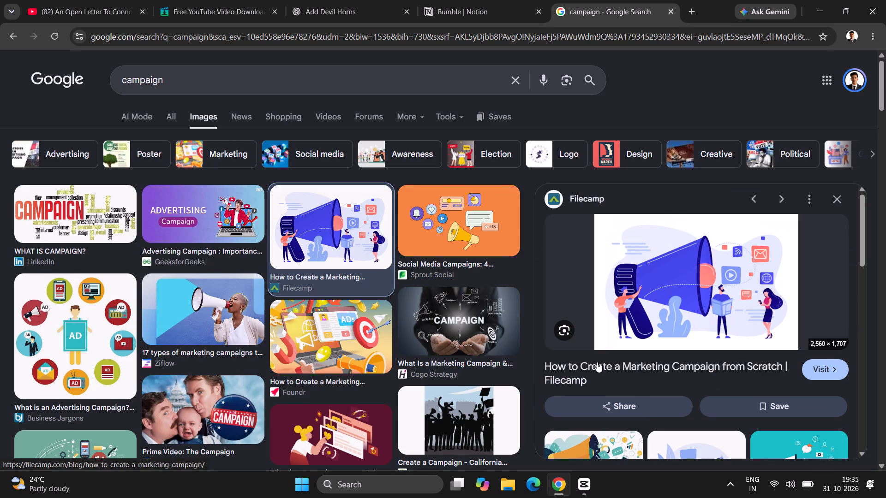
scroll(481, 303, down, 1)
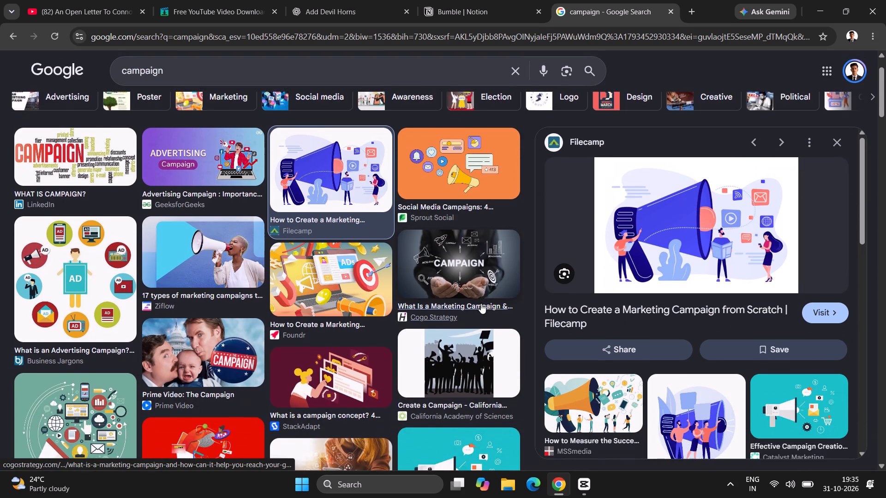
scroll(481, 303, down, 2)
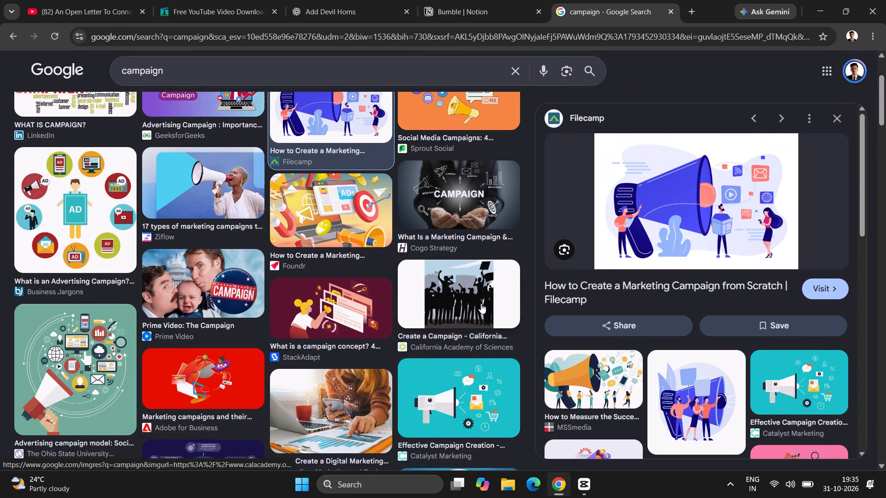
right_click(725, 205)
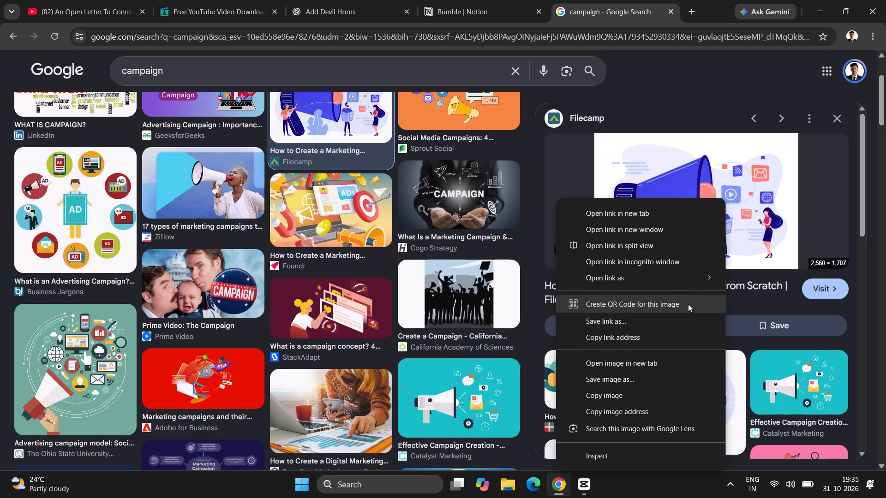
click(636, 384)
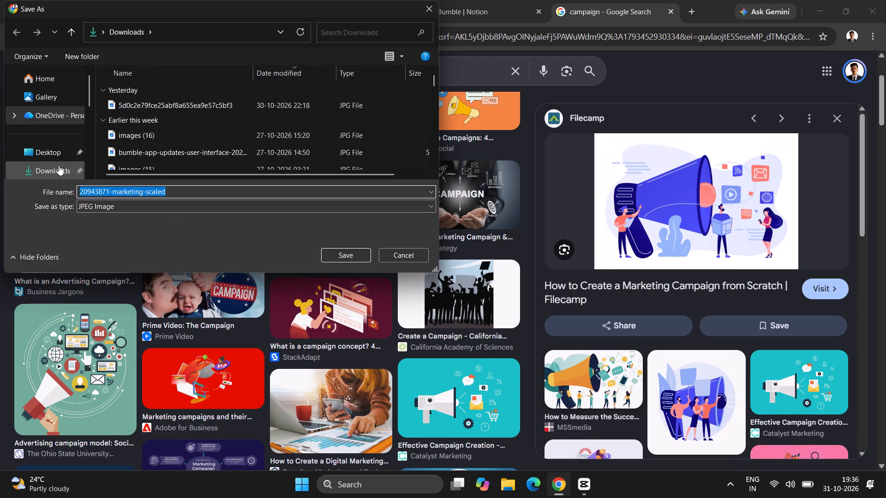
click(59, 165)
click(338, 260)
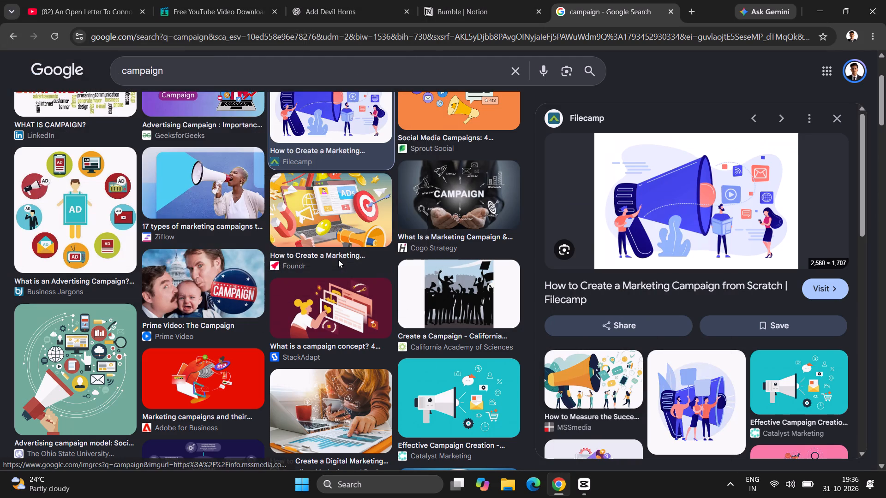
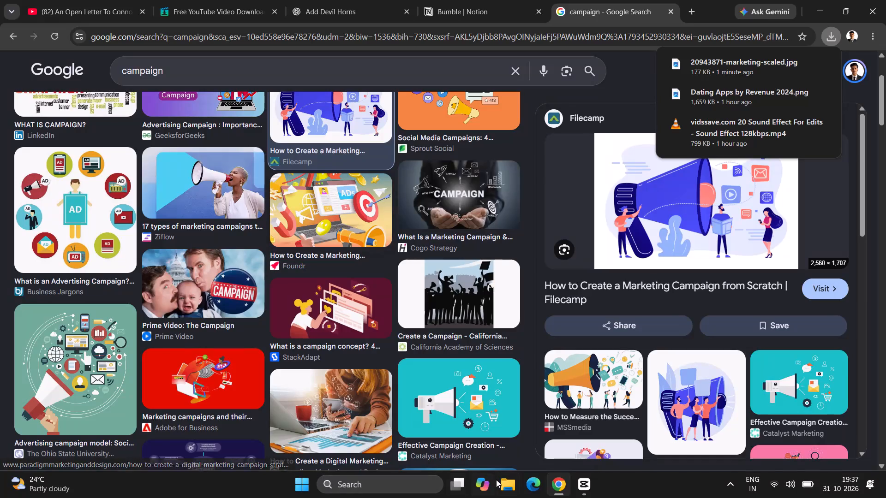
Switch to CapCut and play back the talking-head section from about 03:27 to 03:32 to find where the campaign image belongs.
click(578, 491)
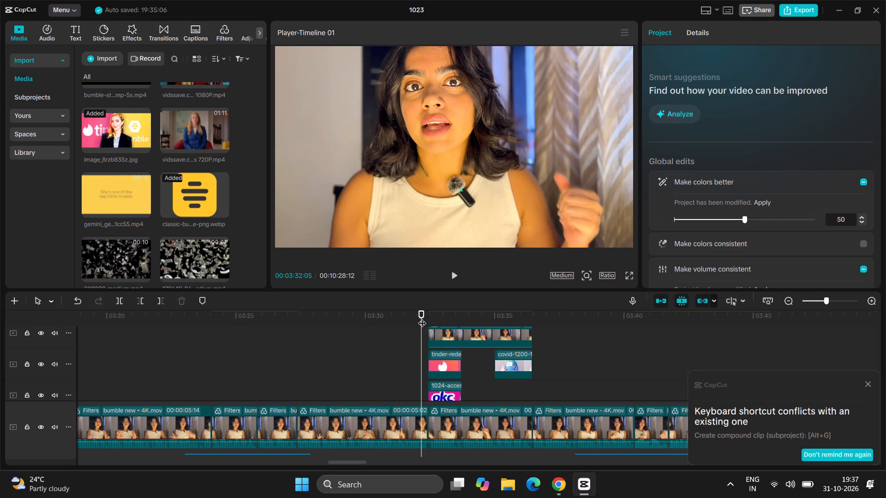
drag(421, 316, 376, 328)
key(space)
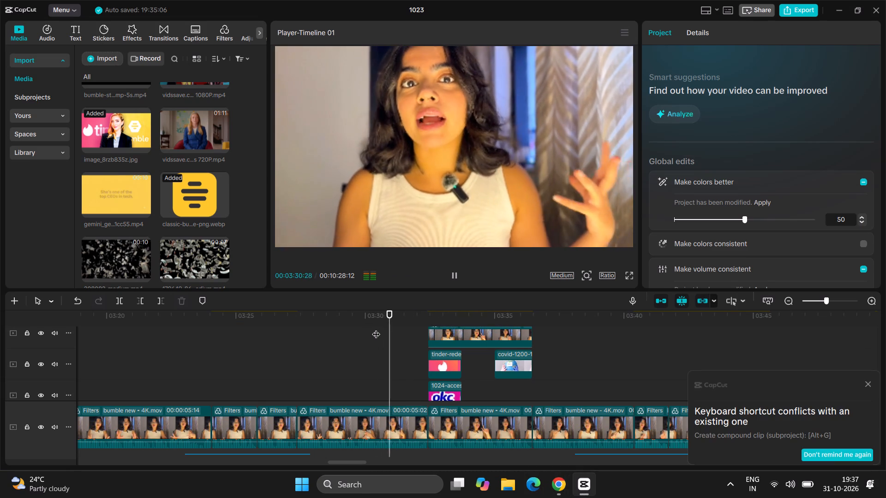
key(space)
key(space)
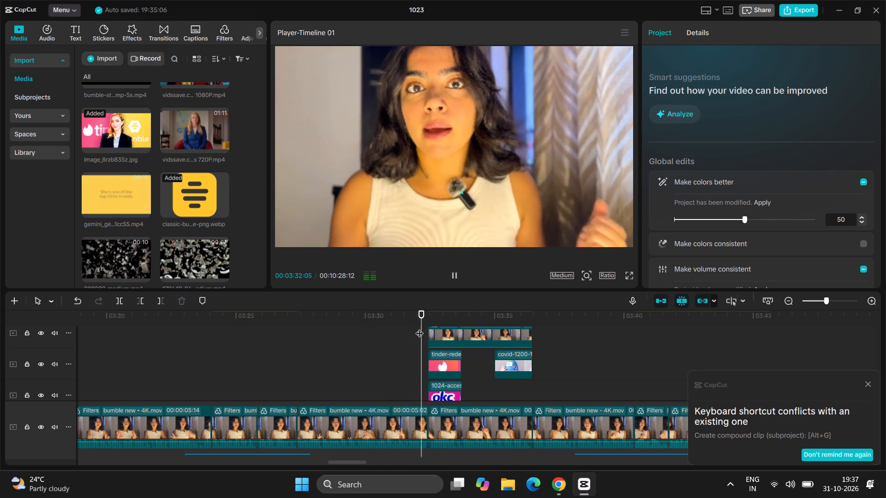
key(space)
drag(426, 312, 311, 346)
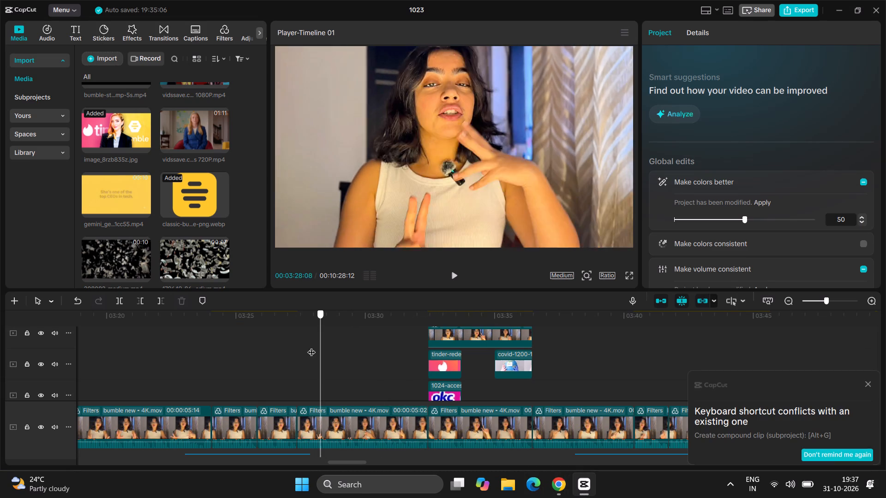
drag(311, 346, 299, 355)
key(space)
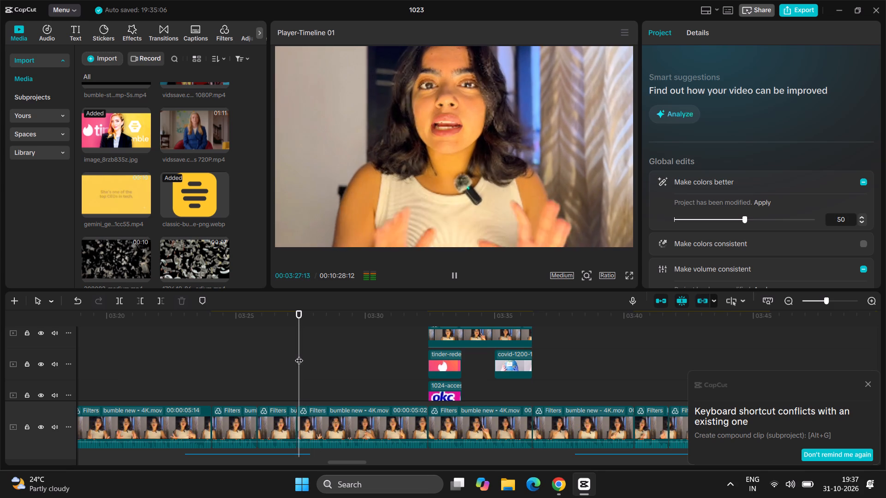
key(space)
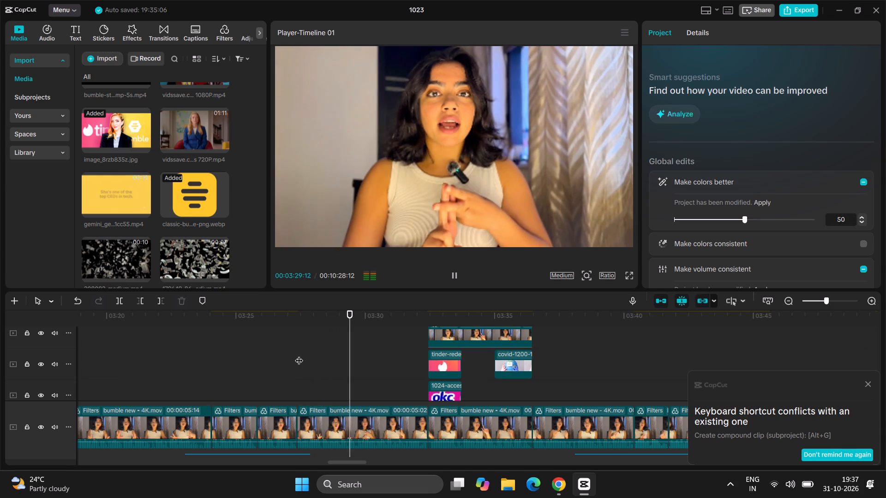
drag(347, 327, 314, 340)
click(314, 340)
drag(310, 337, 299, 344)
key(space)
key(space)
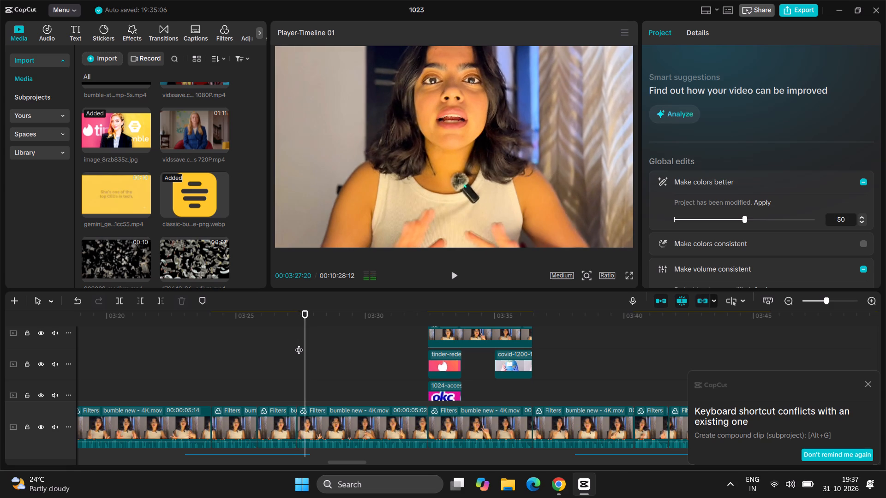
key(space)
key(space)
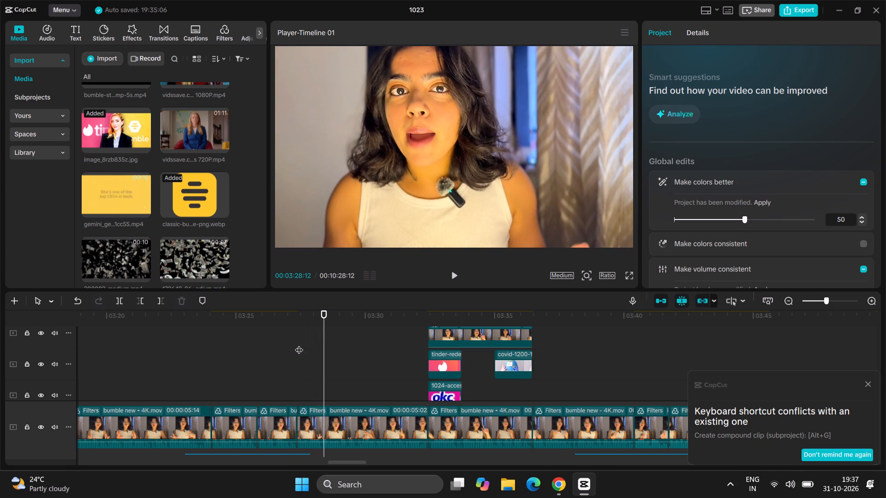
click(299, 344)
key(Left)
key(Left)
key(Left)
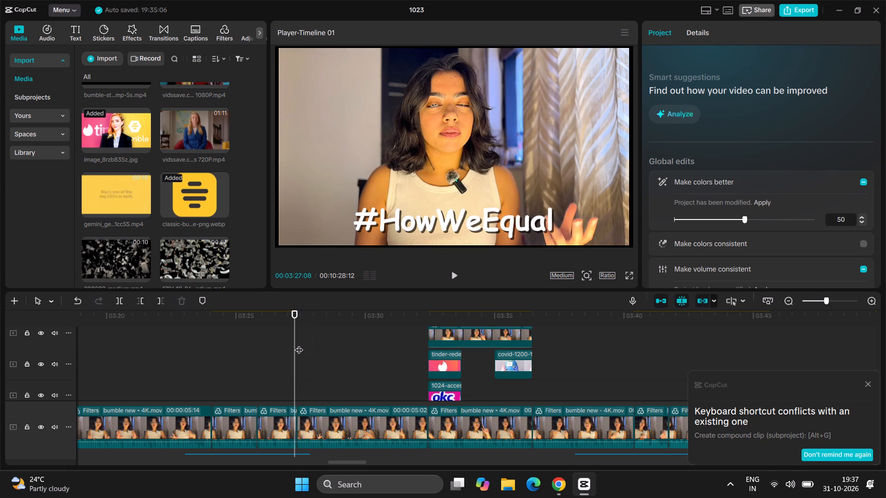
Import the 20943871-marketing-scaled image from the Downloads folder into the project media.
key(ctrl+i)
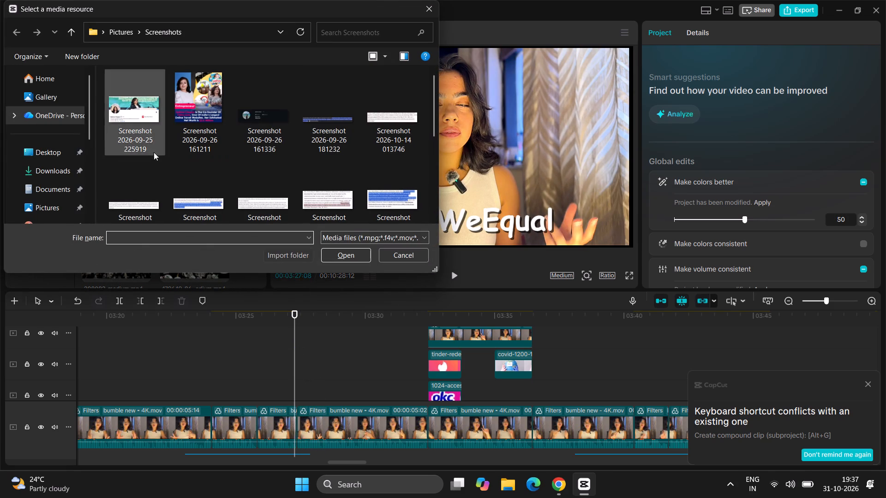
scroll(288, 152, down, 2)
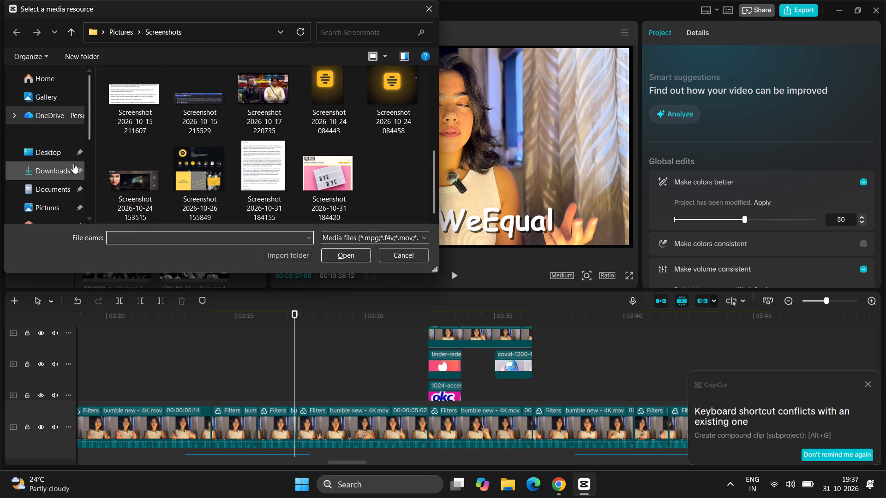
click(73, 163)
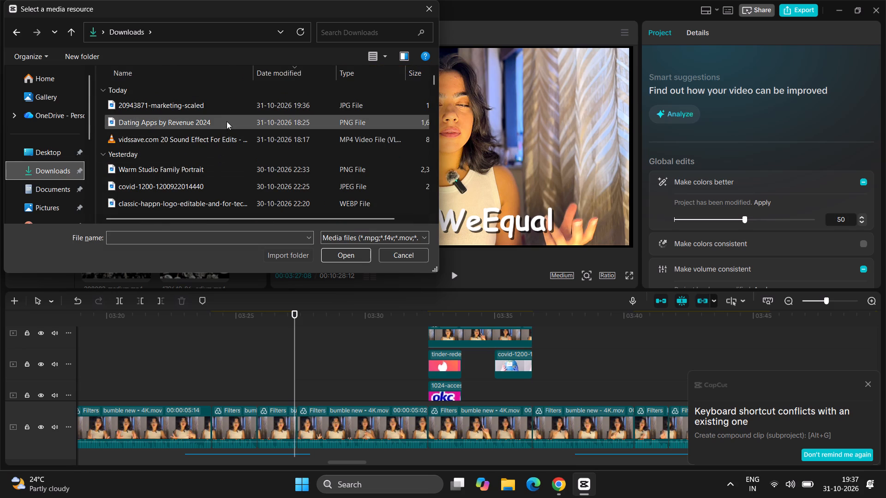
click(233, 107)
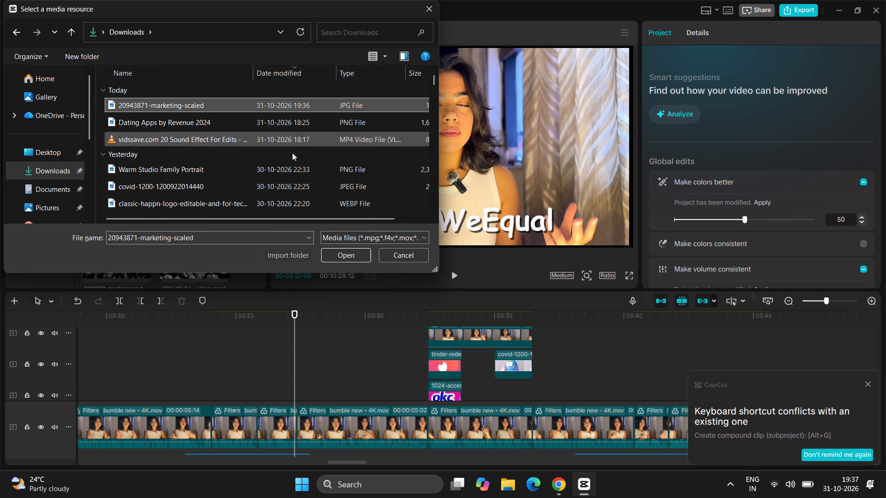
click(356, 263)
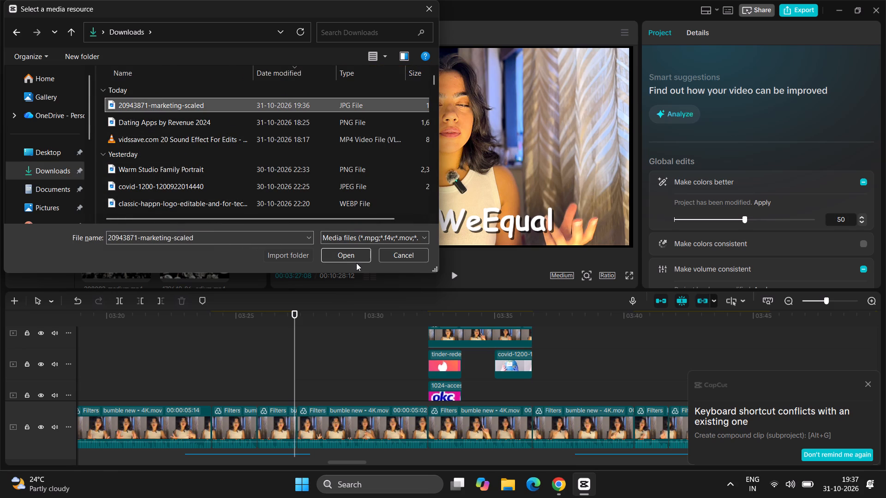
drag(356, 263, 352, 255)
click(352, 255)
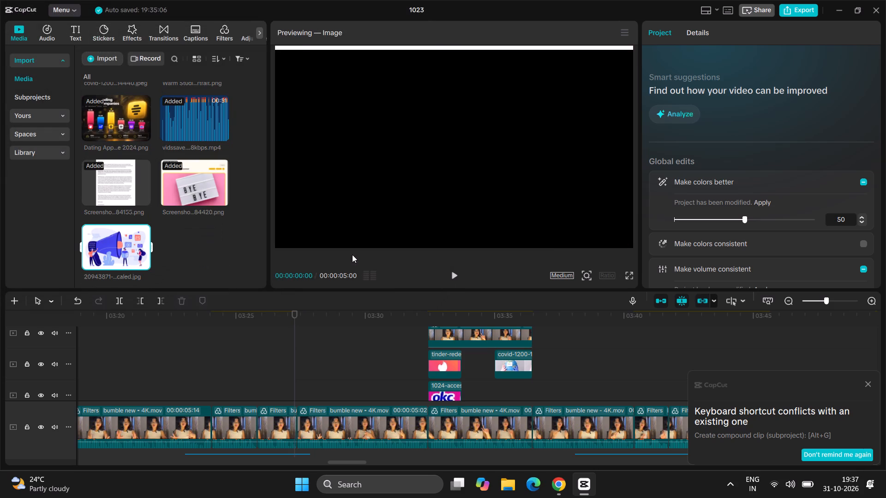
Place the 20943871-marketing-scaled image on the overlay track above the main clip, starting at 00:03:27:08.
scroll(408, 383, down, 6)
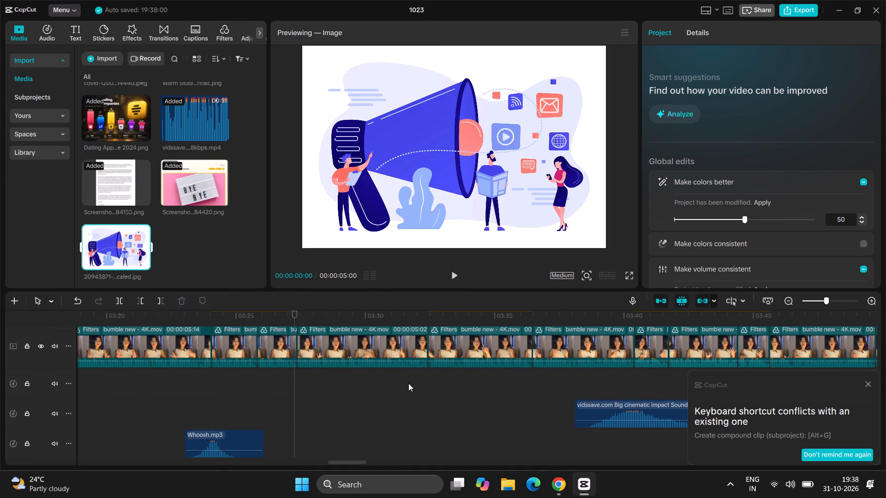
scroll(408, 383, up, 2)
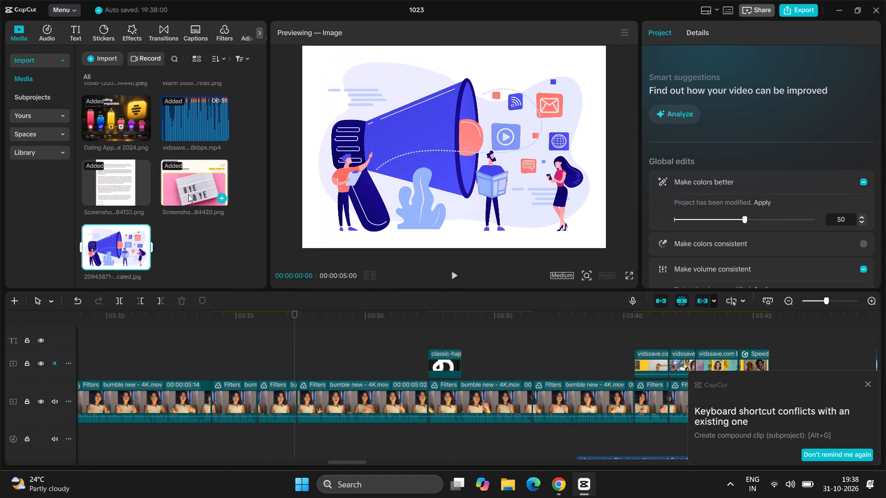
drag(142, 245, 304, 351)
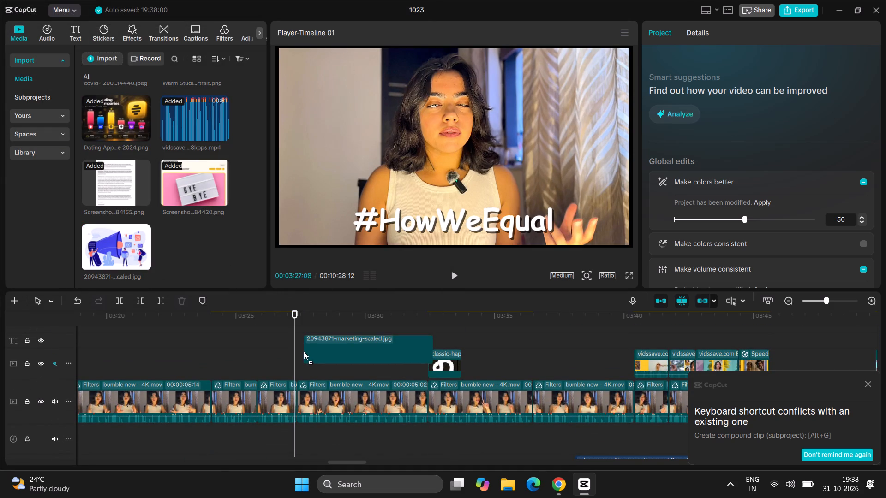
drag(304, 351, 298, 364)
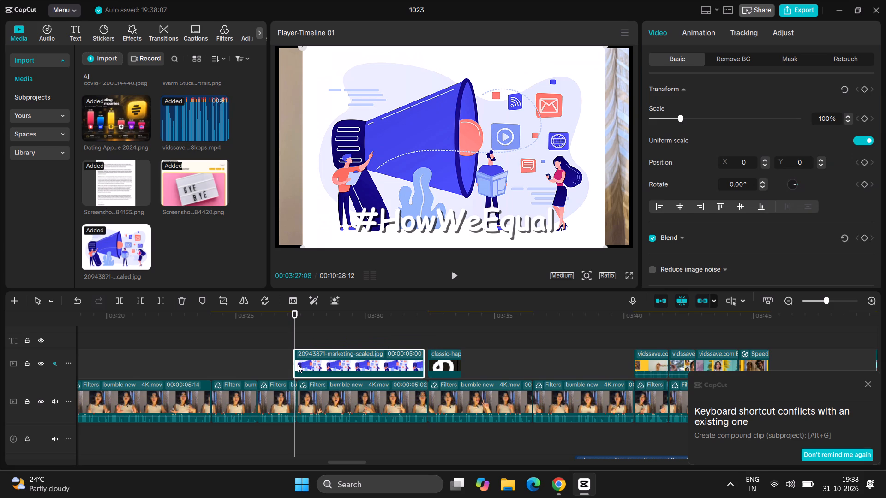
Trim the beginning of the marketing image clip so it starts at 00:03:28:08.
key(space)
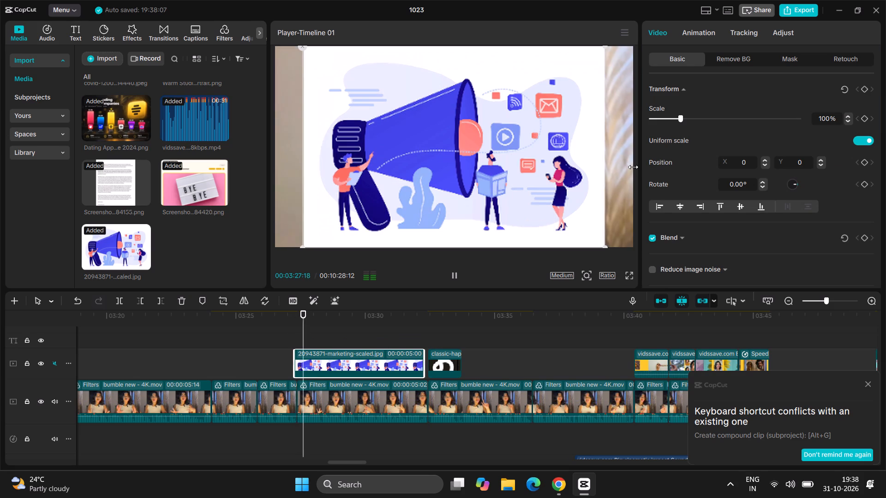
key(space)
key(Left)
key(Left)
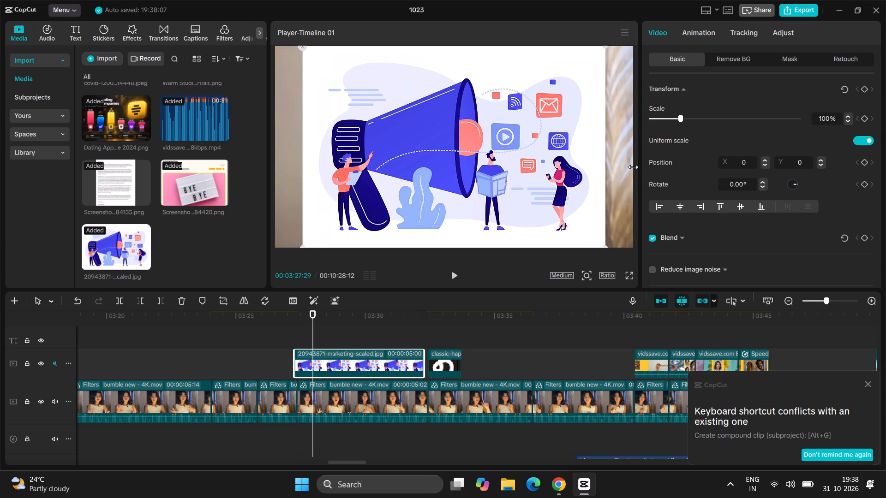
key(Right)
key(Right)
key(Right)
key(Right)
key(Right)
key(Right)
key(Right)
key(Right)
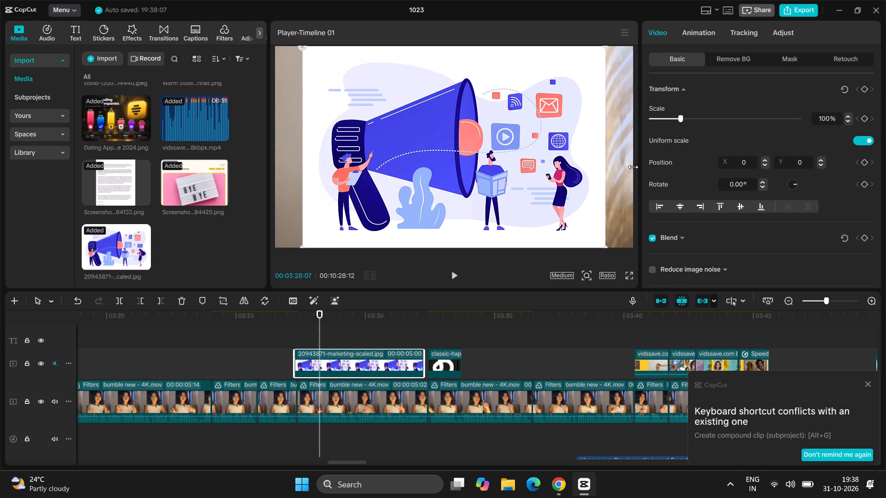
key(Right)
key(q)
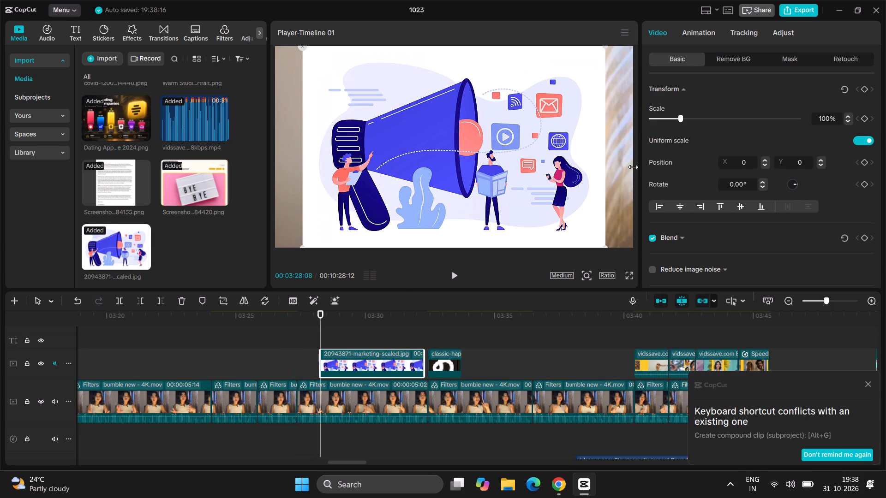
Remove the marketing image's background with Auto removal and briefly play back the cutout.
click(732, 61)
click(654, 91)
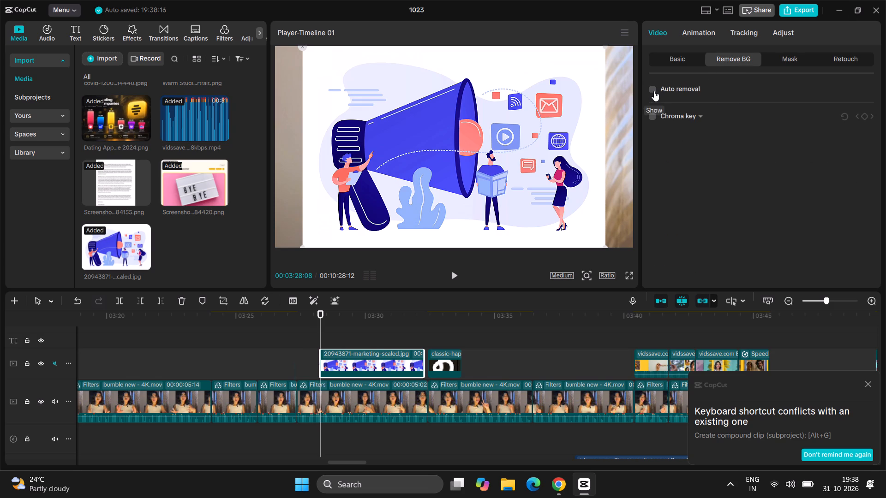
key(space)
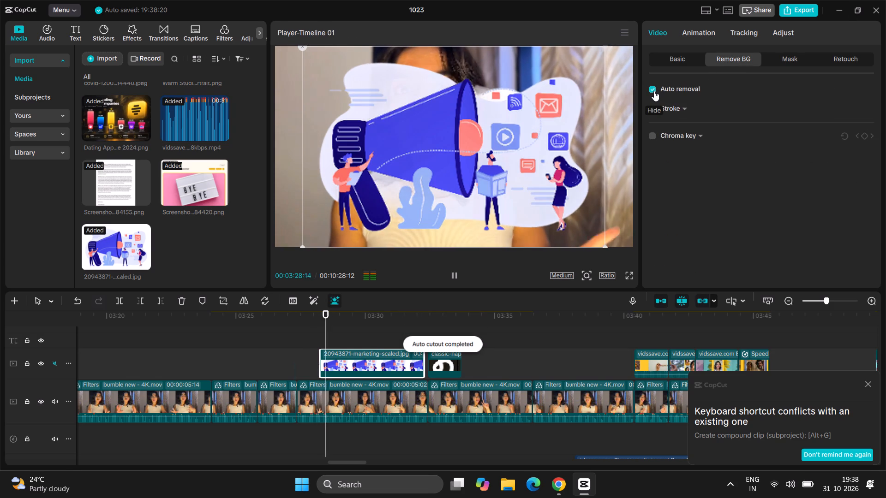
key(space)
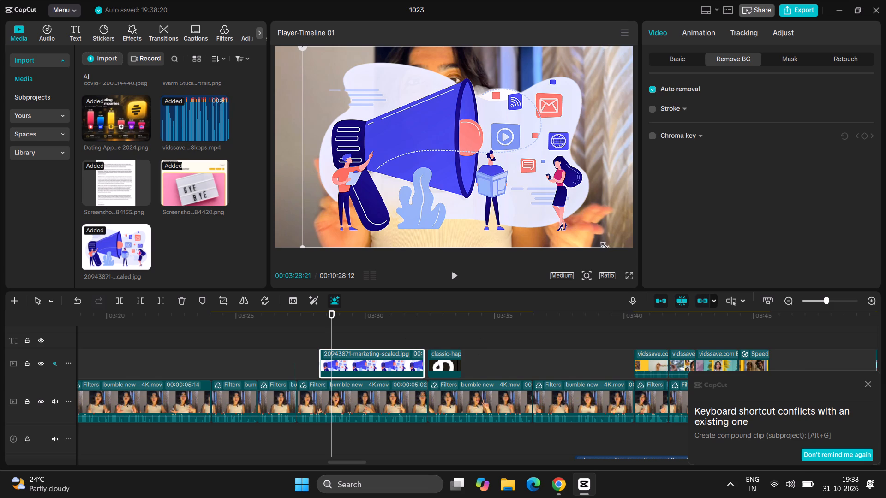
Shrink the megaphone illustration to a bit under half size, place it beside the speaker's head in the frame's upper right, and preview it.
drag(602, 244, 497, 142)
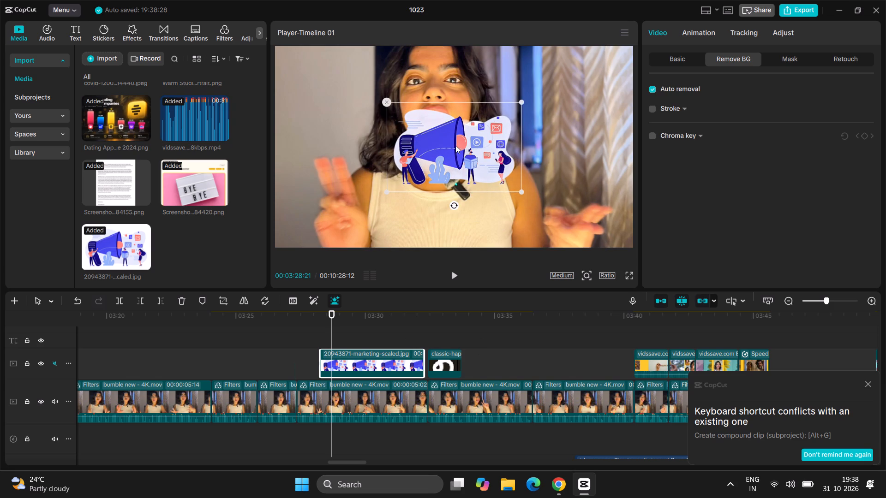
drag(455, 146, 366, 176)
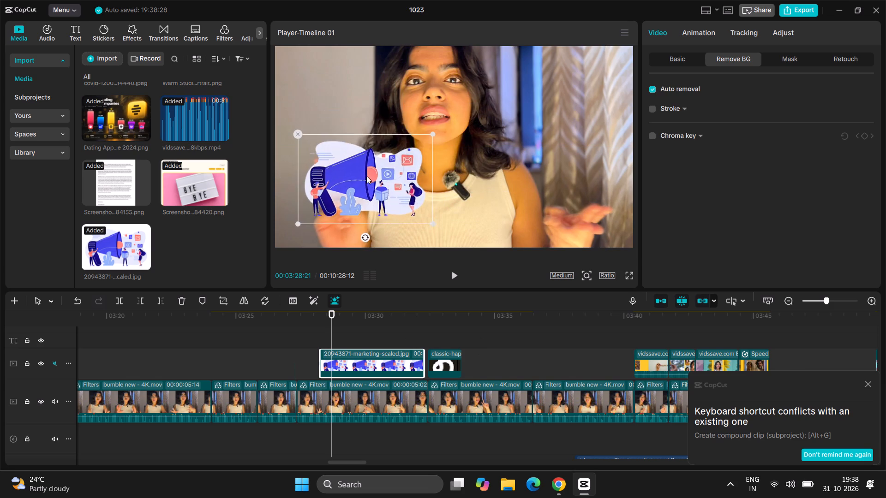
drag(366, 176, 576, 113)
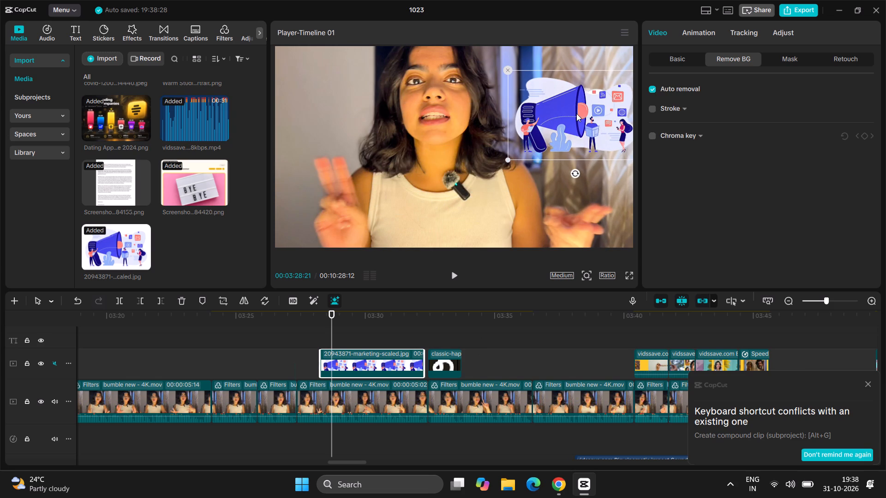
drag(576, 113, 572, 115)
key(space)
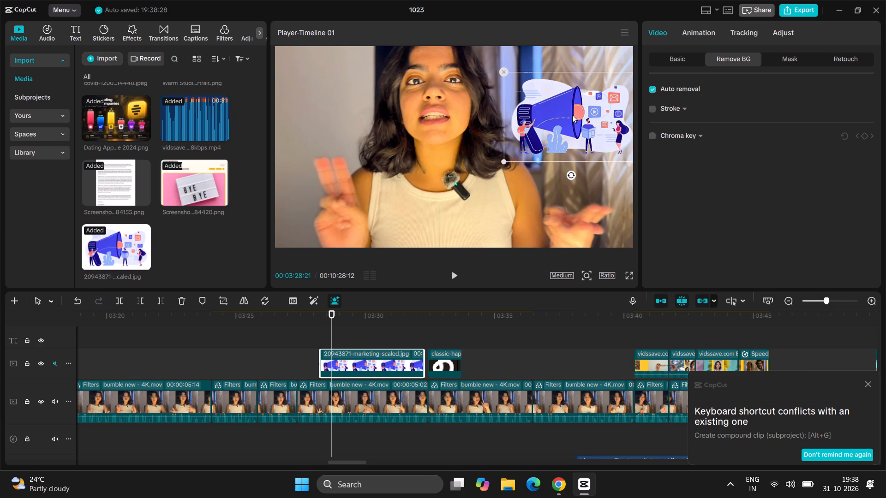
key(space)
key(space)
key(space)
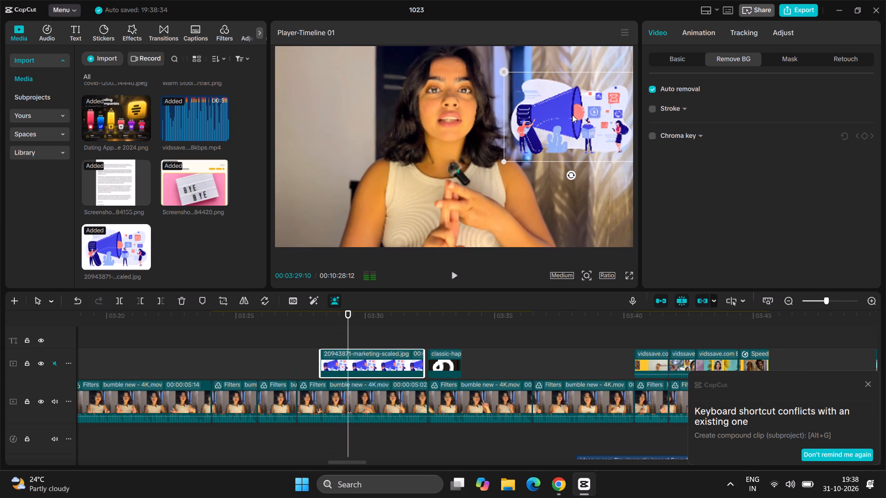
Trim the end of the megaphone campaign overlay at 03:29:10, check the playback and shorten it further to end at 03:28:27.
key(w)
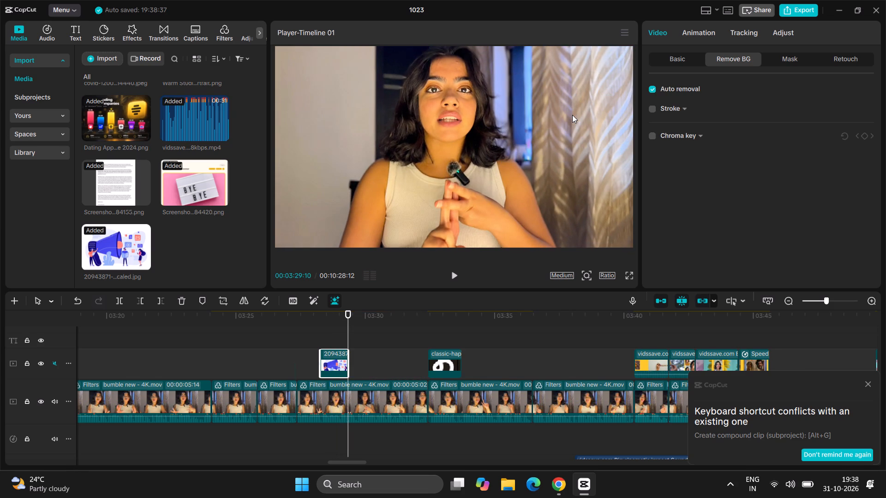
key(Left)
key(Left)
key(Left)
key(Left)
key(Left)
key(Left)
key(Left)
key(Left)
key(Left)
key(Left)
key(Left)
key(Left)
key(Left)
key(Left)
key(Left)
key(Left)
key(Left)
key(Left)
key(Left)
key(Left)
key(Left)
key(Left)
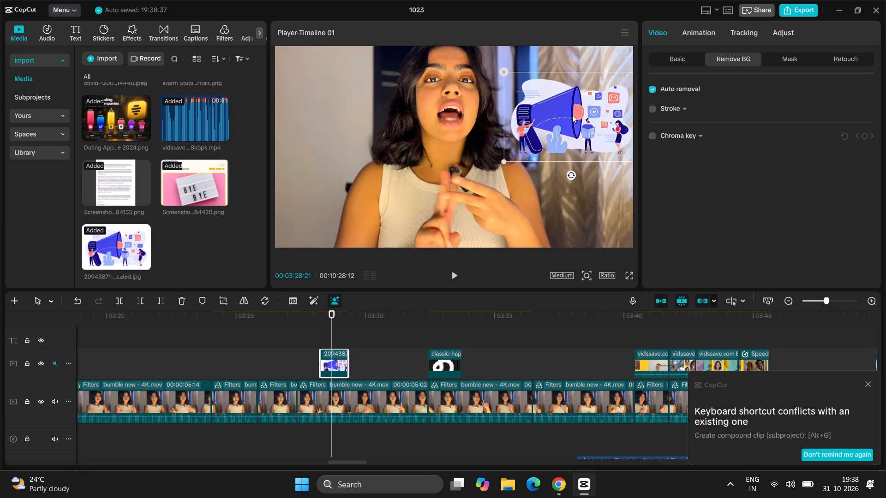
key(space)
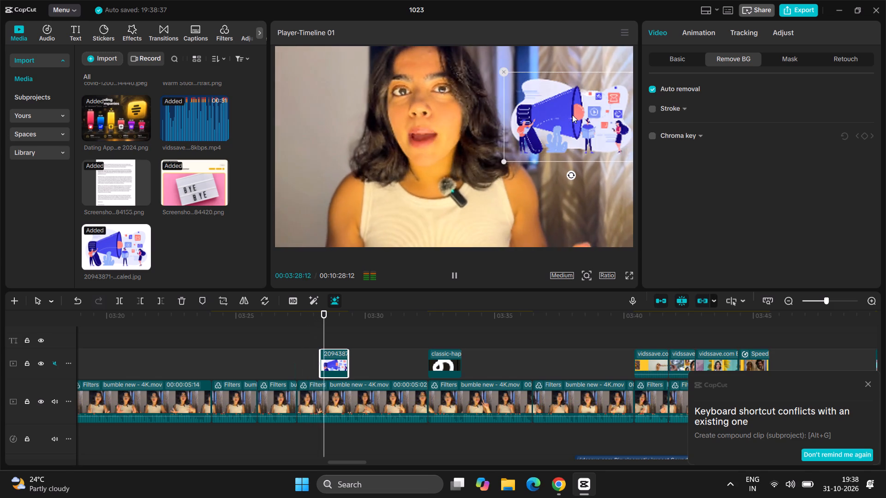
key(space)
key(space)
key(space)
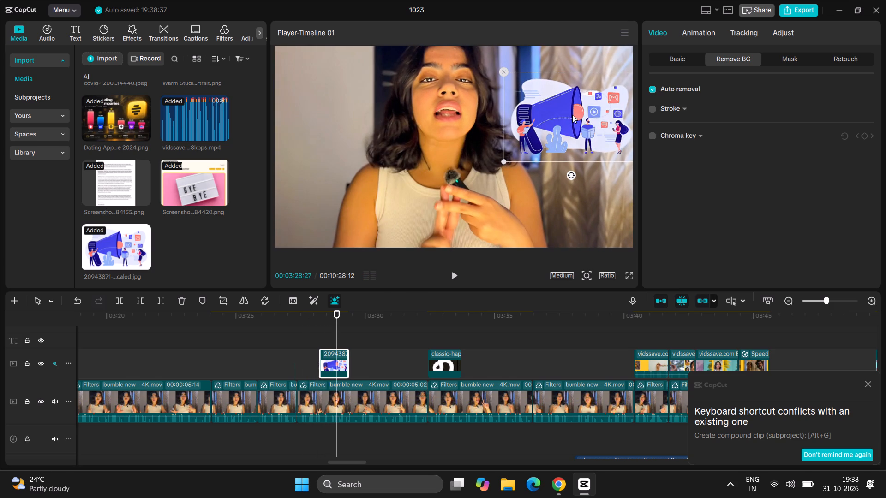
key(w)
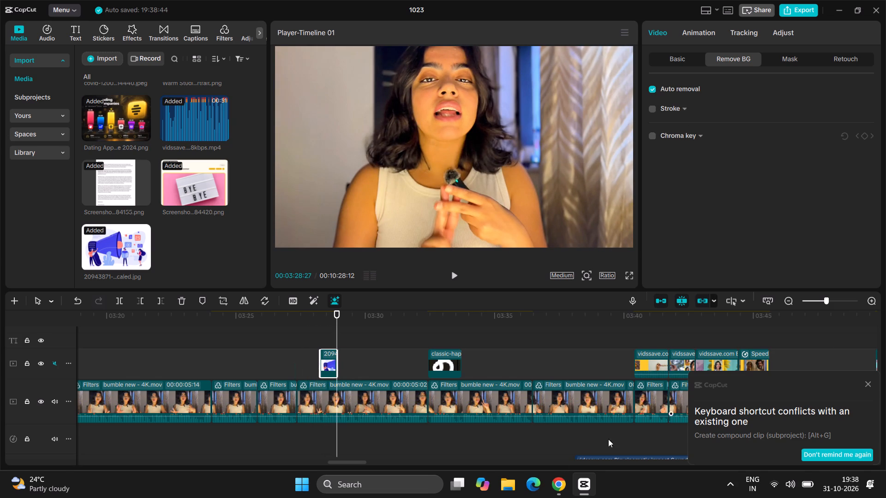
Switch to Chrome and search Google Images for "#".
click(551, 489)
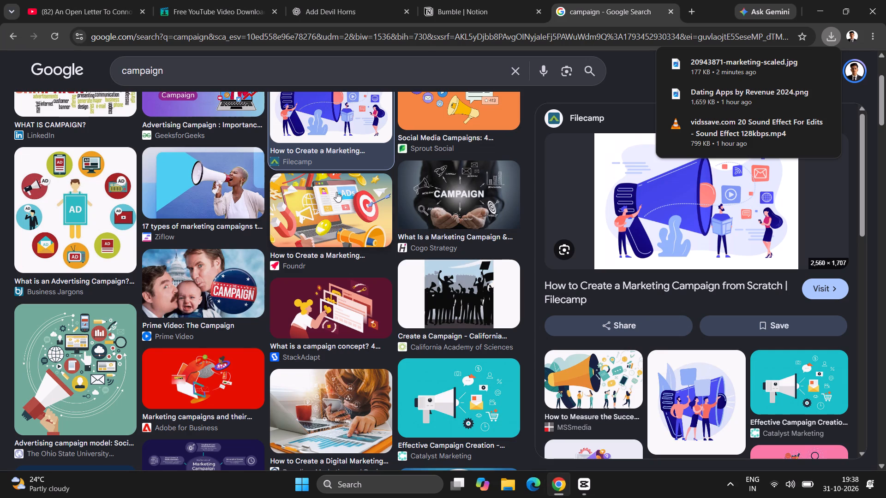
click(305, 85)
key(shift+q)
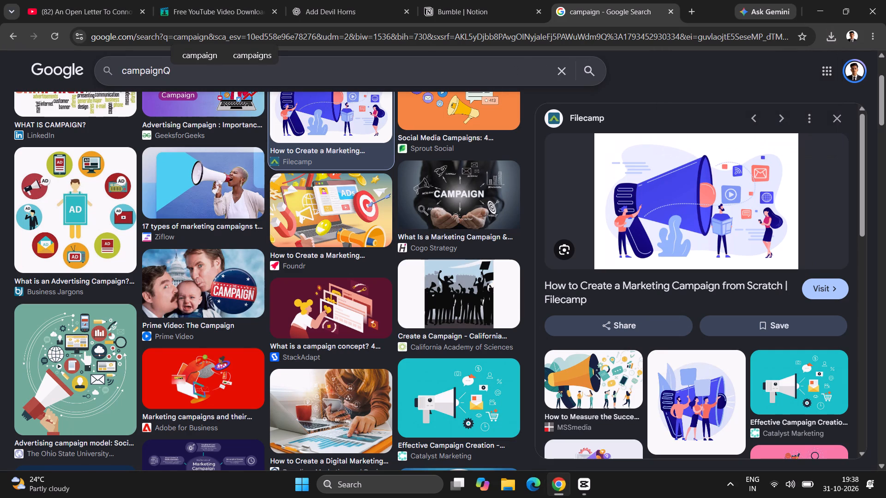
key(ctrl+a)
key(ctrl+BackSpace)
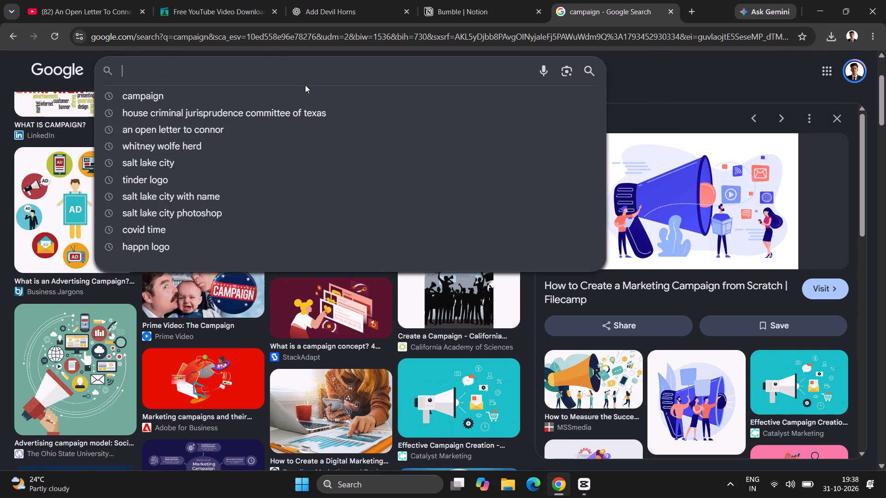
key(shift+numbersign)
key(Return)
Look through the hashtag symbol image results for a graphic suitable as an overlay.
scroll(305, 85, down, 2)
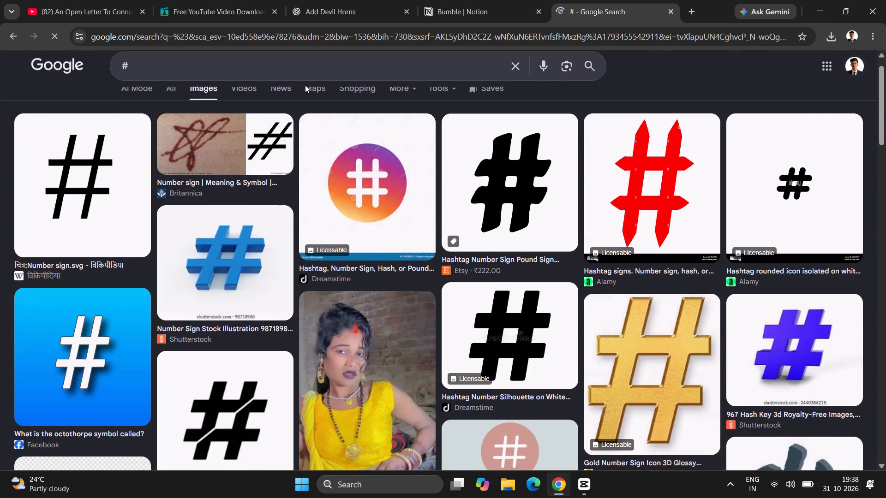
scroll(305, 85, down, 4)
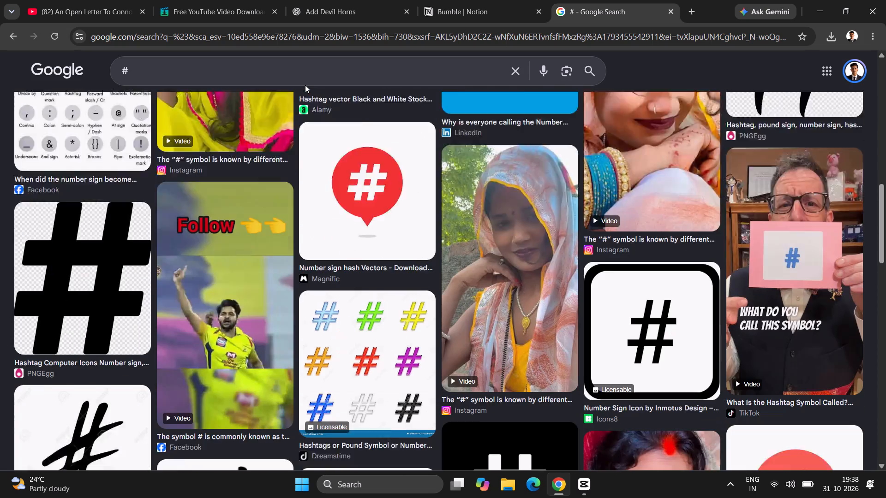
scroll(305, 85, down, 5)
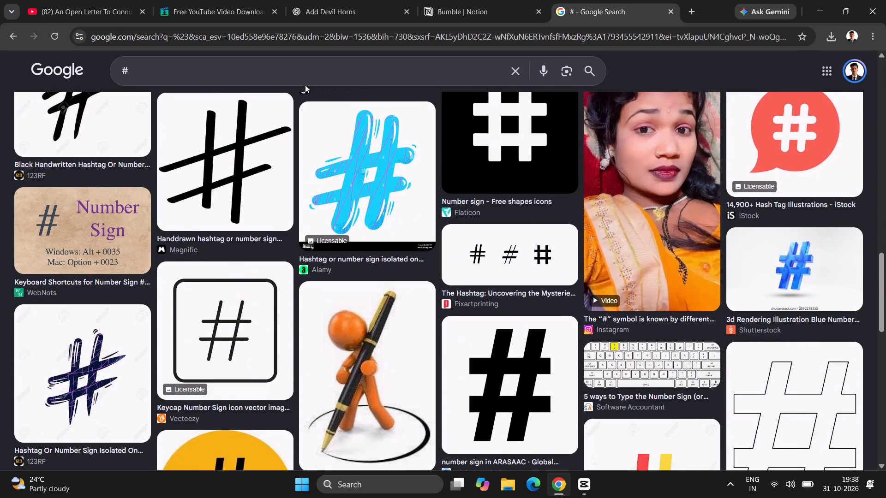
scroll(305, 85, down, 2)
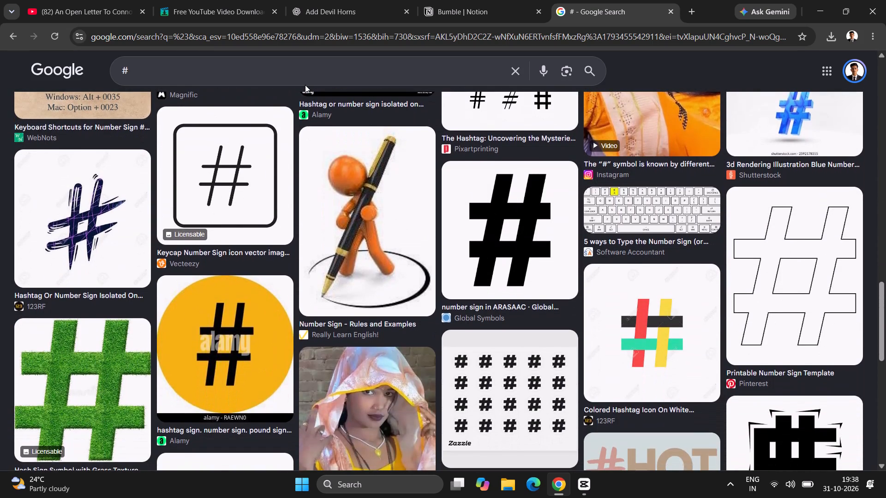
scroll(305, 85, down, 1)
scroll(305, 85, up, 5)
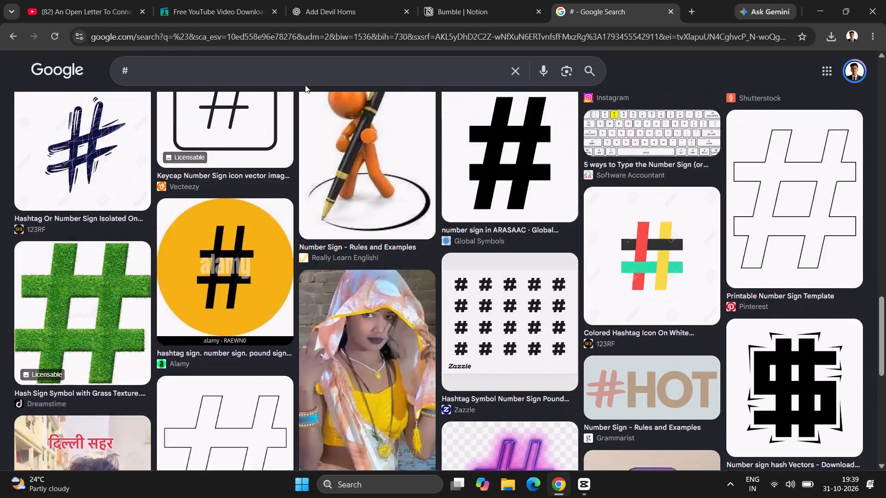
scroll(305, 85, up, 2)
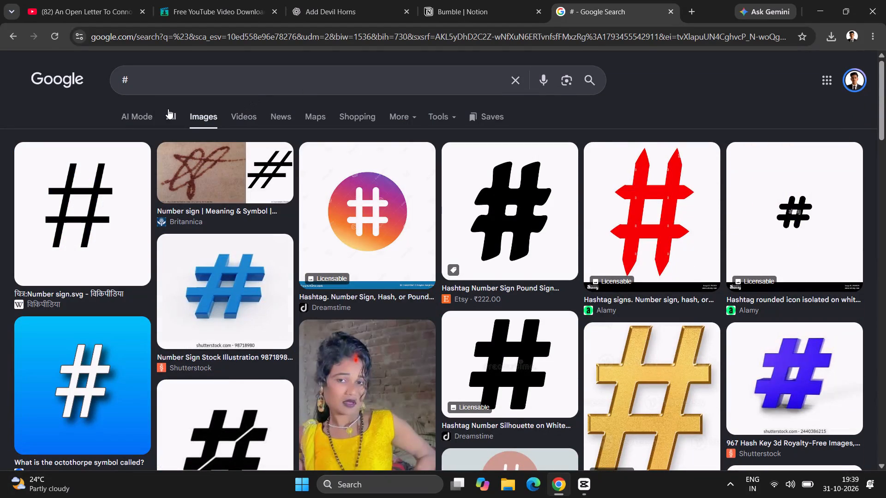
Show all web results for "#" and look through them for a usable hashtag visual.
click(168, 110)
scroll(389, 206, down, 2)
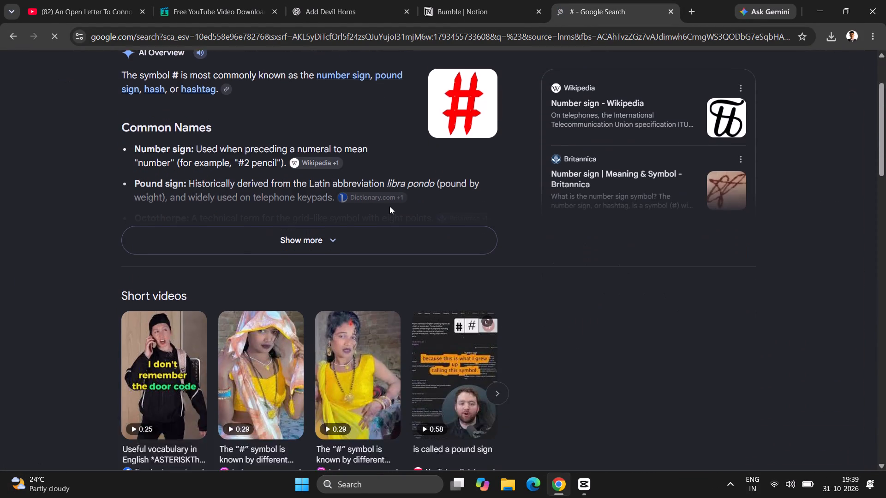
scroll(389, 206, down, 3)
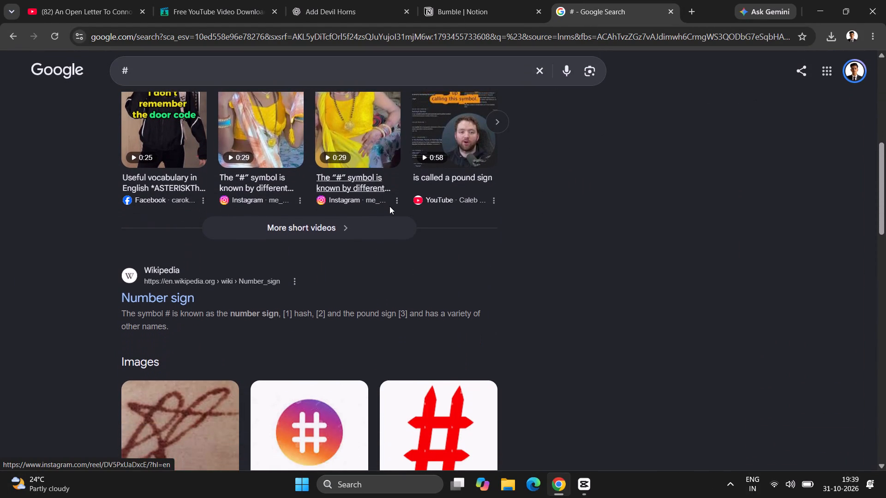
scroll(389, 206, down, 1)
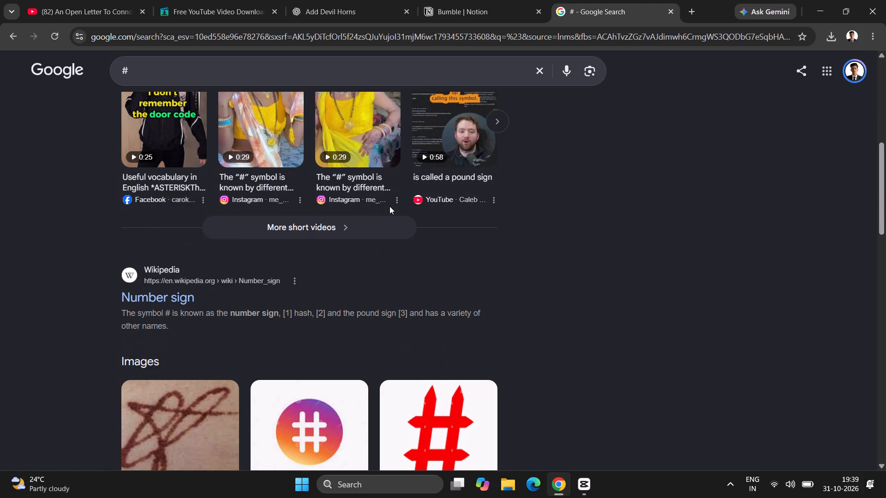
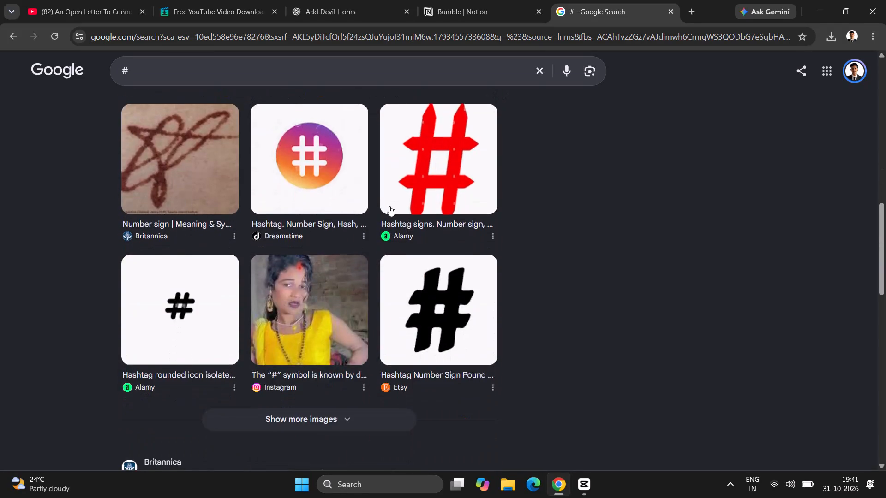
Look back through the web results for "#" for a graphic usable as a hashtag overlay.
scroll(389, 206, up, 5)
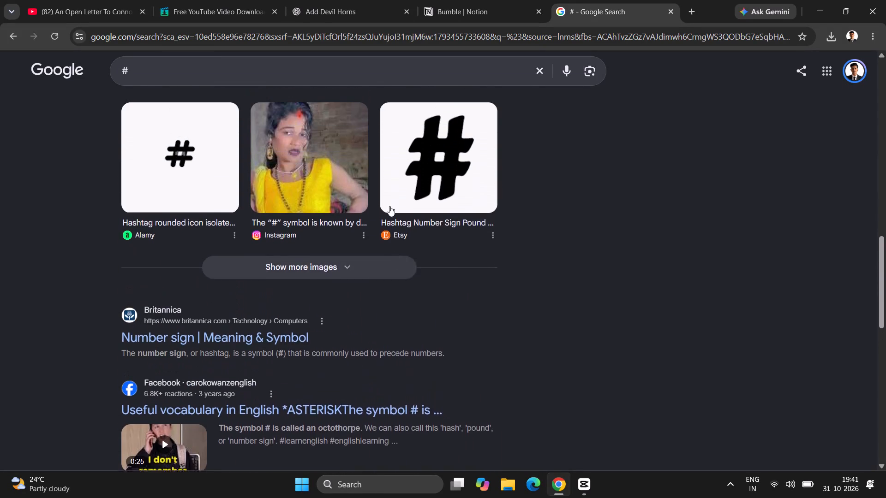
scroll(389, 206, up, 4)
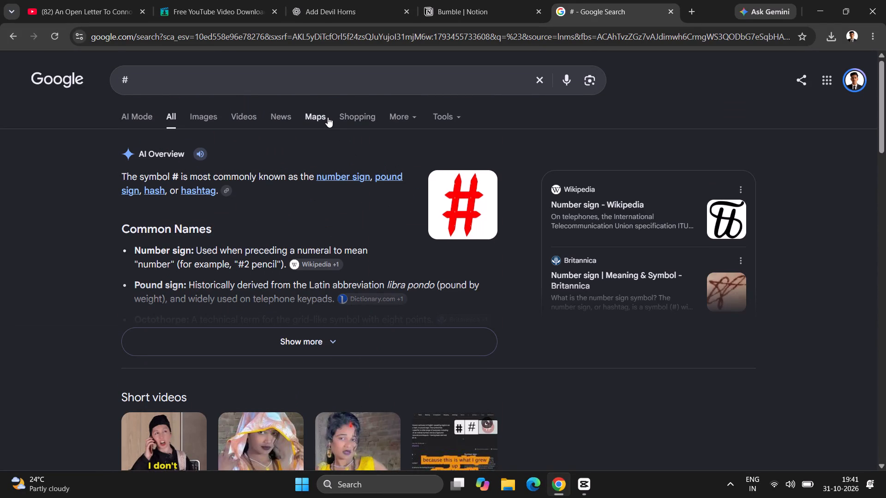